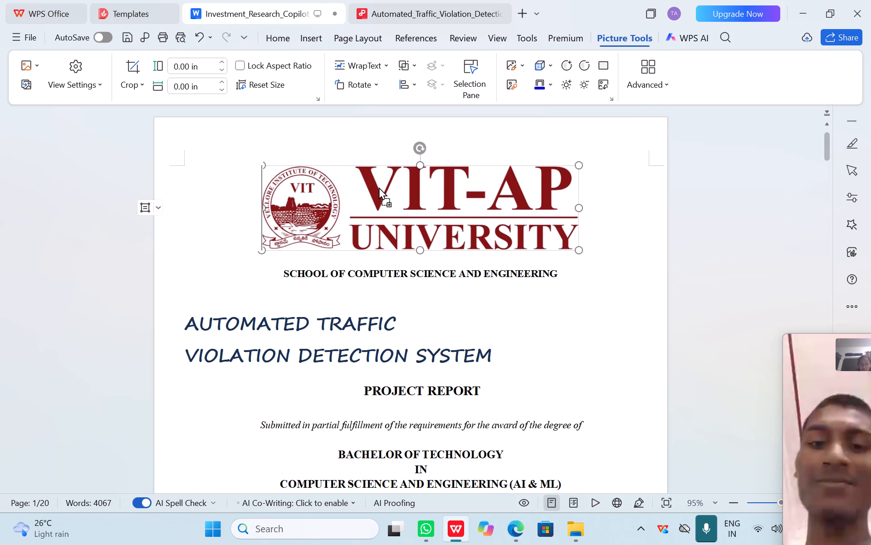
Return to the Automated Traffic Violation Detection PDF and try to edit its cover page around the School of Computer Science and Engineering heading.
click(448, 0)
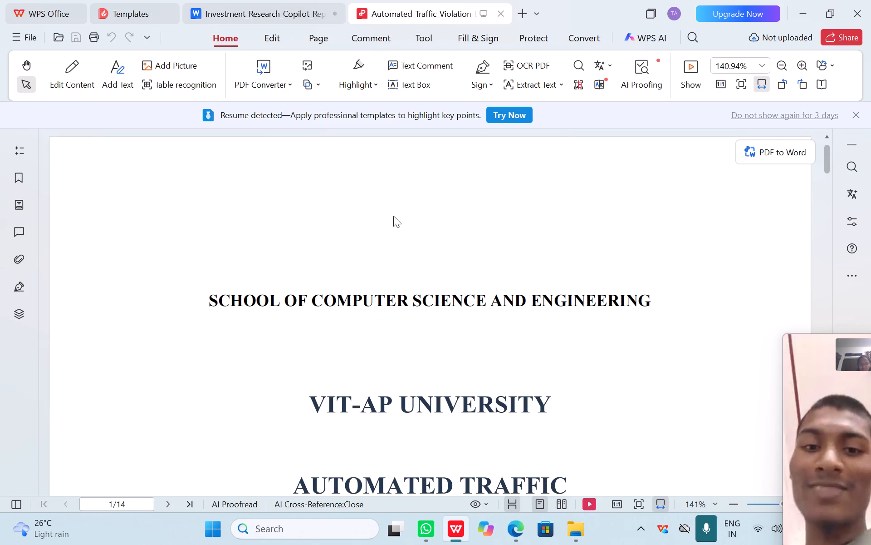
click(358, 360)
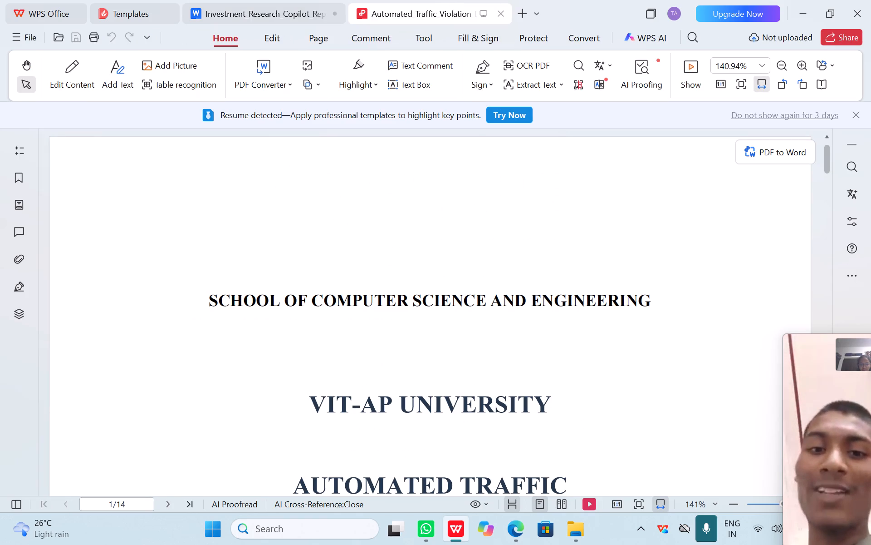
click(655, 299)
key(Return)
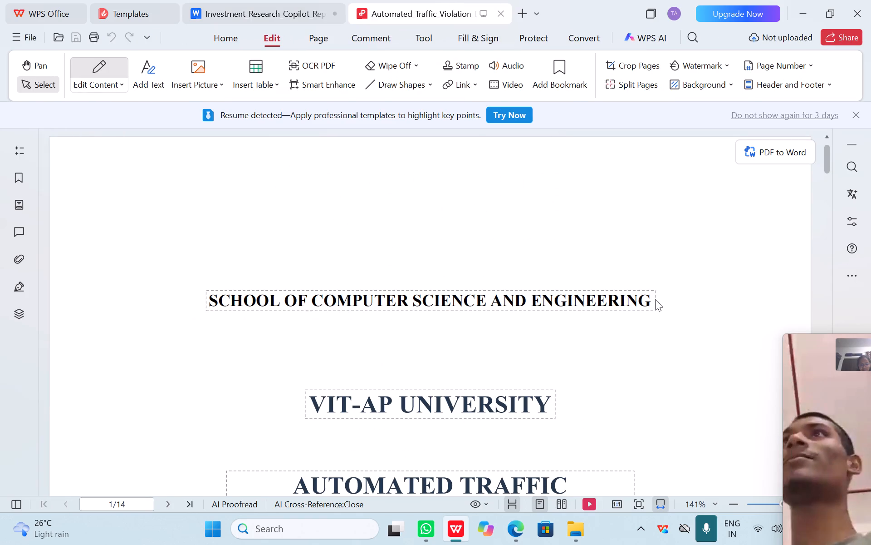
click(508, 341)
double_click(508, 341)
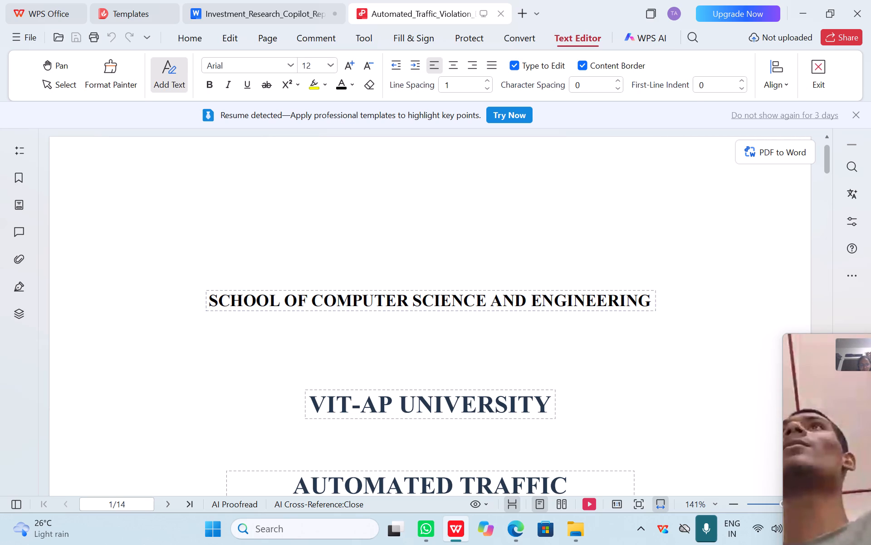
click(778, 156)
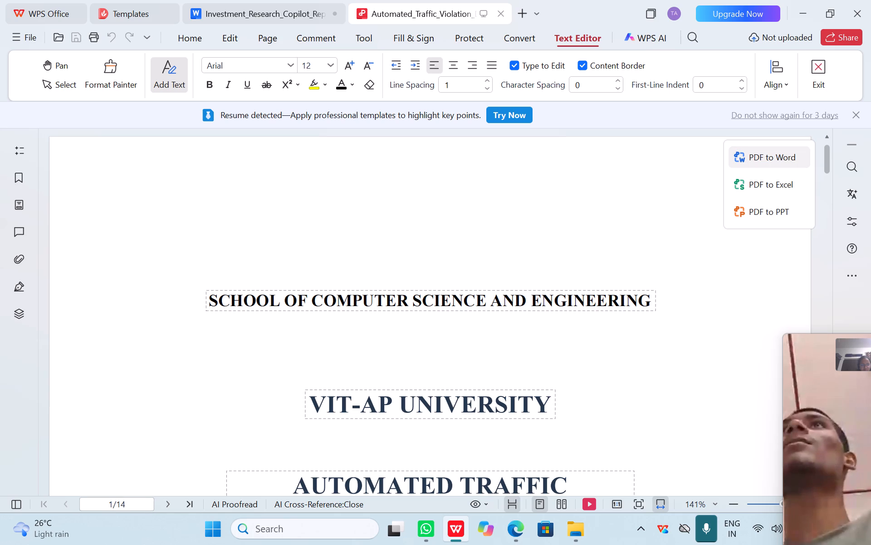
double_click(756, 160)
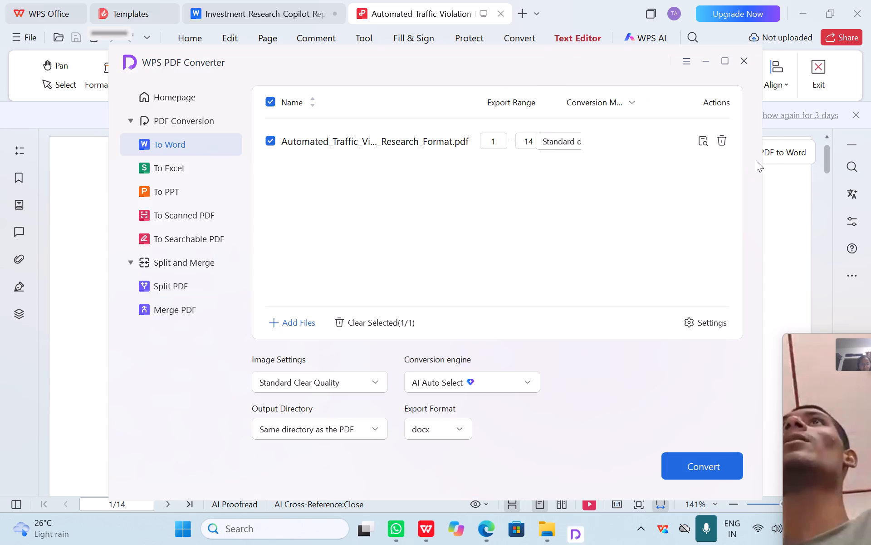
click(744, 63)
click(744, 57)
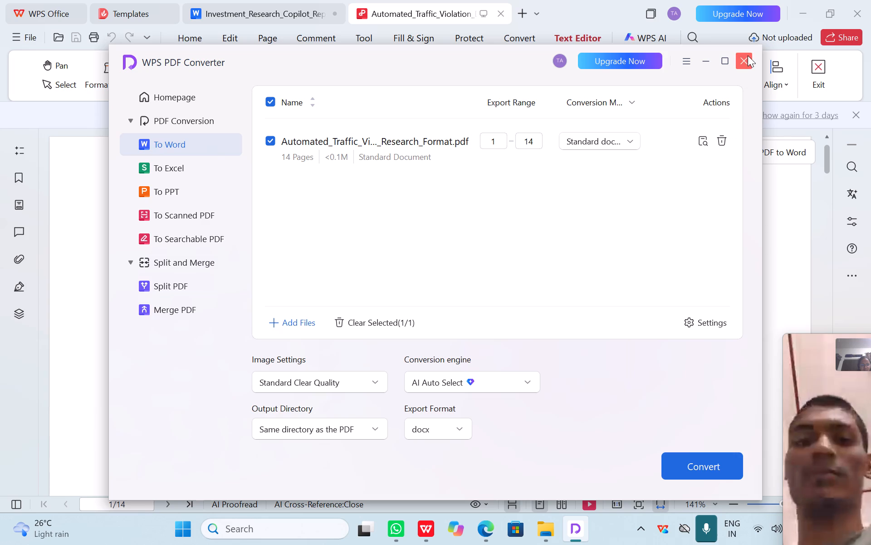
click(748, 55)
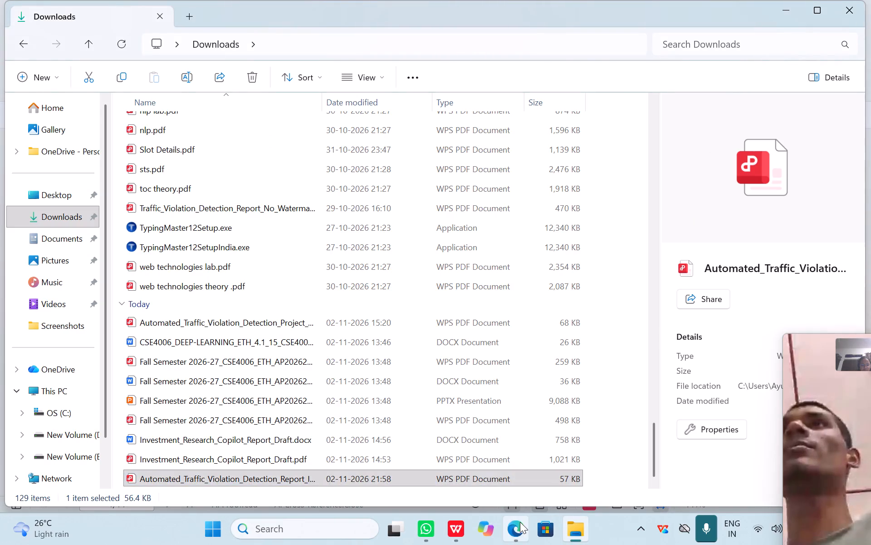
Switch to Microsoft Edge, search for "i love pdf" in a new tab and open the iLovePDF website.
click(520, 522)
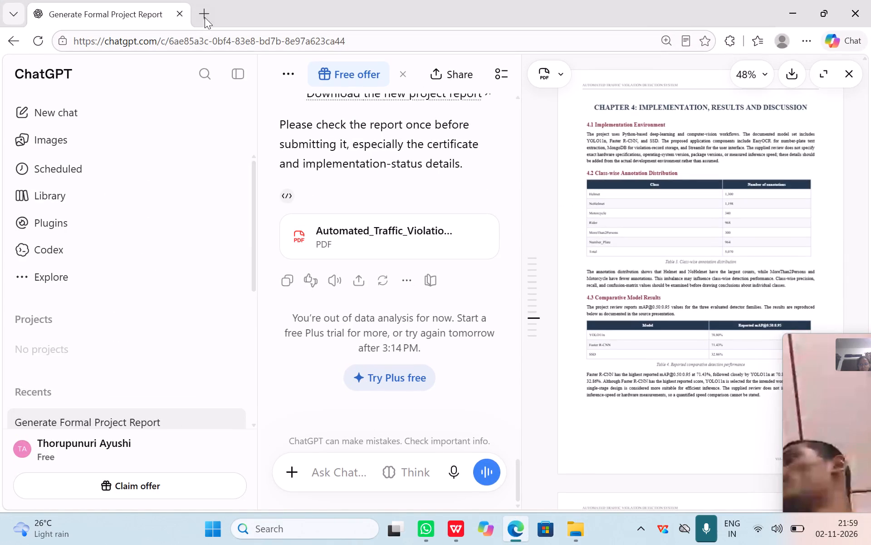
click(204, 12)
text(i love)
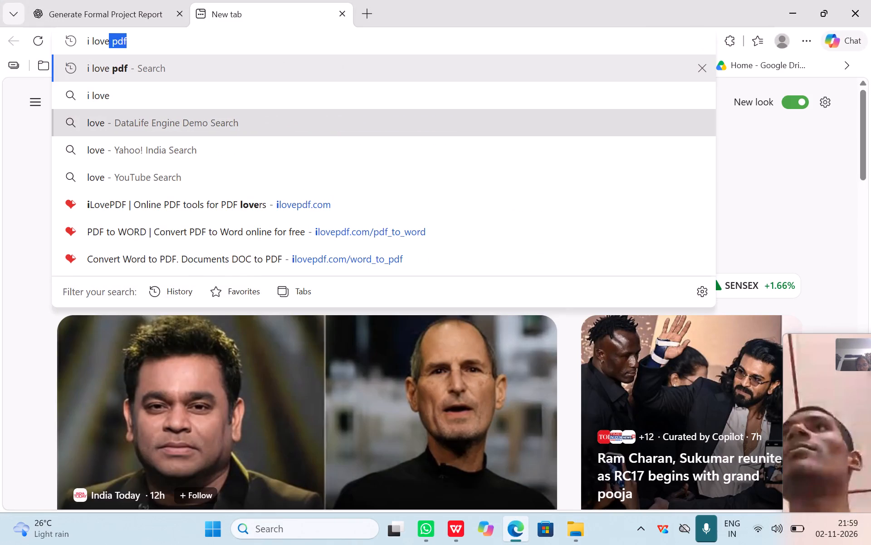
key(Return)
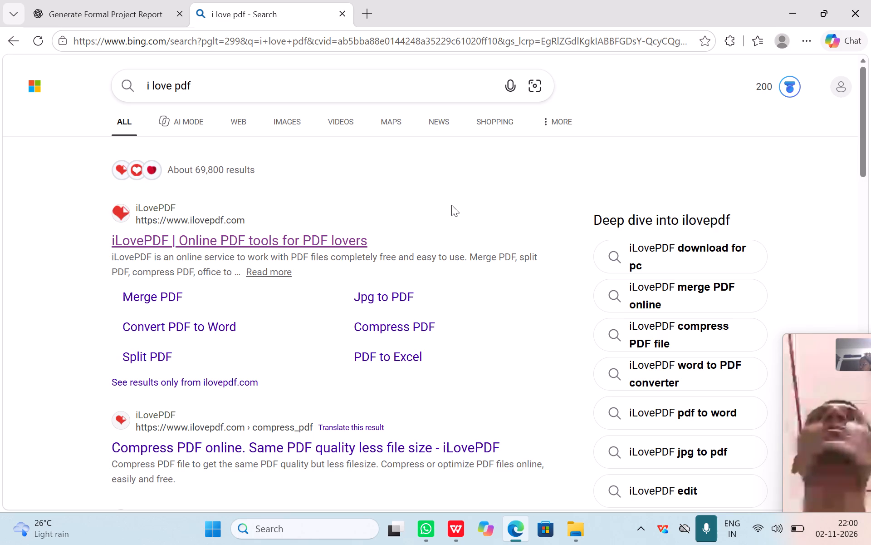
click(340, 245)
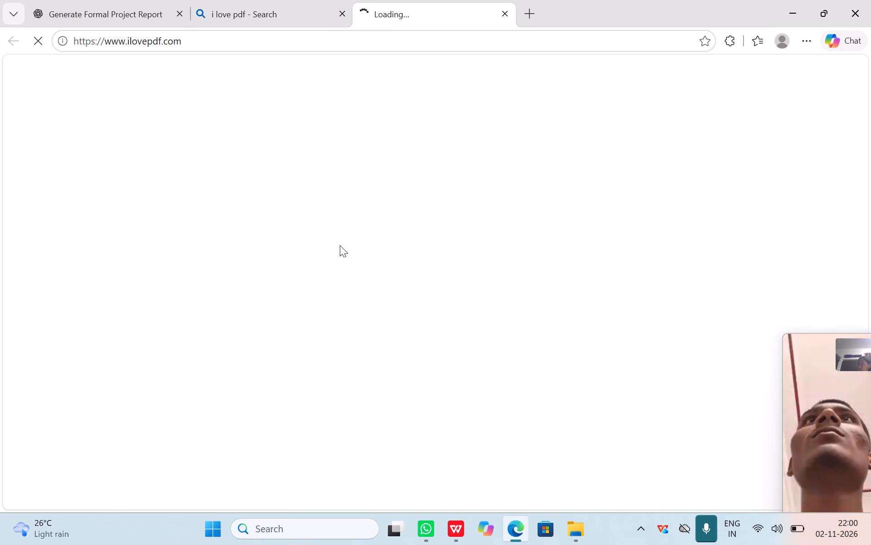
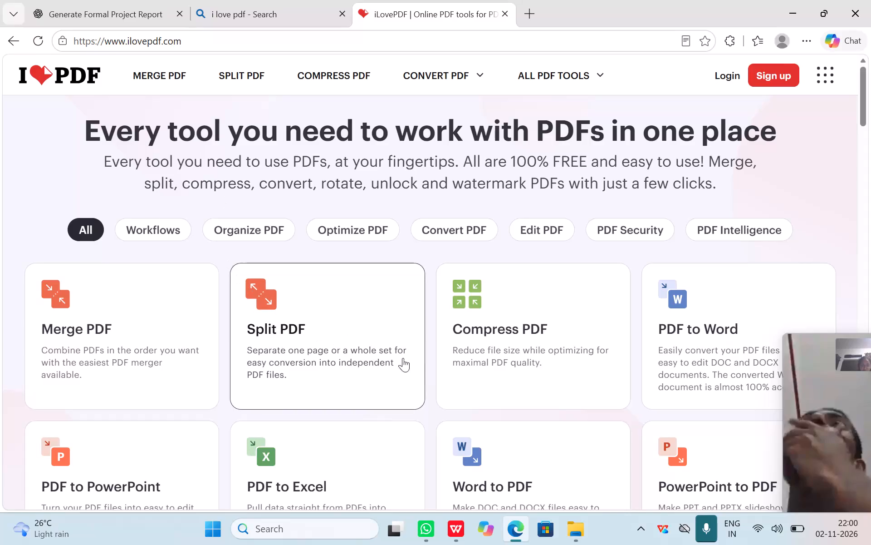
Convert Automated_Traffic_Violation_Detection_Report_Investment_Research_Format.pdf from the Downloads folder to Word with iLovePDF, using the No OCR option.
scroll(450, 366, down, 1)
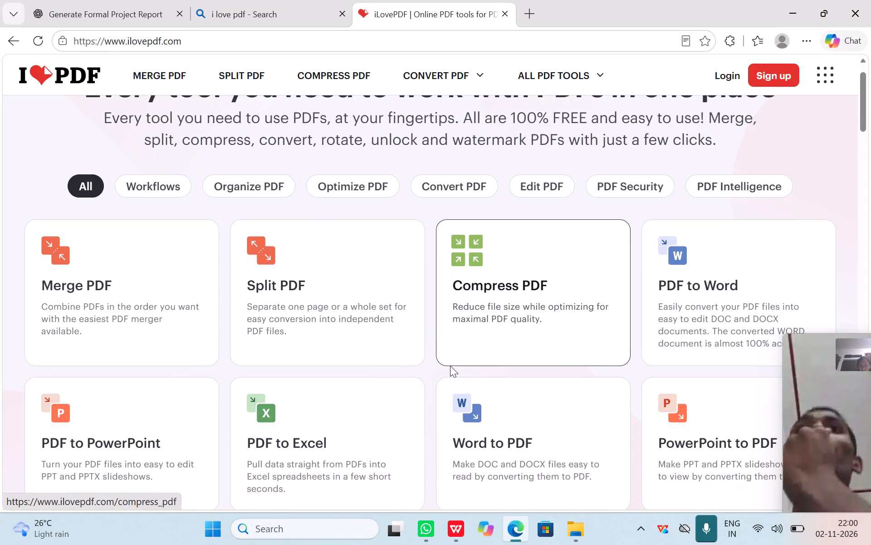
scroll(450, 366, down, 2)
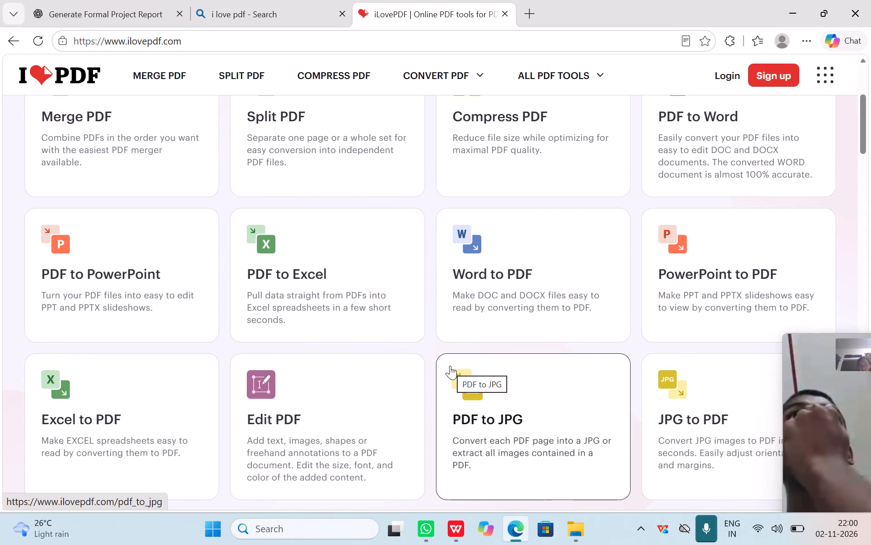
scroll(576, 322, up, 1)
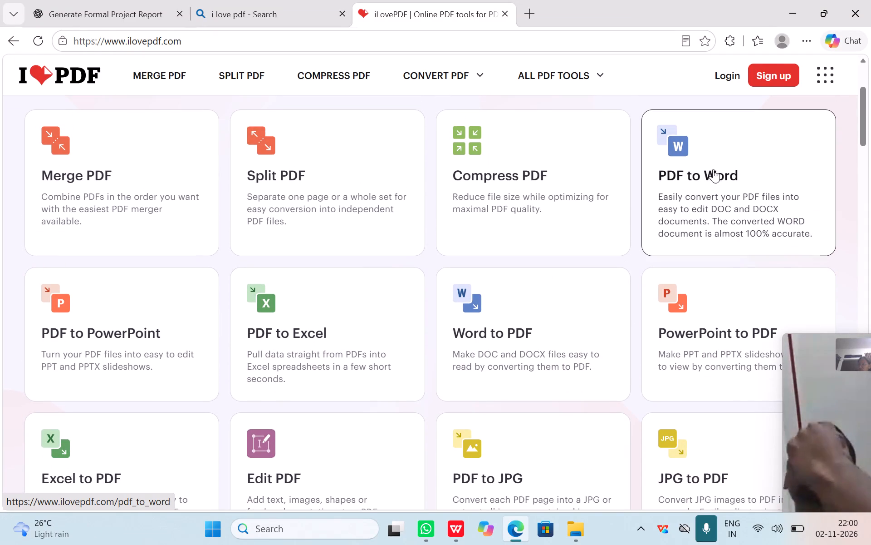
click(713, 169)
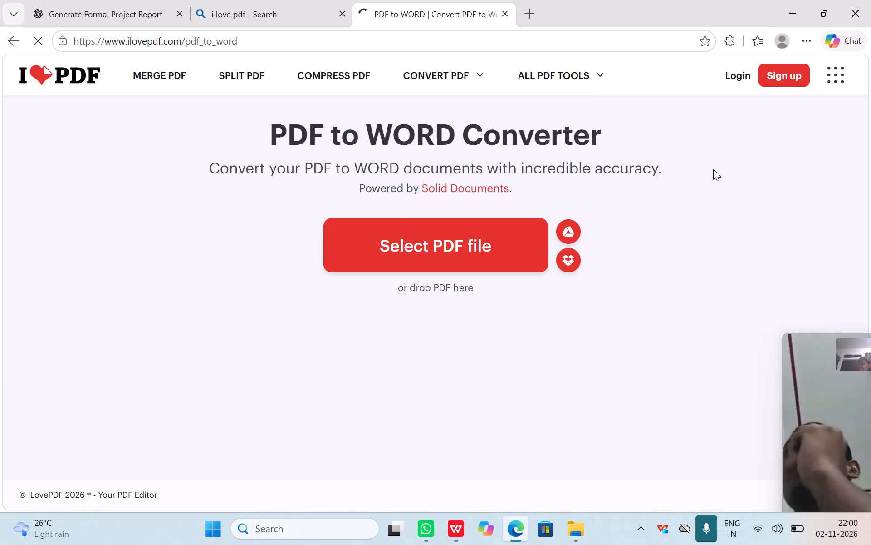
click(440, 238)
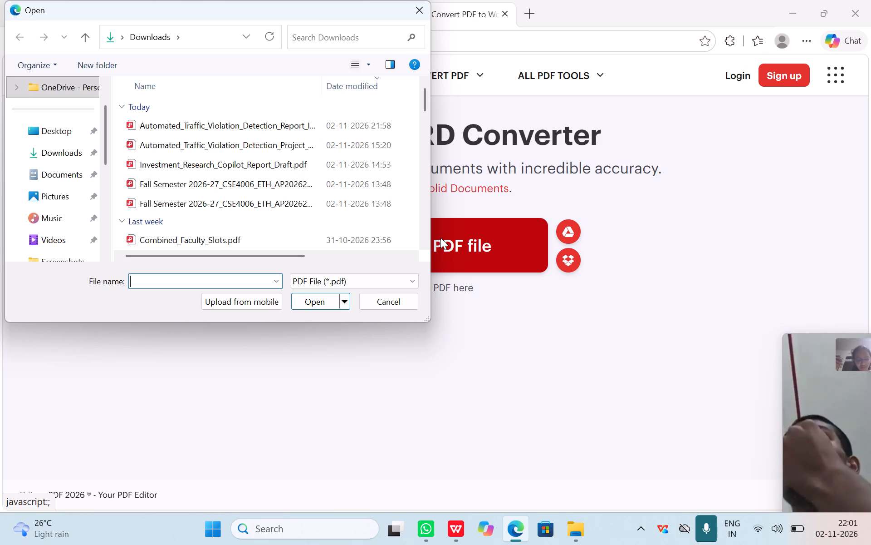
click(323, 132)
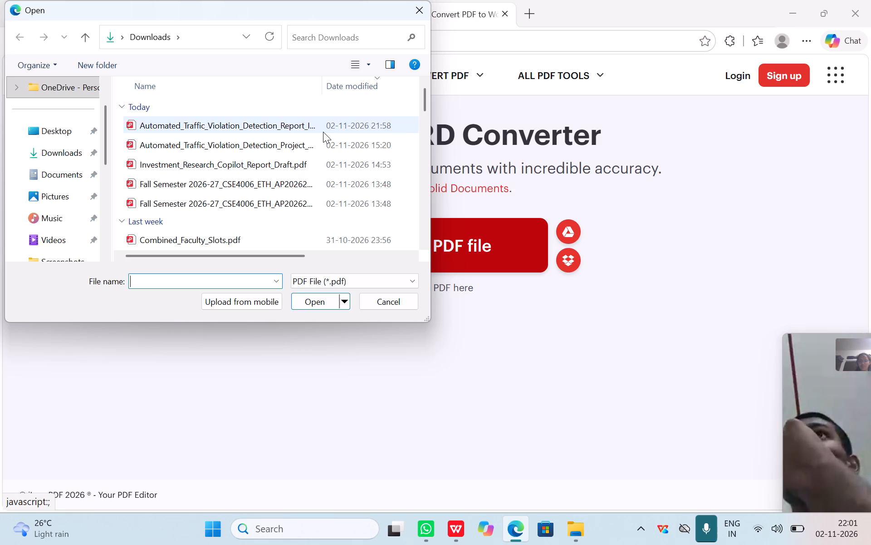
double_click(323, 132)
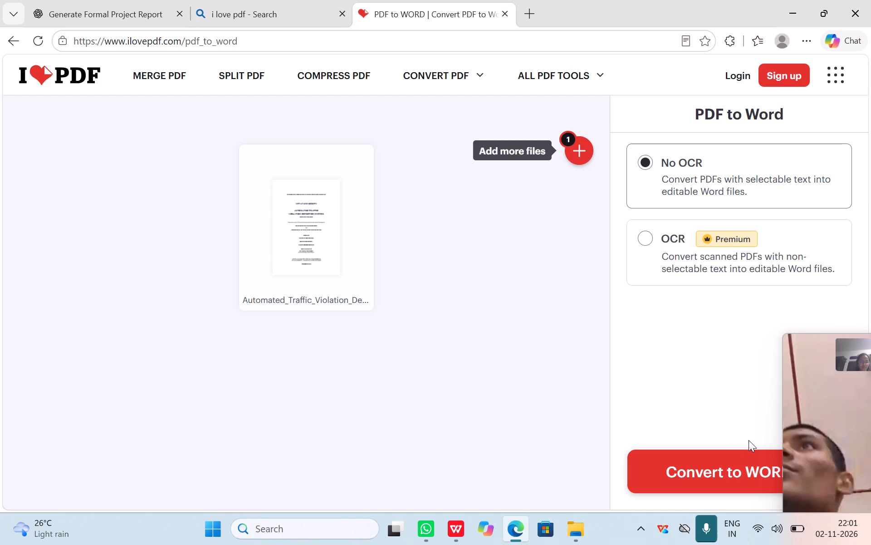
click(681, 477)
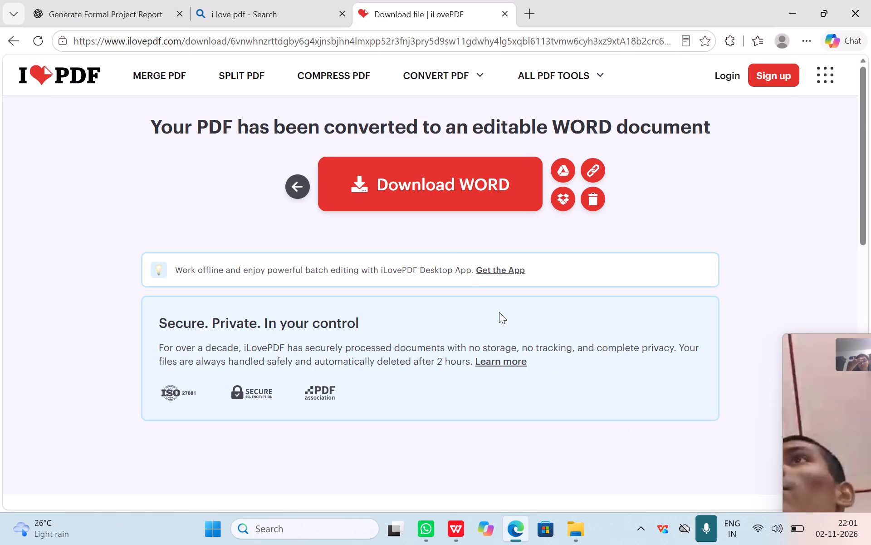
Download the converted Word document, open it in WPS Office and close the PDF version of the report.
click(435, 177)
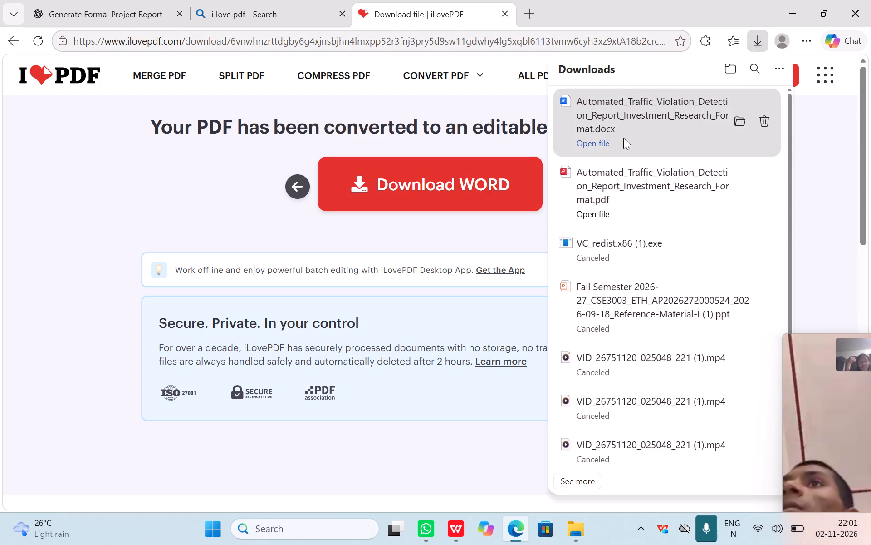
click(600, 143)
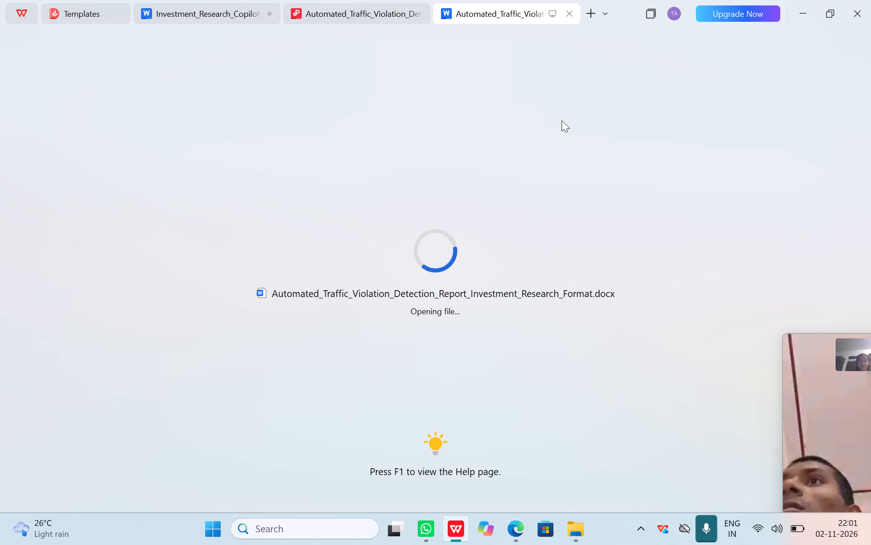
click(419, 12)
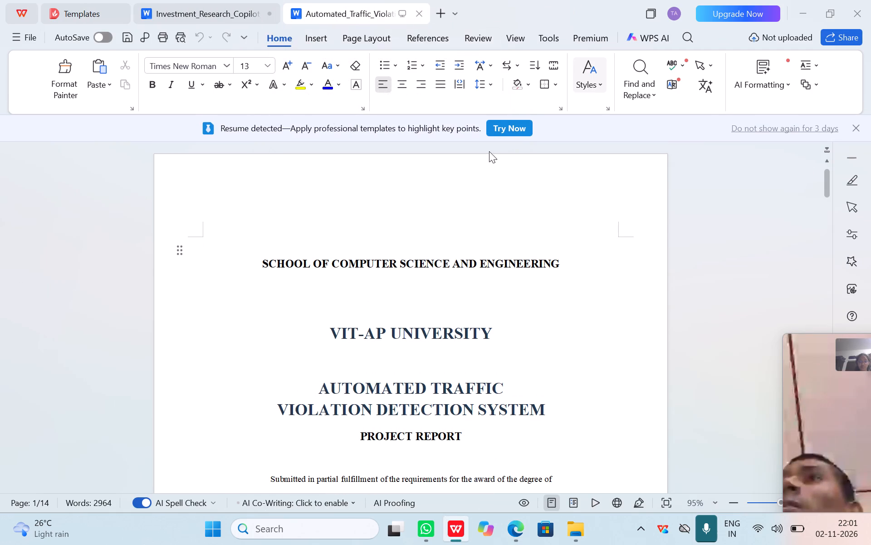
Copy the VIT-AP University logo from the cover page of the Investment_Research_Copilot report document.
scroll(577, 298, up, 1)
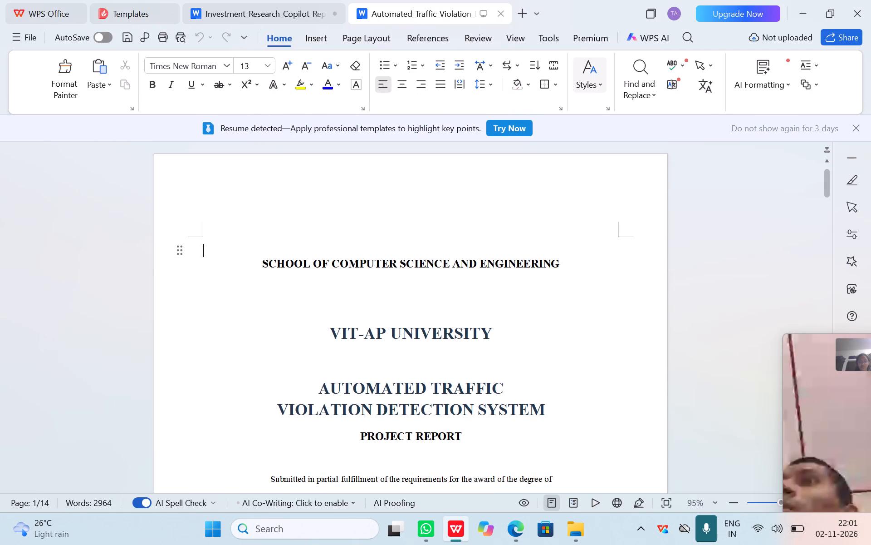
click(287, 18)
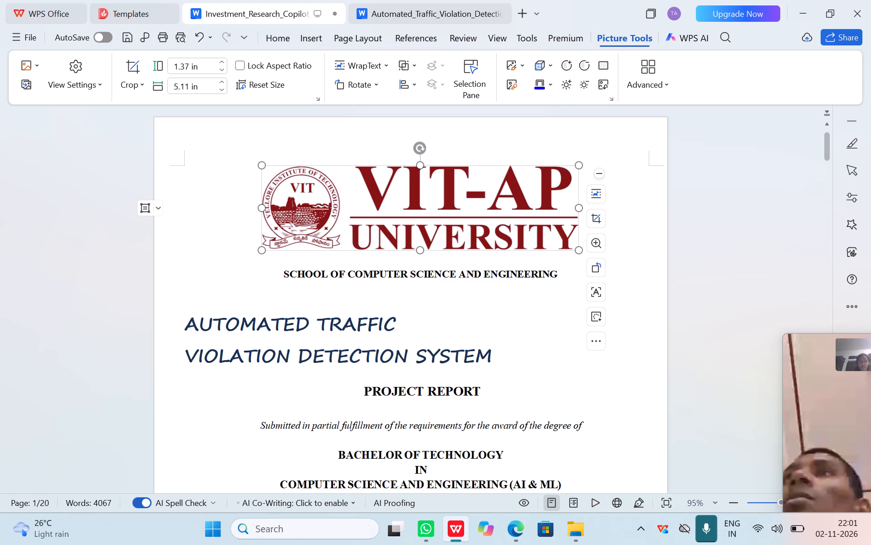
right_click(531, 223)
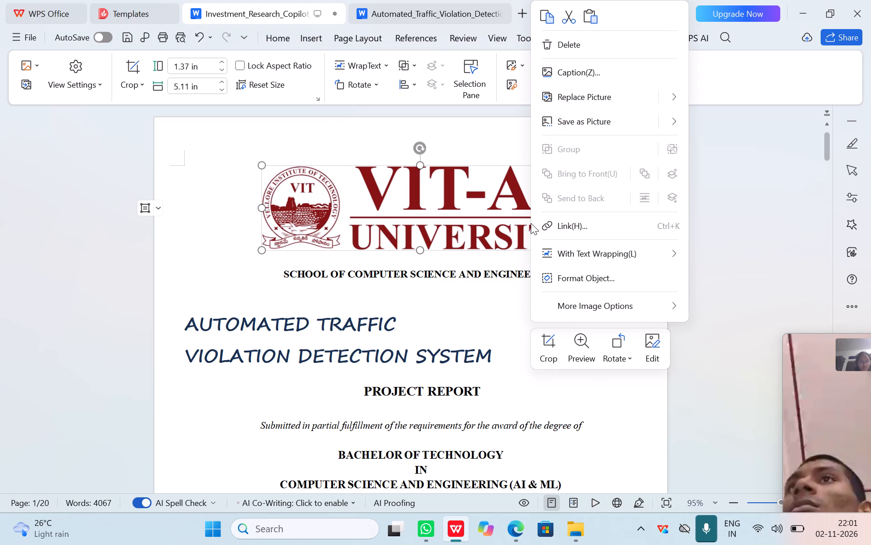
click(551, 15)
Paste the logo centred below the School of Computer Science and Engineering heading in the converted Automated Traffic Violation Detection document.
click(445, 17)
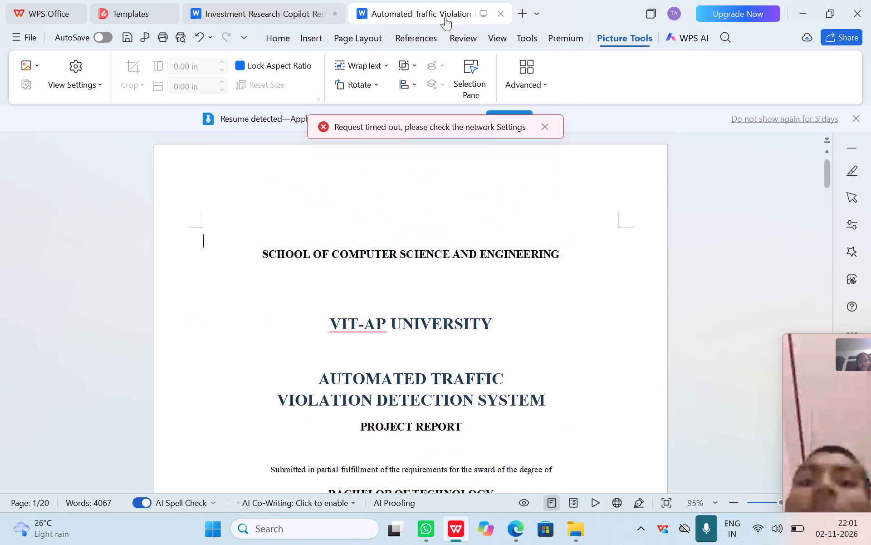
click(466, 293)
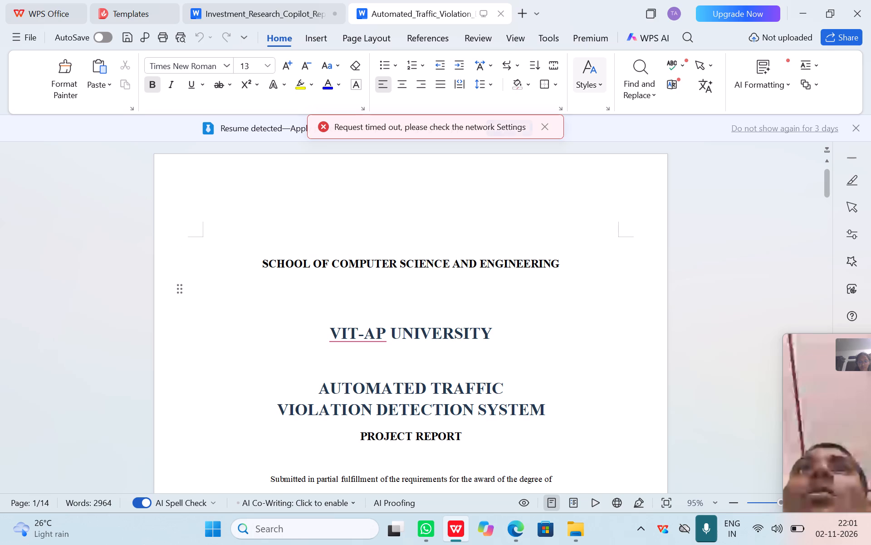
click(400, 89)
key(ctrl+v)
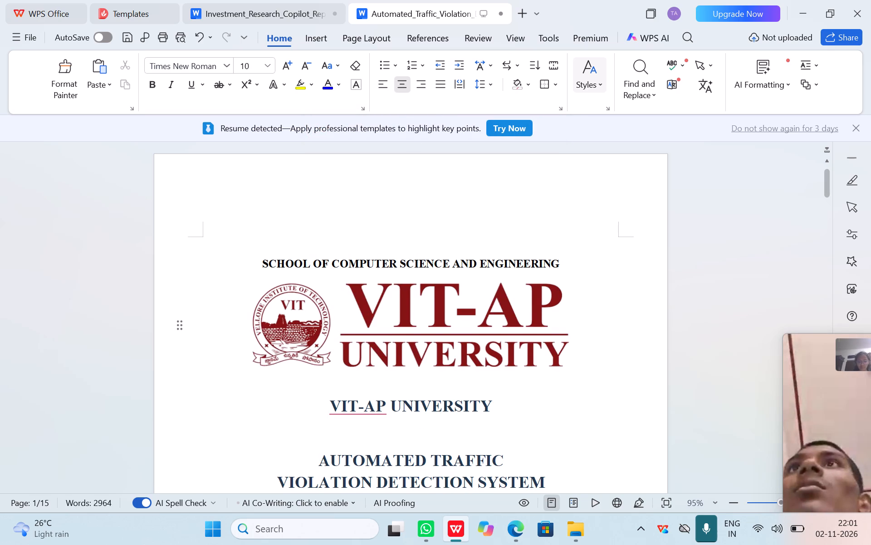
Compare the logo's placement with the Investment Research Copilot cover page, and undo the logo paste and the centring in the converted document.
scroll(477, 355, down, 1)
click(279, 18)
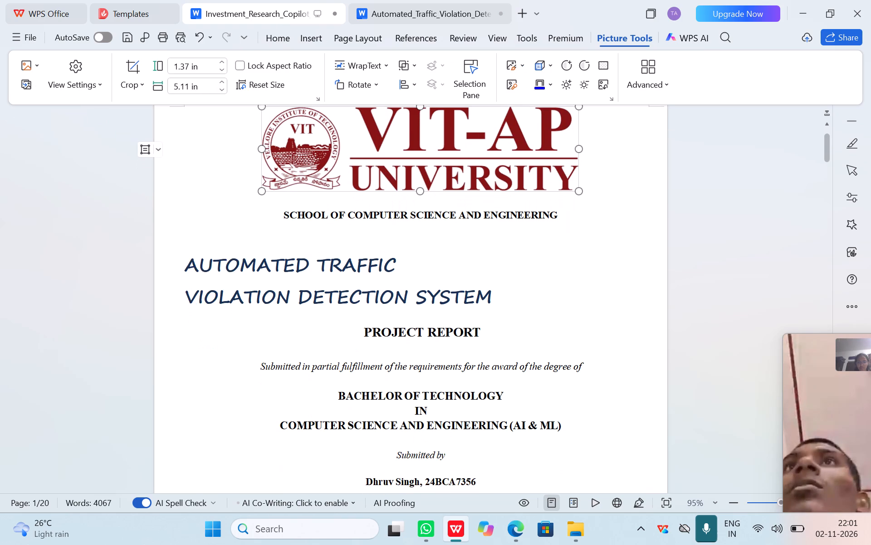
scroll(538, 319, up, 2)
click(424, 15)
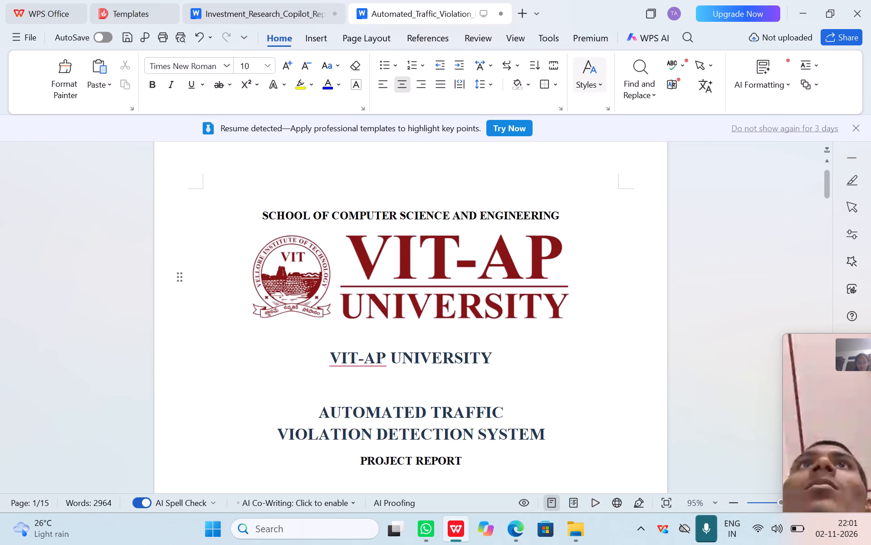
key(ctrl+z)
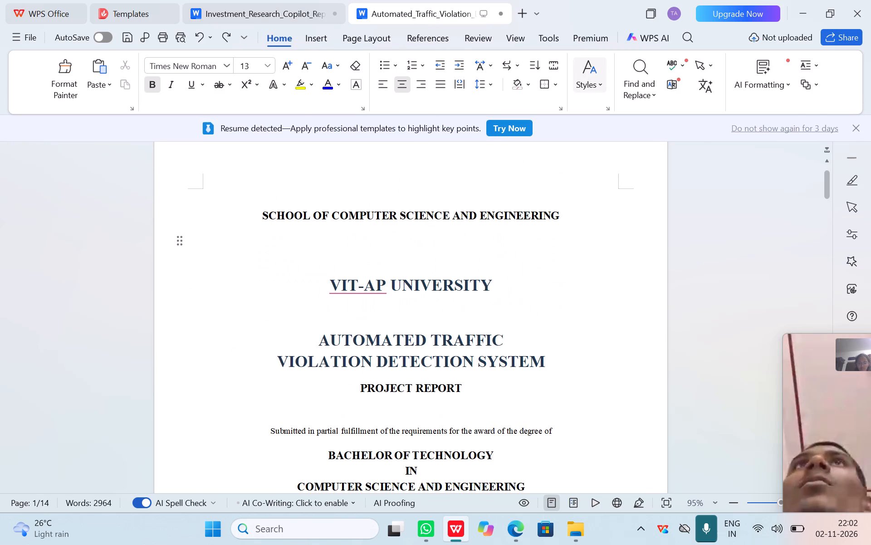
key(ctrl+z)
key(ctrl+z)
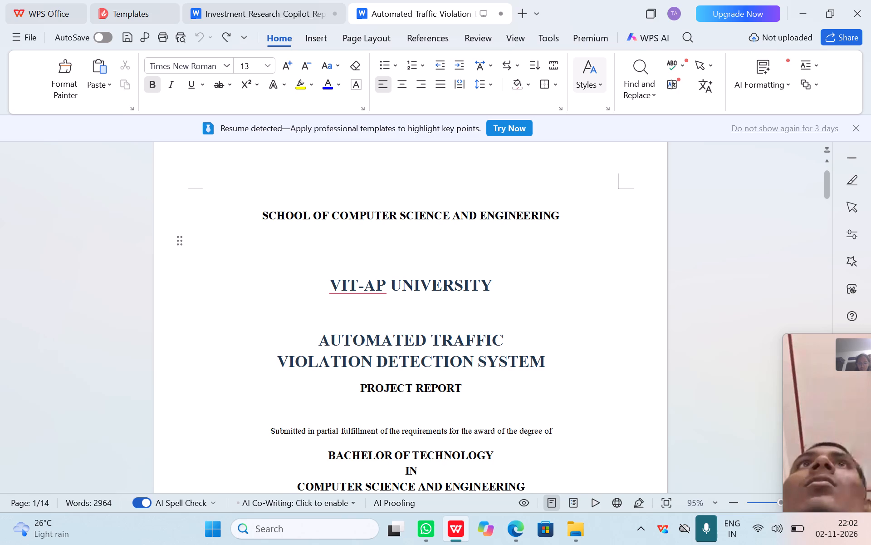
Add an empty line above the School of Computer Science and Engineering heading and paste the VIT-AP logo there, centred.
click(372, 180)
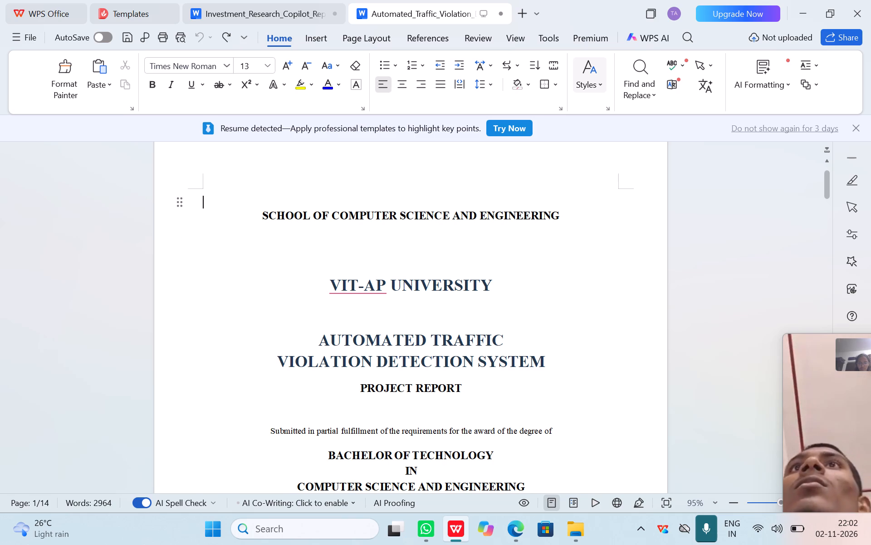
click(282, 187)
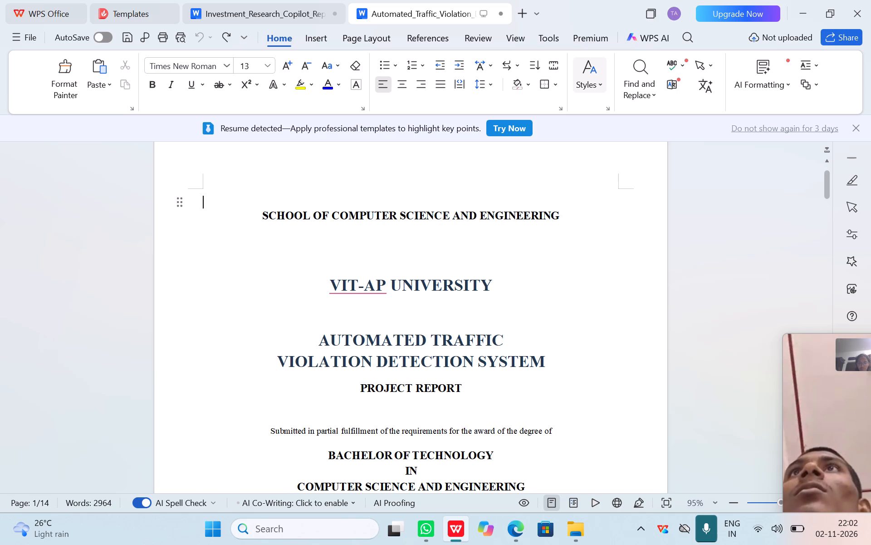
key(Return)
key(Up)
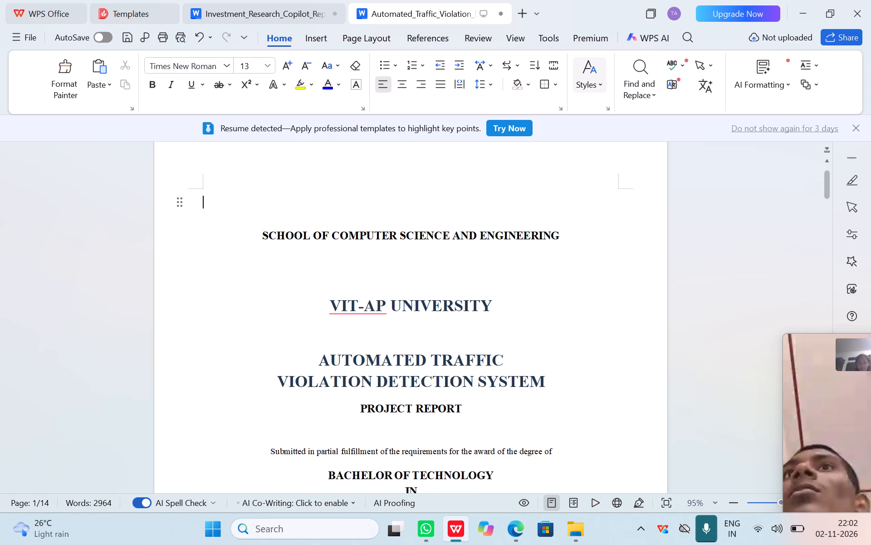
click(402, 87)
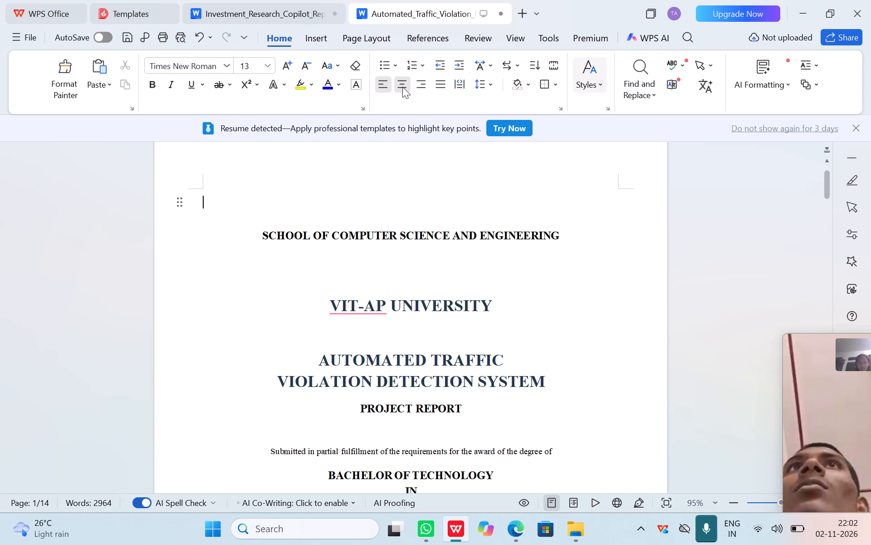
key(ctrl+v)
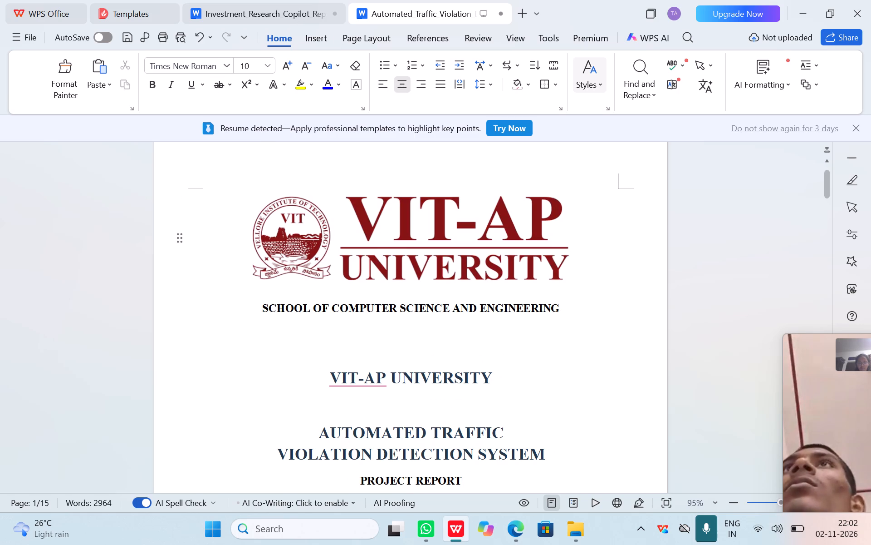
Check the Investment Research Copilot cover layout, and delete the VIT-AP UNIVERSITY text line and extra blank lines above the converted report's title.
click(285, 18)
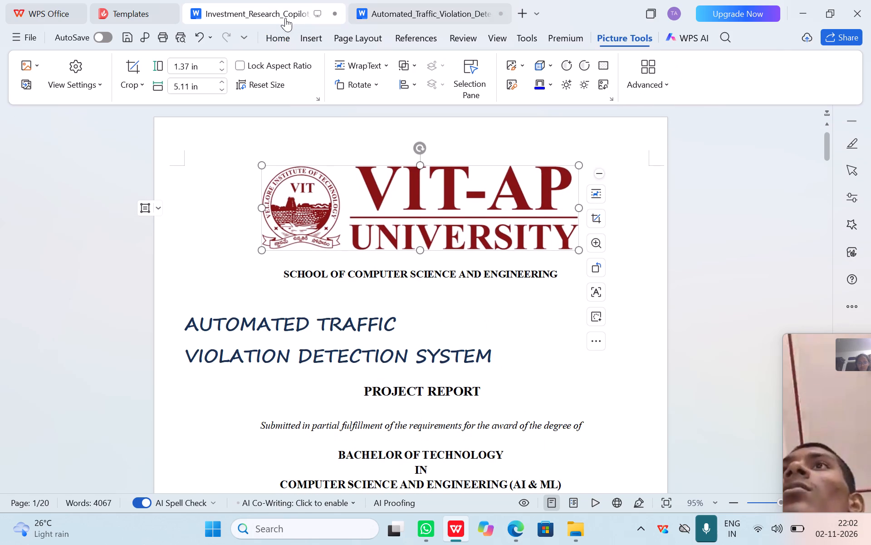
scroll(486, 356, down, 2)
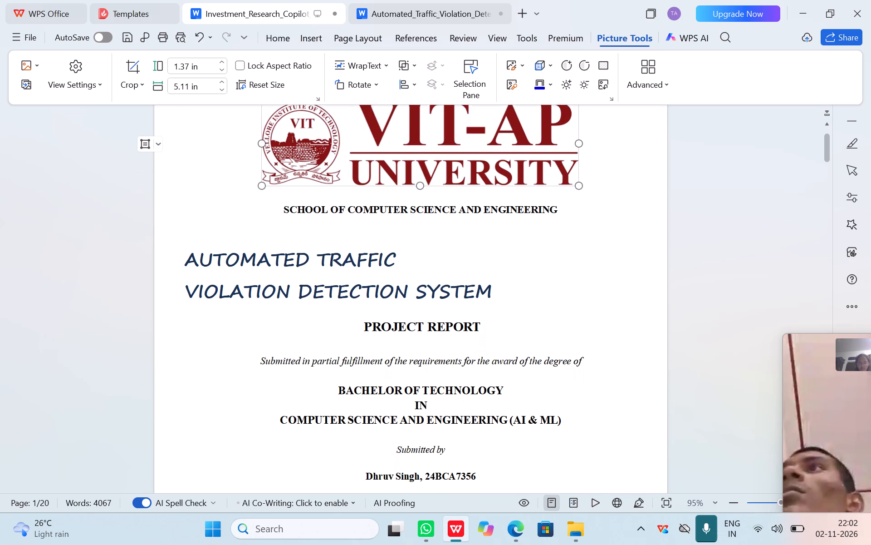
scroll(486, 356, down, 1)
click(397, 7)
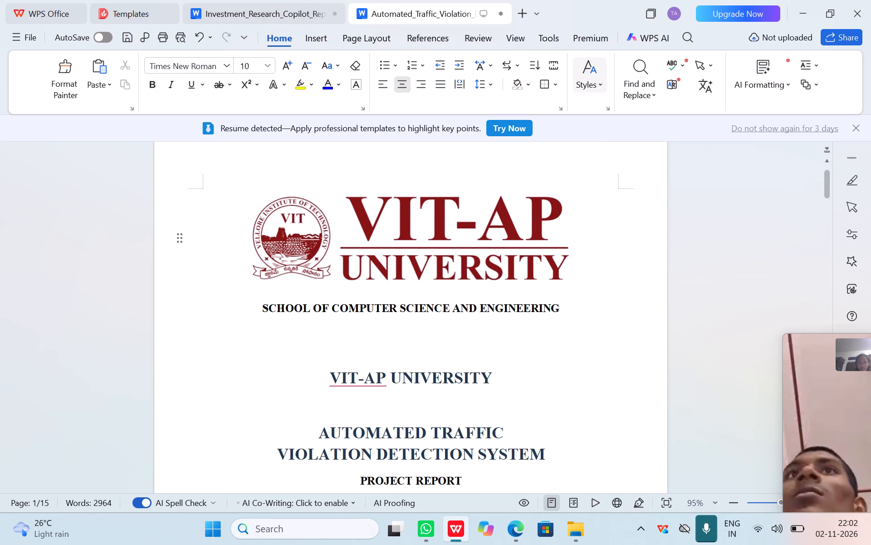
drag(499, 373, 343, 367)
key(BackSpace)
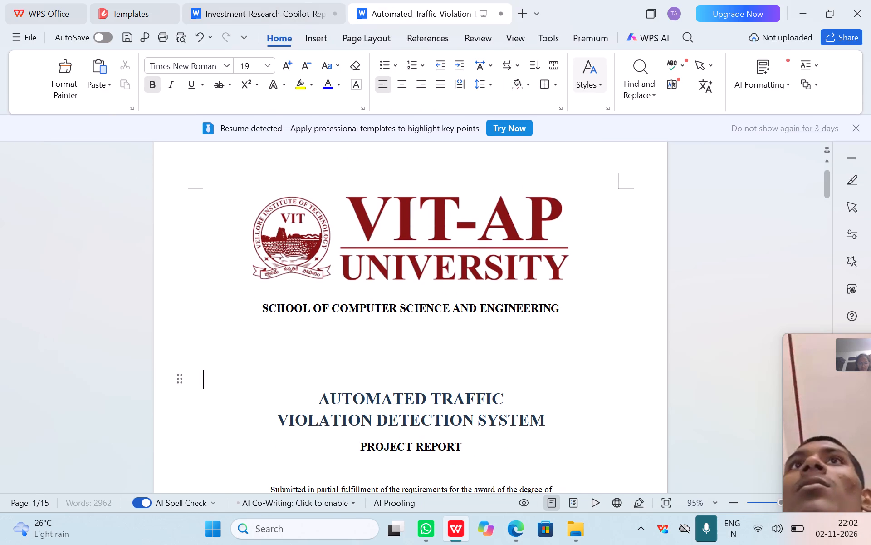
key(BackSpace)
key(BackSpace)
key(BackSpace)
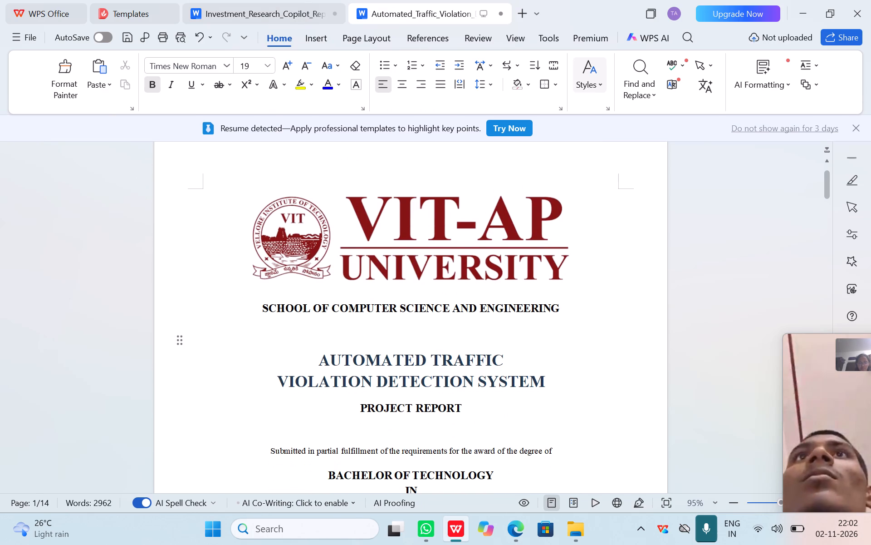
Detach the Automated Traffic Violation Detection document into its own window and arrange it side by side with the Investment Research Copilot report.
drag(417, 12, 577, 137)
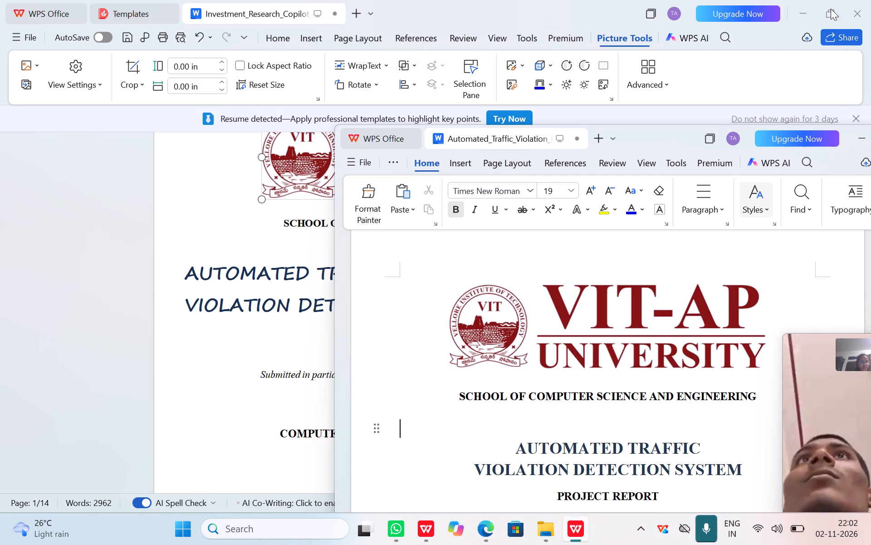
click(764, 63)
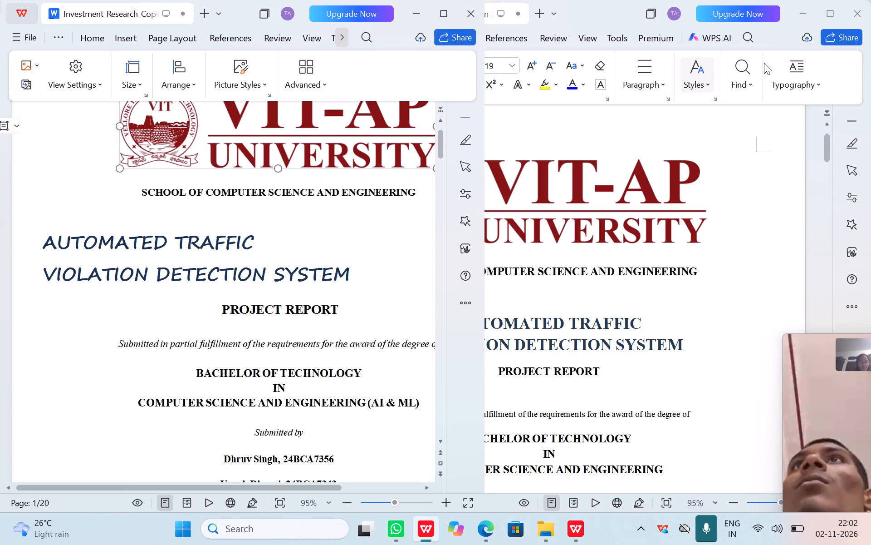
click(725, 128)
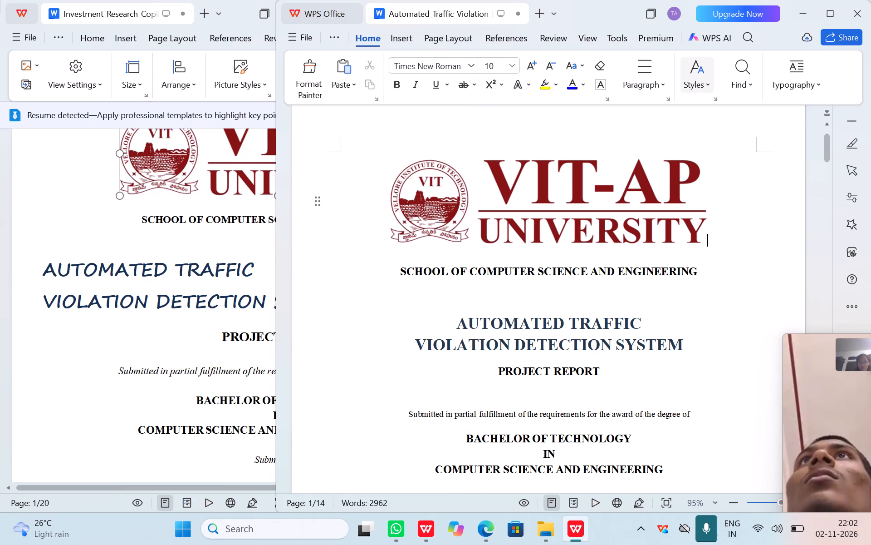
drag(275, 229, 383, 230)
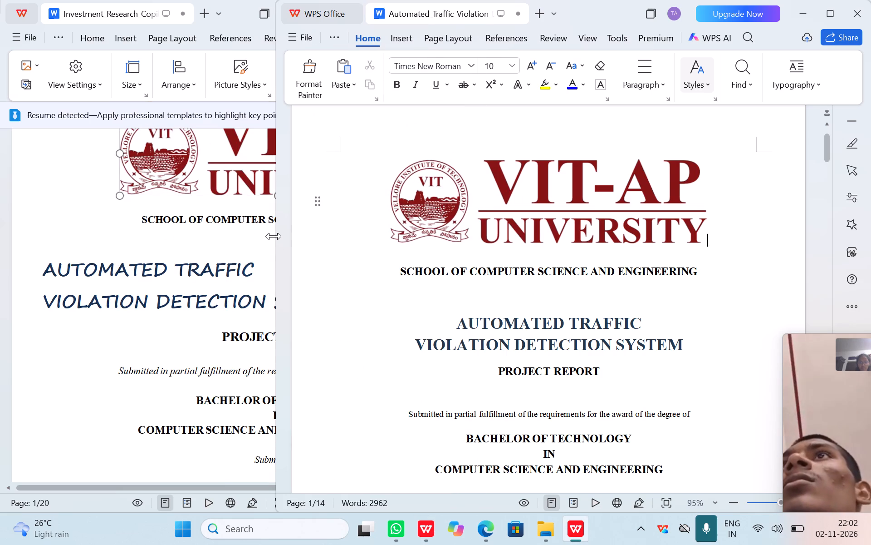
drag(274, 236, 357, 236)
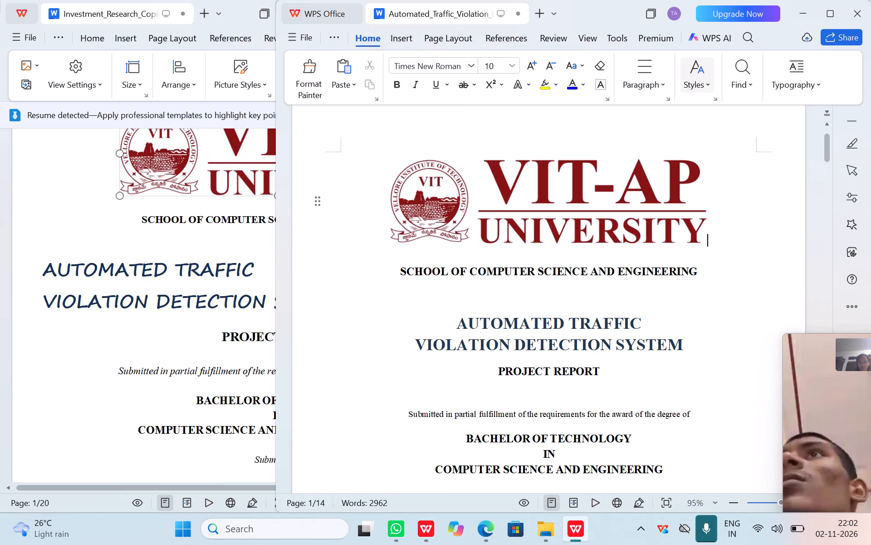
click(68, 199)
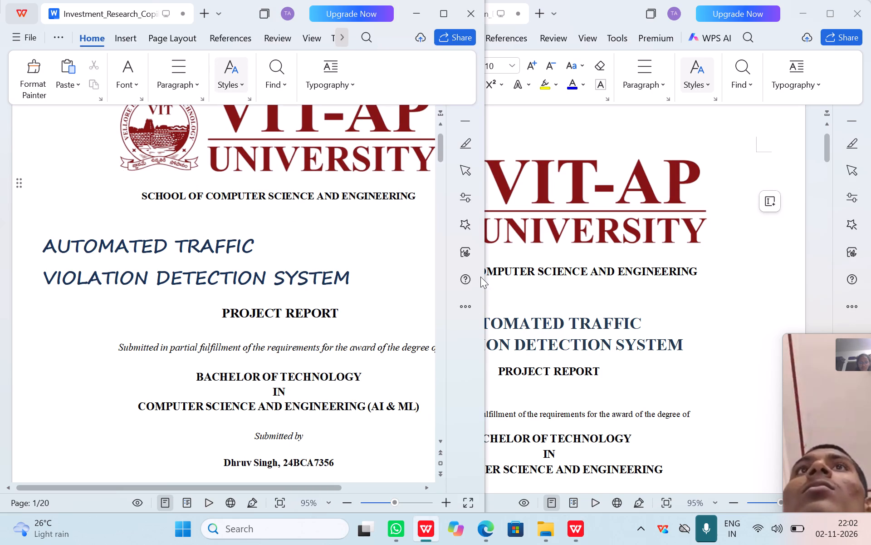
drag(486, 293, 369, 315)
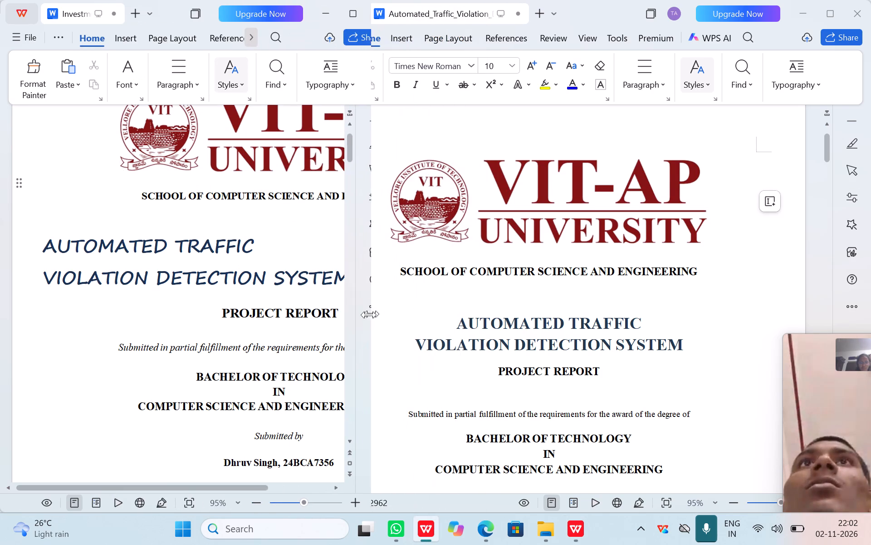
drag(369, 315, 230, 337)
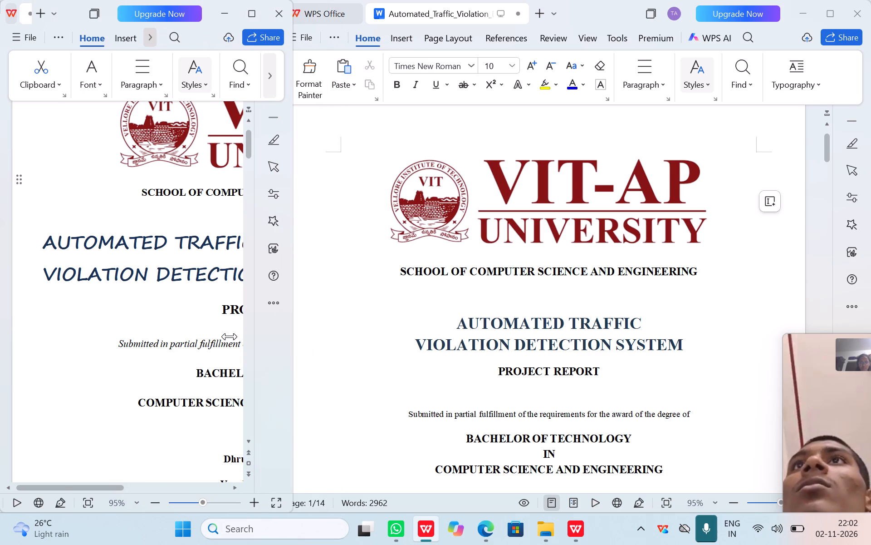
drag(230, 337, 372, 322)
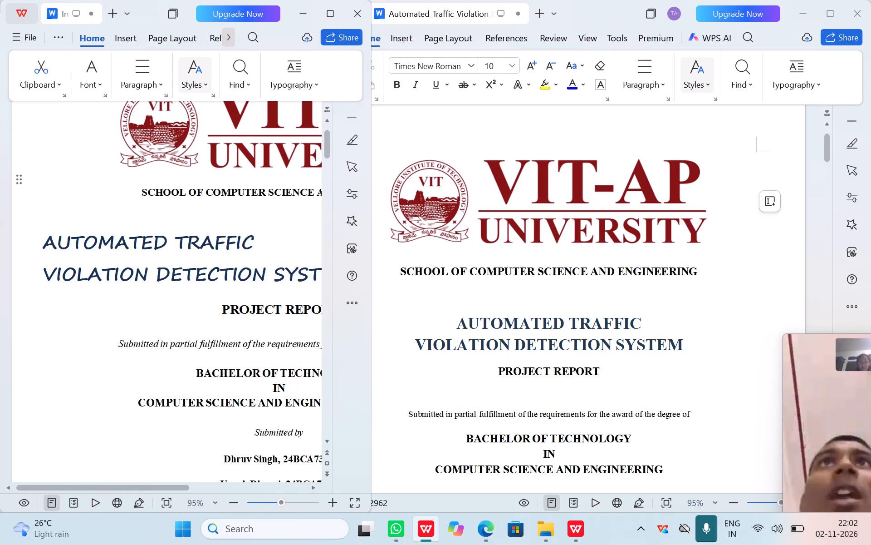
click(419, 310)
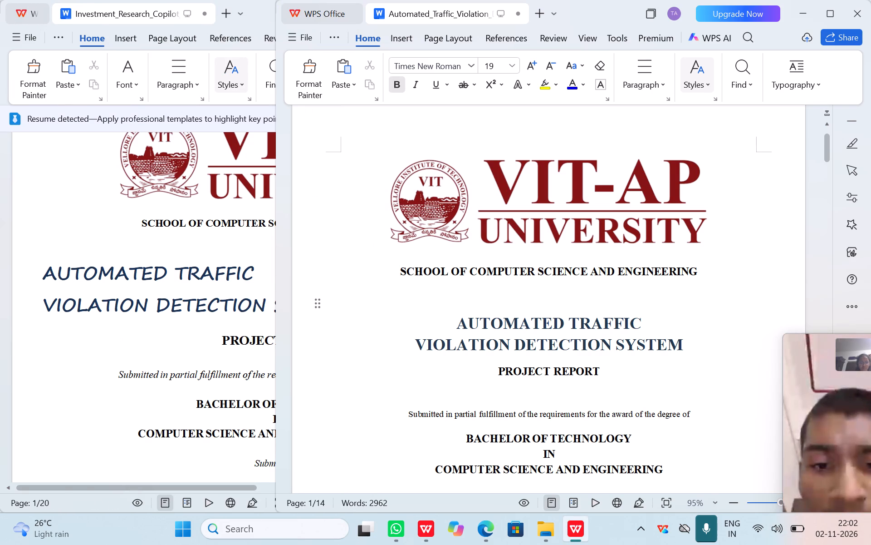
drag(275, 328, 371, 334)
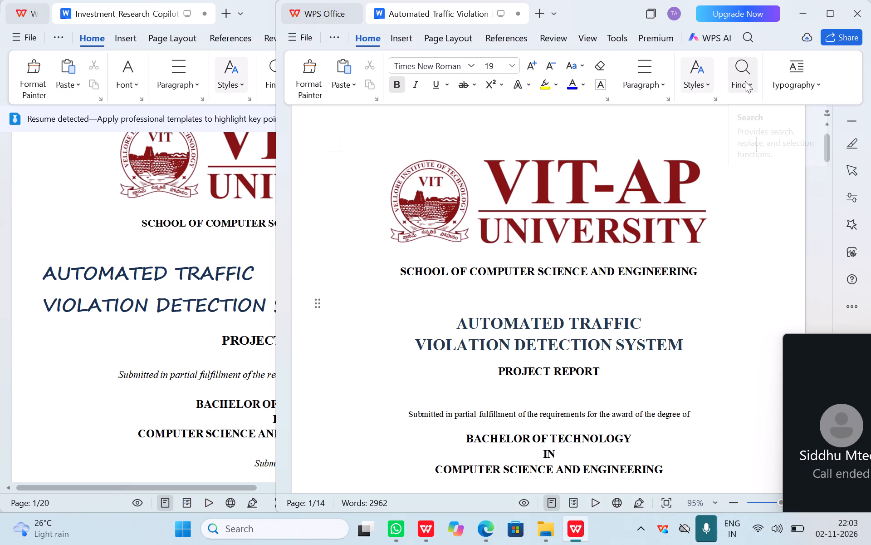
Undo the recent deletions and redo the removal of the VIT-AP UNIVERSITY line, leaving one blank line between the School heading and the report title.
key(ctrl+z)
key(ctrl+z)
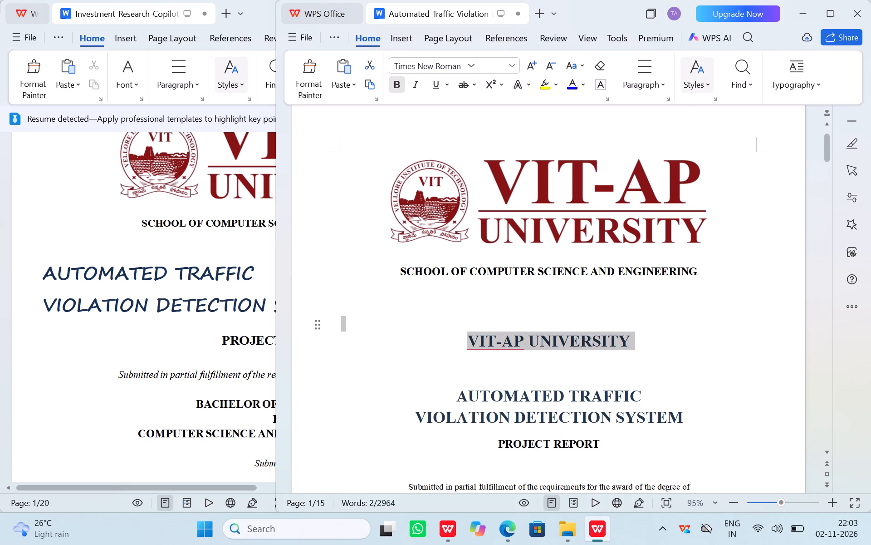
key(BackSpace)
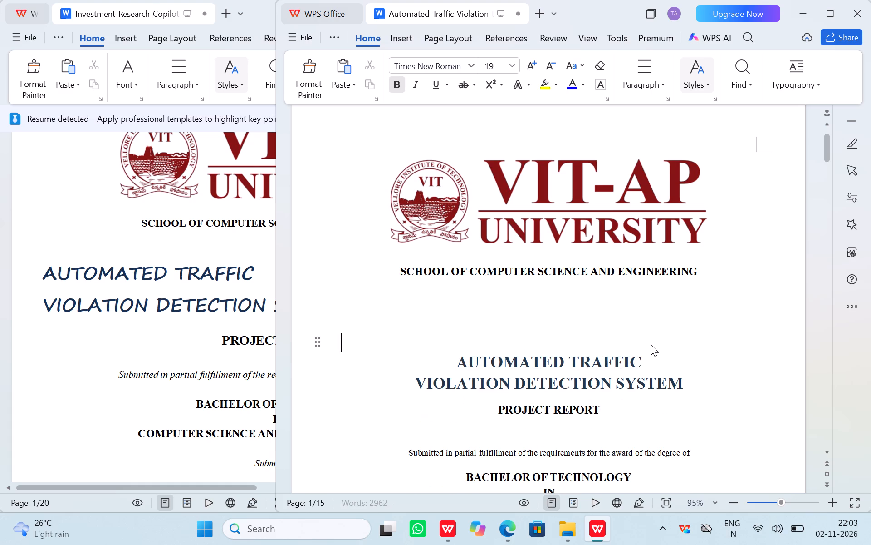
key(BackSpace)
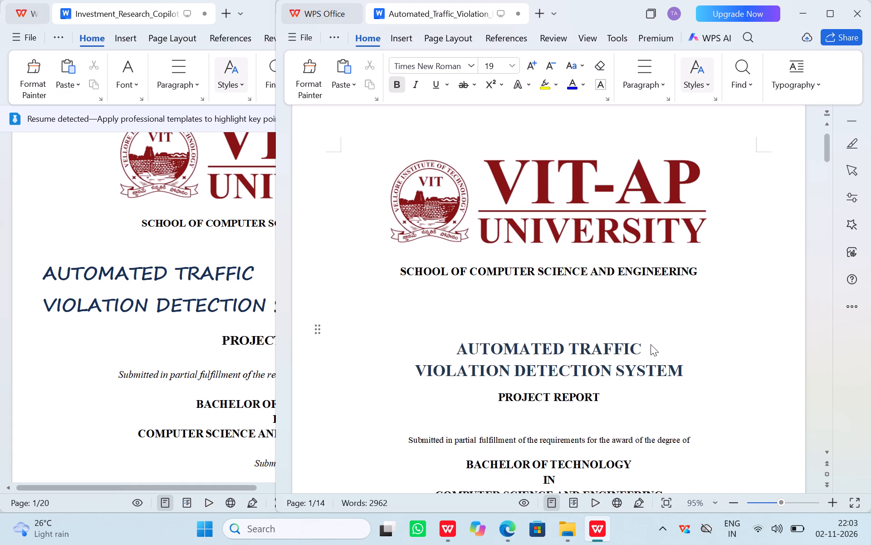
key(BackSpace)
key(BackSpace)
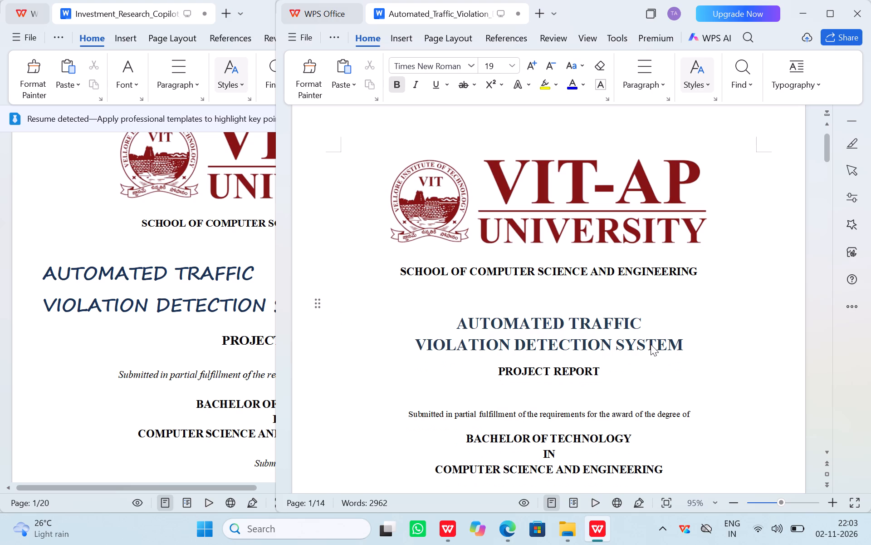
key(BackSpace)
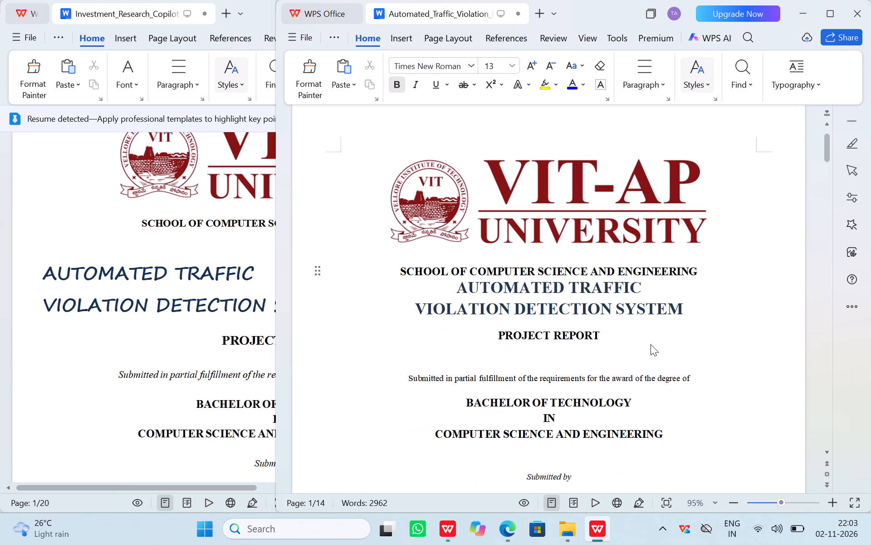
key(Return)
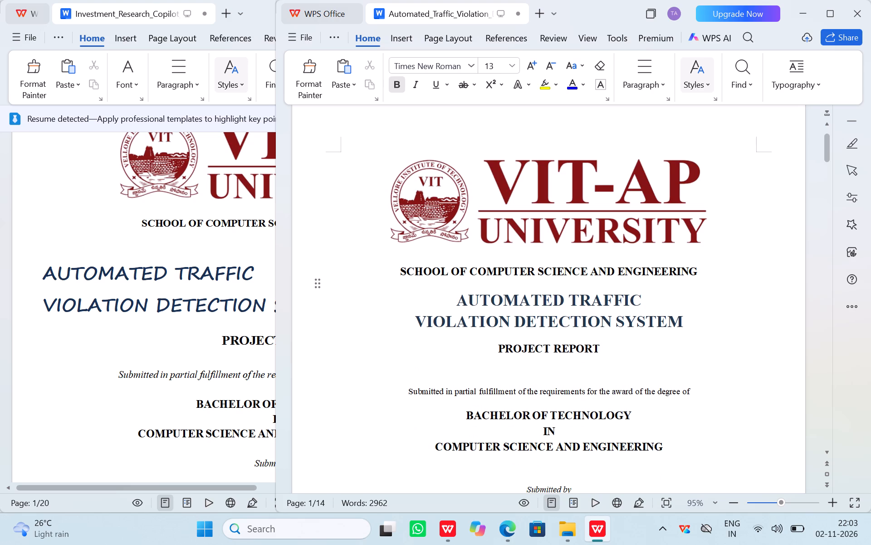
Compare the cover pages of both reports, from the title and degree lines down to the submitter, guide and date lines.
scroll(453, 404, down, 1)
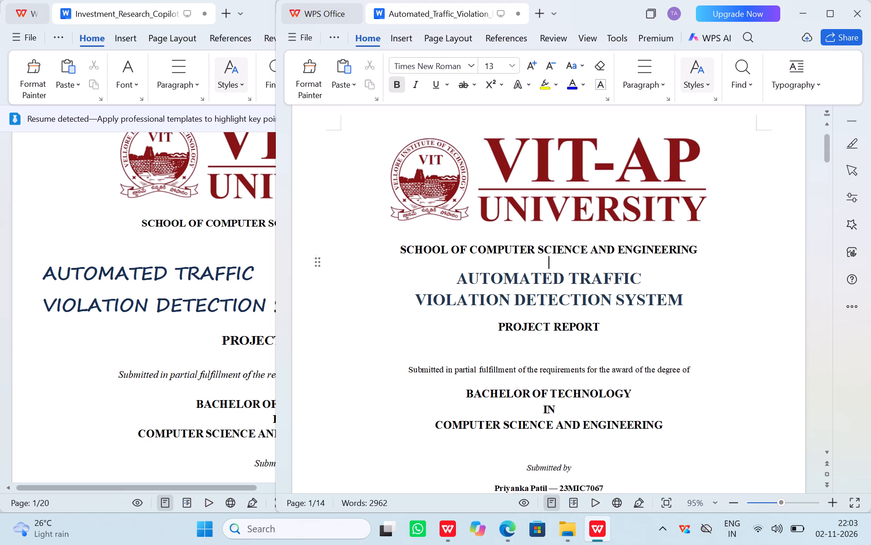
scroll(453, 404, down, 1)
scroll(195, 378, down, 3)
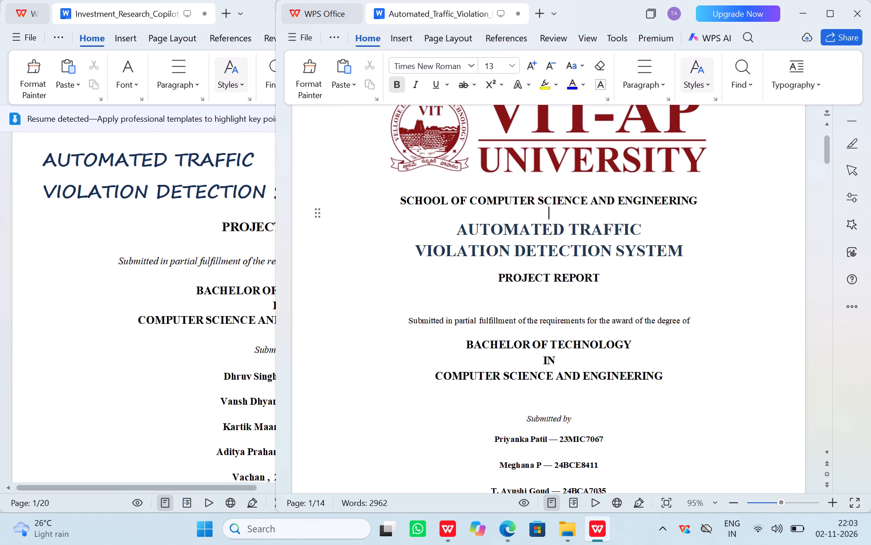
scroll(195, 378, left, 4)
scroll(195, 378, down, 2)
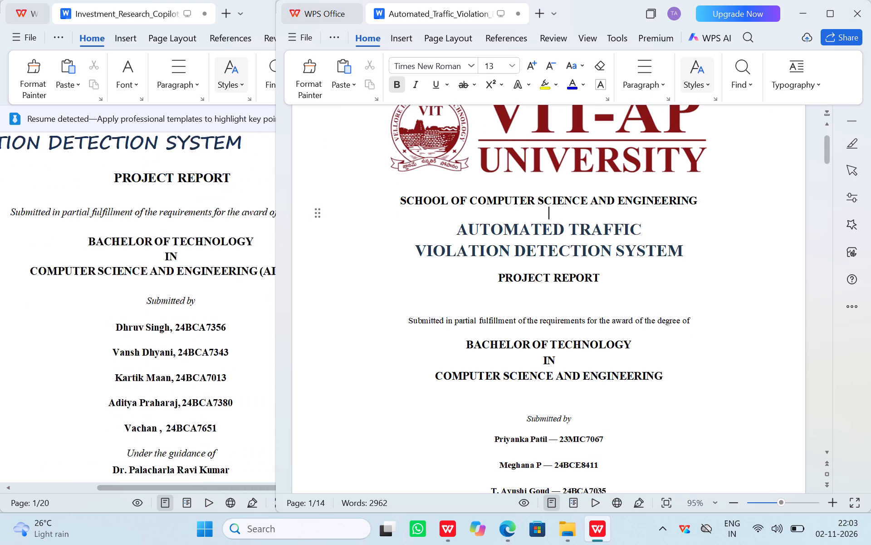
scroll(195, 378, down, 2)
scroll(512, 416, down, 3)
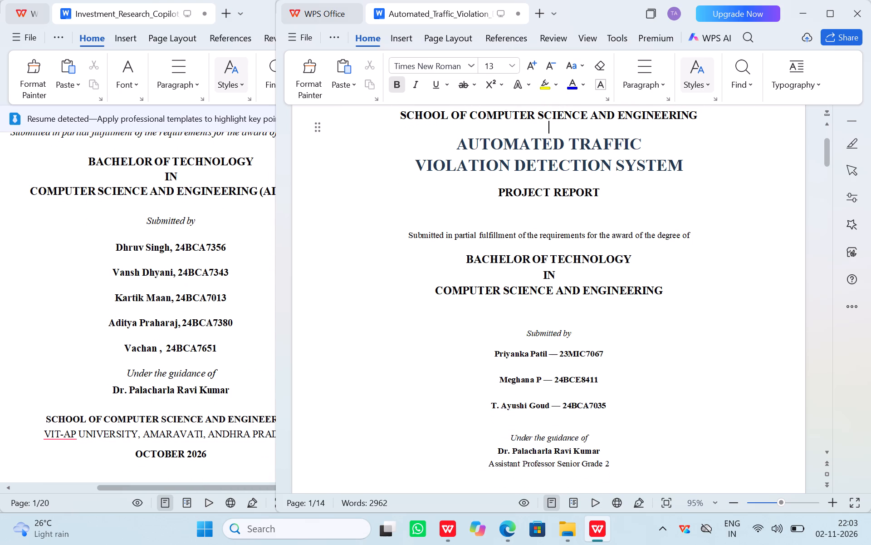
scroll(512, 416, down, 2)
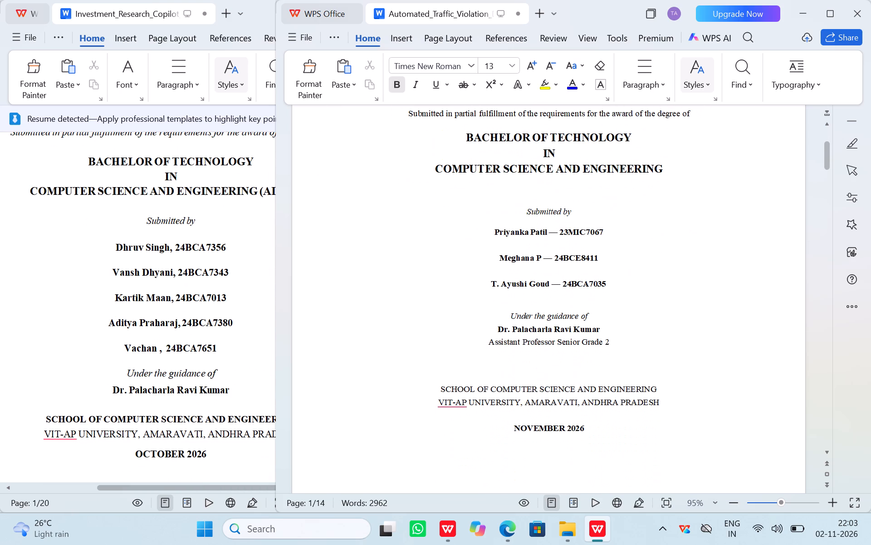
scroll(140, 347, down, 3)
scroll(477, 397, down, 1)
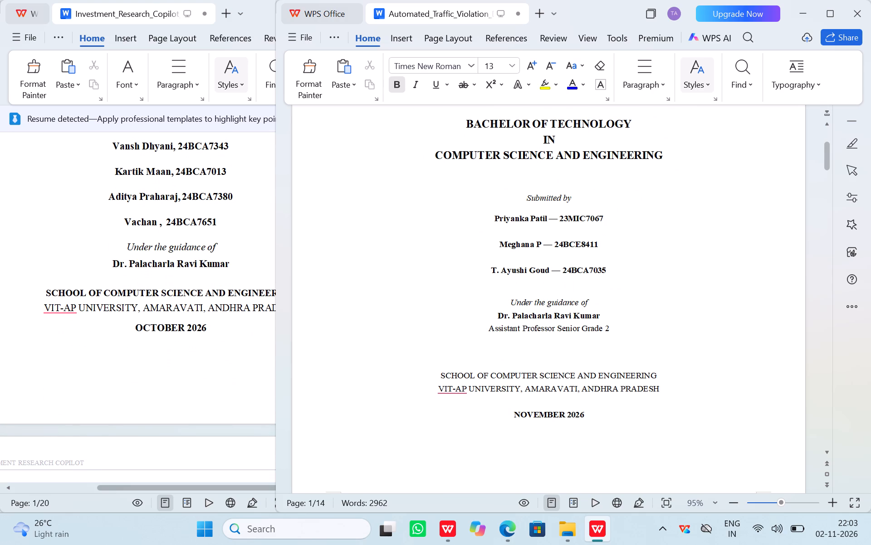
Compare the Certificate pages of both reports, including the heading, body text and signature blocks.
scroll(477, 397, down, 5)
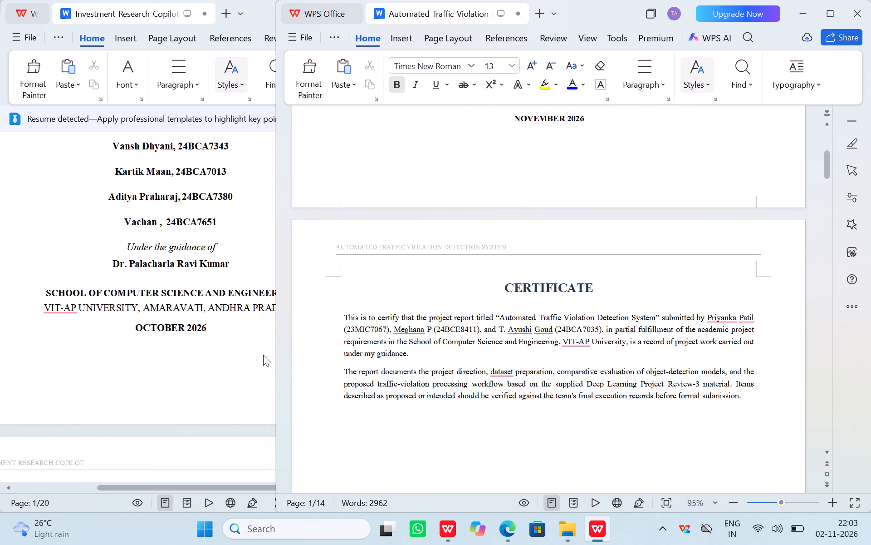
scroll(178, 374, down, 1)
scroll(178, 374, left, 1)
scroll(178, 374, down, 3)
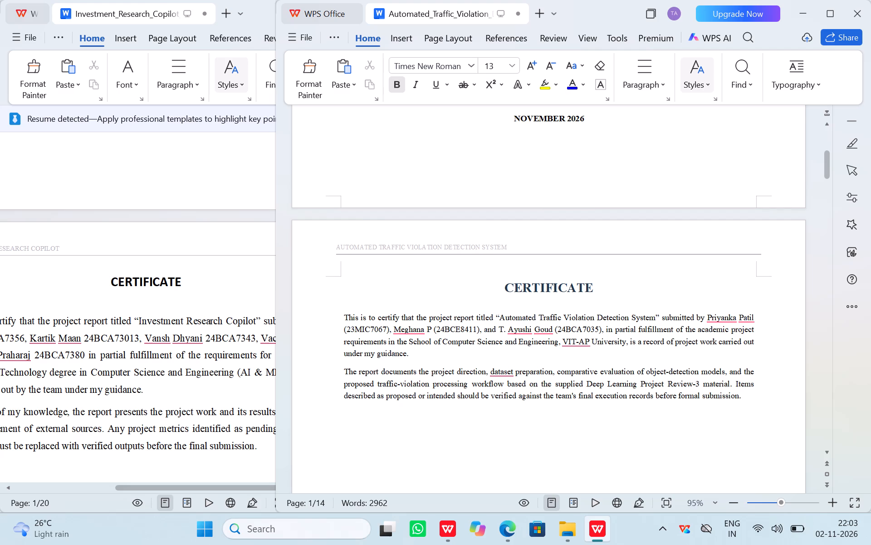
scroll(178, 374, down, 2)
scroll(421, 426, down, 2)
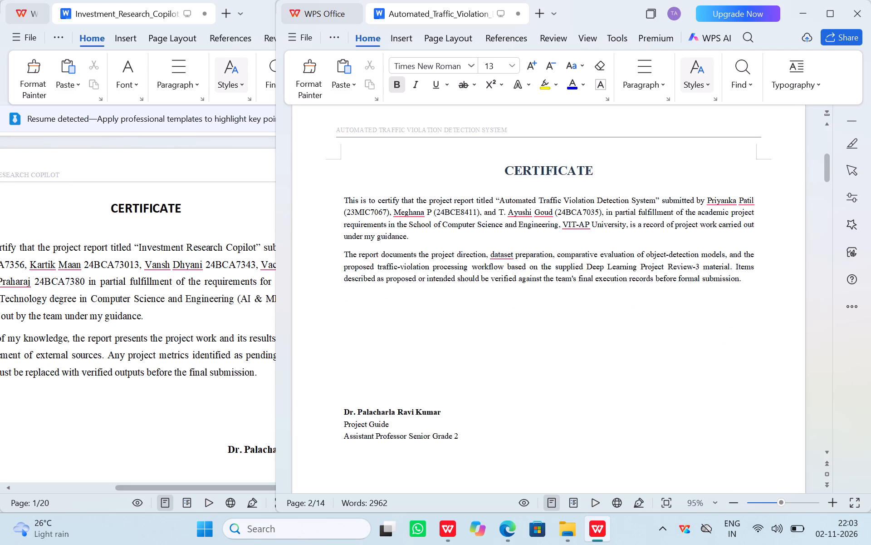
scroll(421, 426, down, 3)
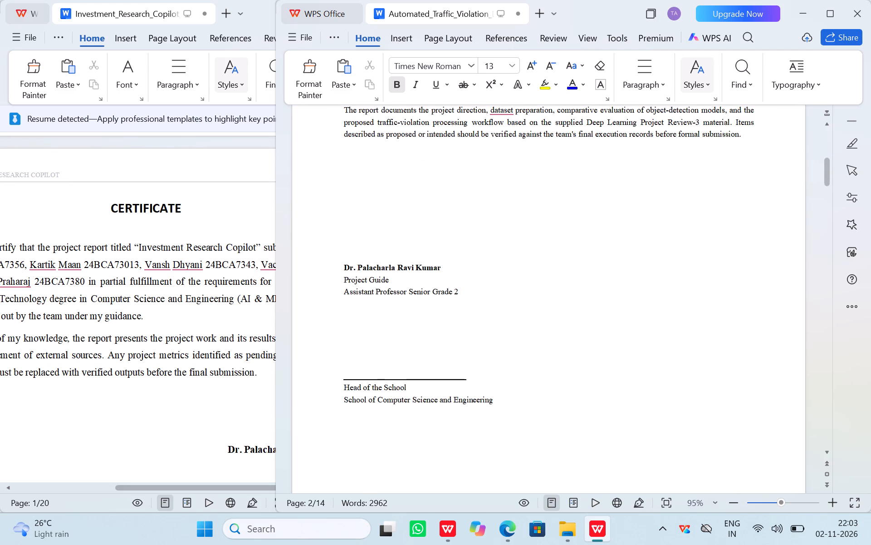
Delete the signature line and the Head of the School block, including its School of Computer Science and Engineering line, from the Certificate page.
drag(347, 377, 499, 405)
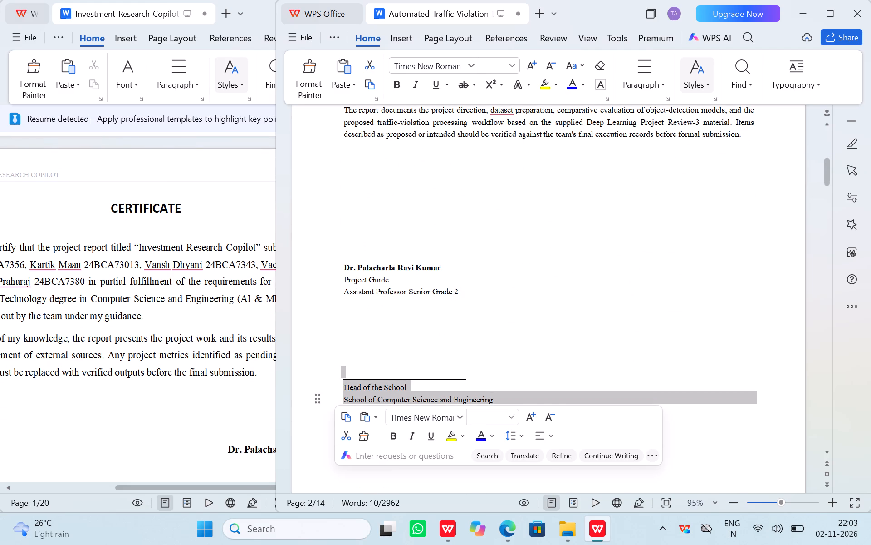
key(BackSpace)
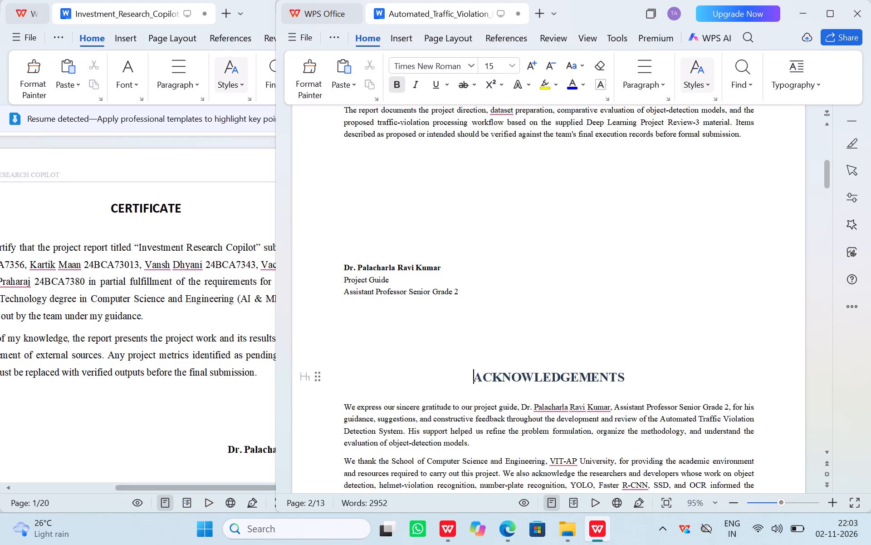
Insert 15 blank lines before the ACKNOWLEDGEMENTS heading to push it down, away from the Certificate's signature block.
key(Return)
key(Return)
key(Return)
key(Return)
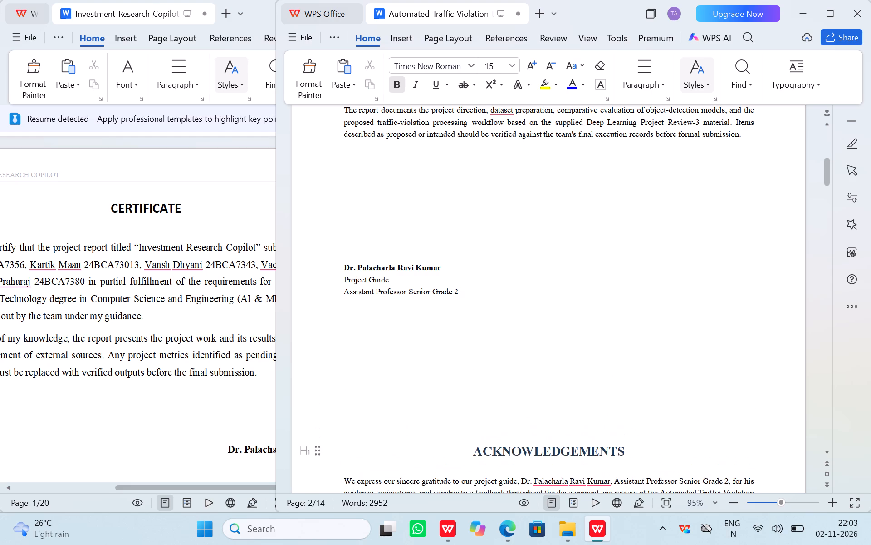
key(Return)
key(Return)
key(Return)
key(Return)
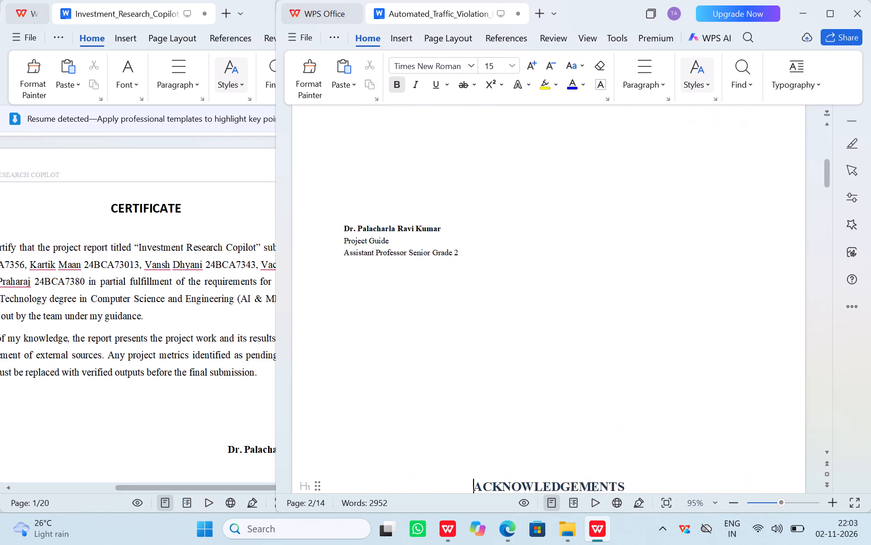
key(Return)
key(Return)
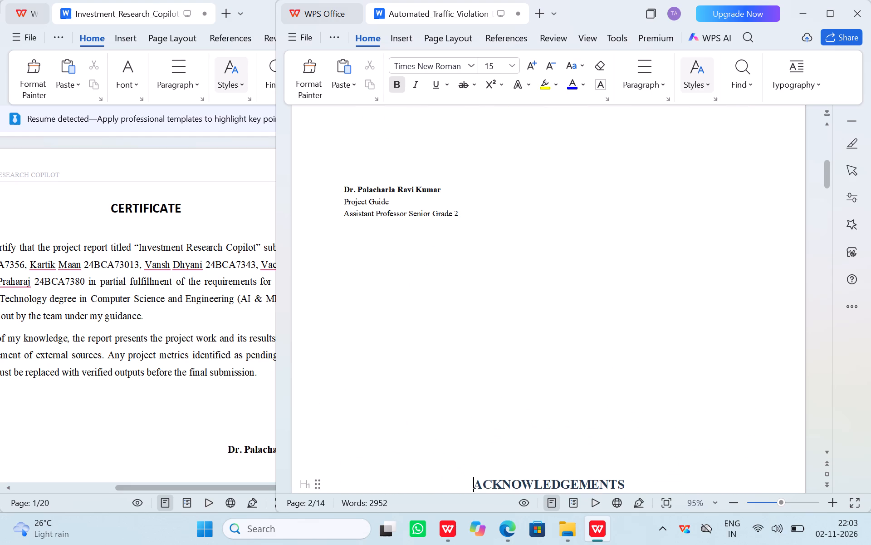
key(Return)
key(Return)
key(Return)
key(Return)
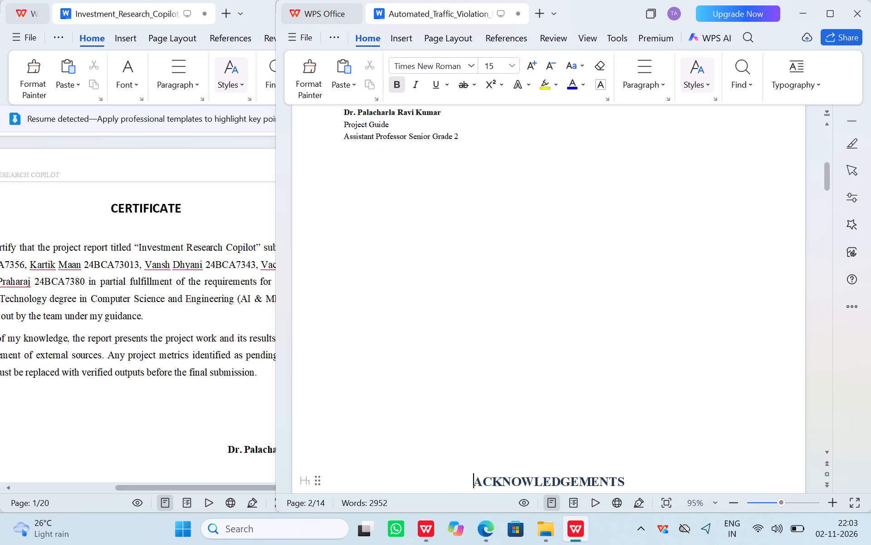
key(Return)
Right-align the project guide's three-line signature block on the Certificate page, covering the name, Project Guide and Assistant Professor Senior Grade 2 lines.
scroll(499, 405, up, 3)
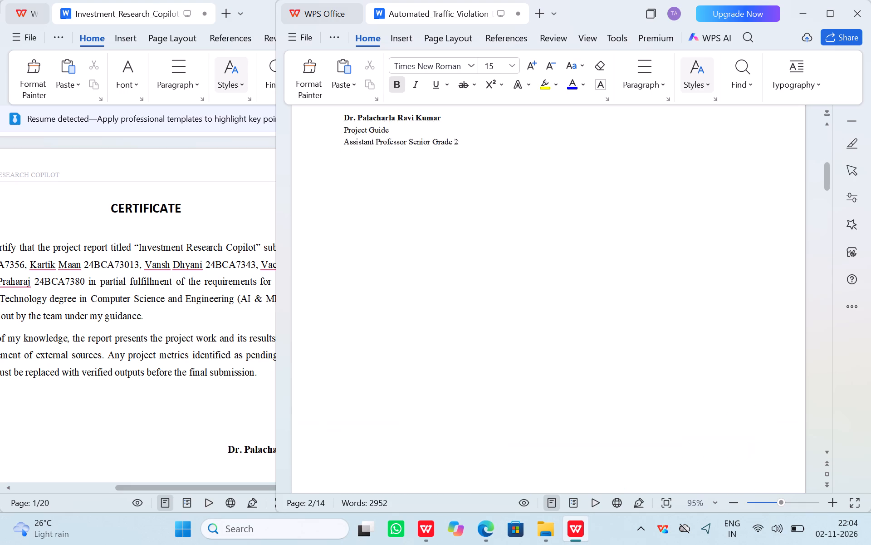
scroll(499, 405, up, 3)
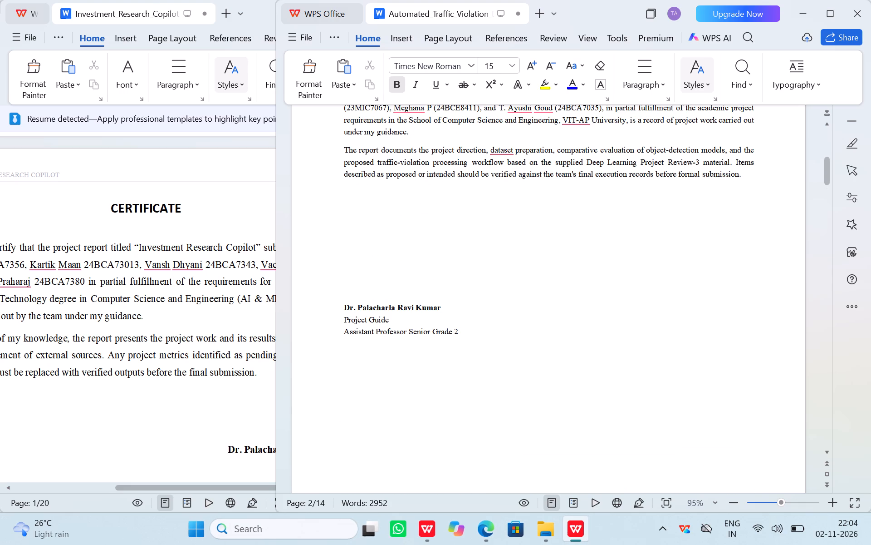
drag(339, 306, 484, 336)
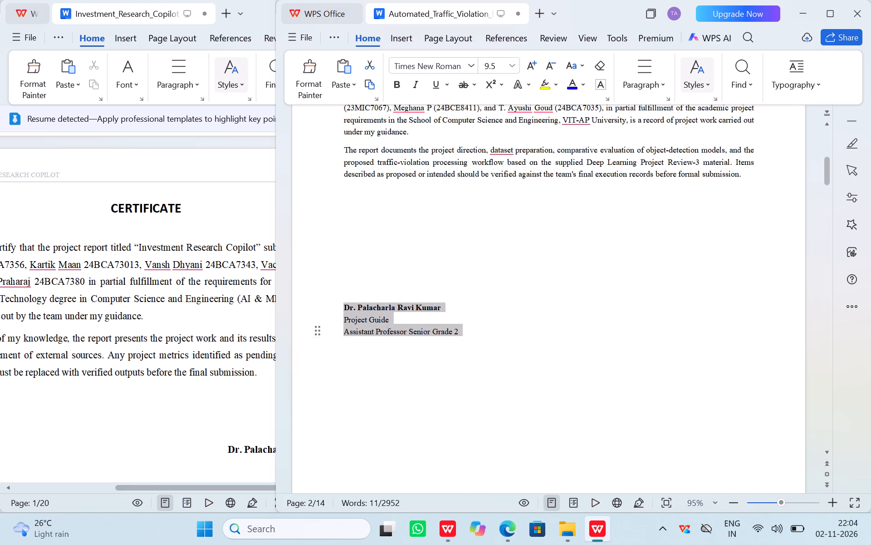
click(637, 83)
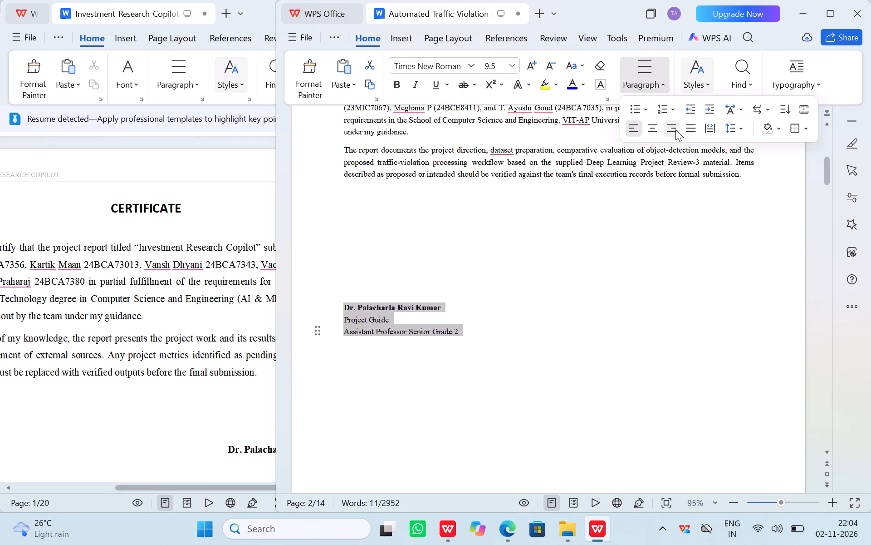
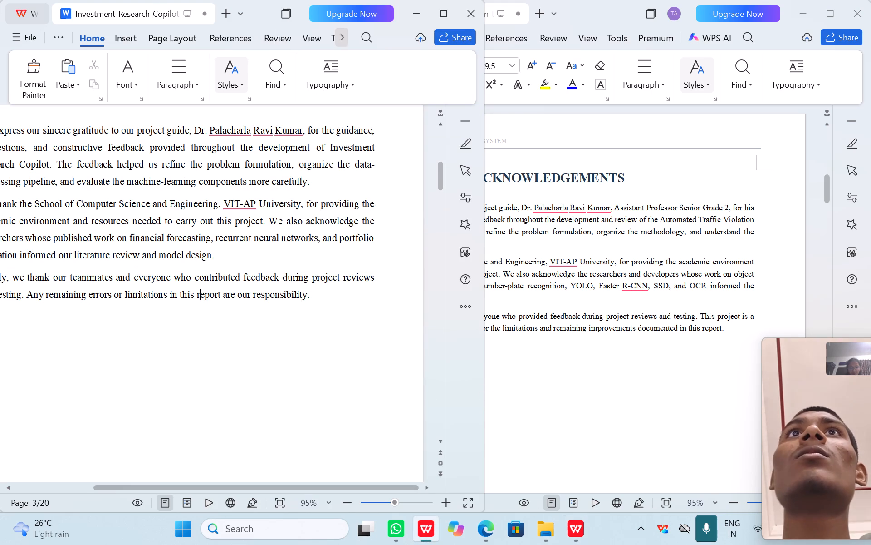
click(558, 384)
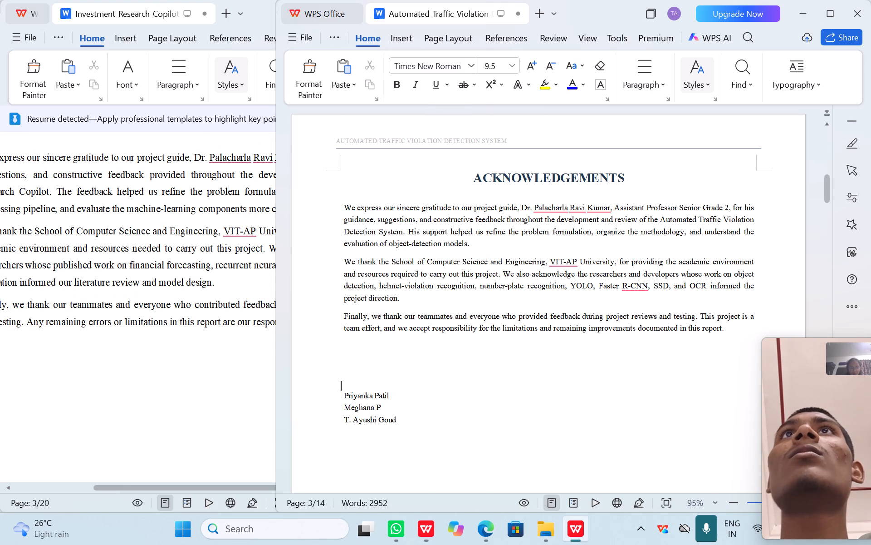
Compare the Abstract pages of both reports, from the heading and body text down to the Keywords line.
scroll(558, 384, down, 4)
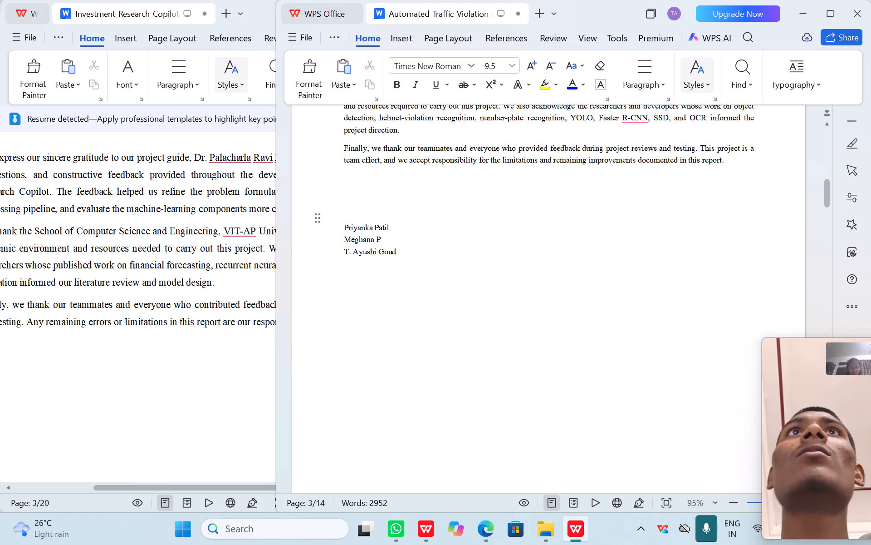
scroll(558, 384, down, 8)
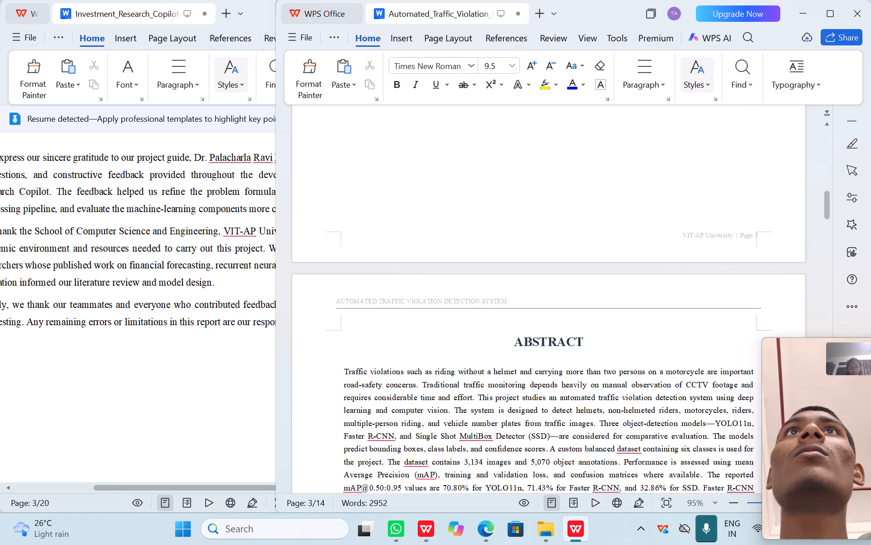
scroll(558, 384, down, 1)
click(212, 389)
scroll(212, 389, down, 4)
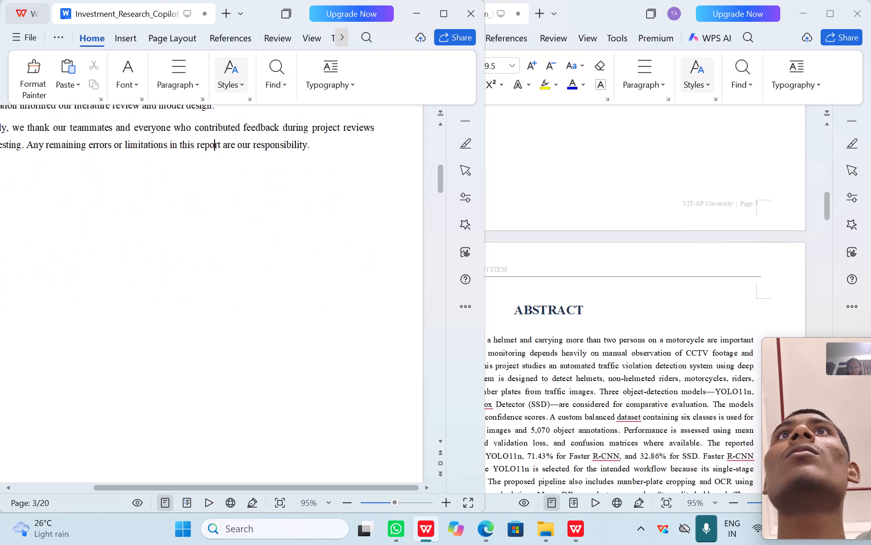
scroll(212, 389, down, 5)
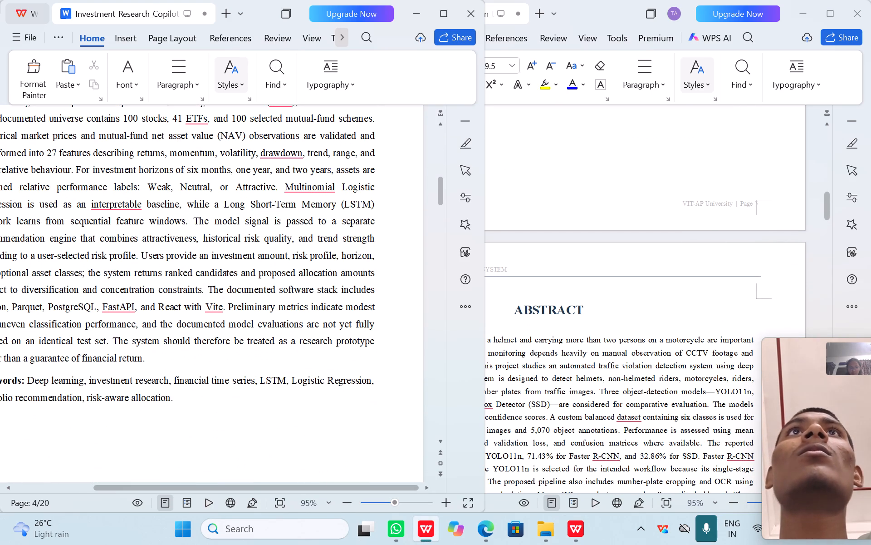
click(628, 317)
scroll(628, 317, down, 4)
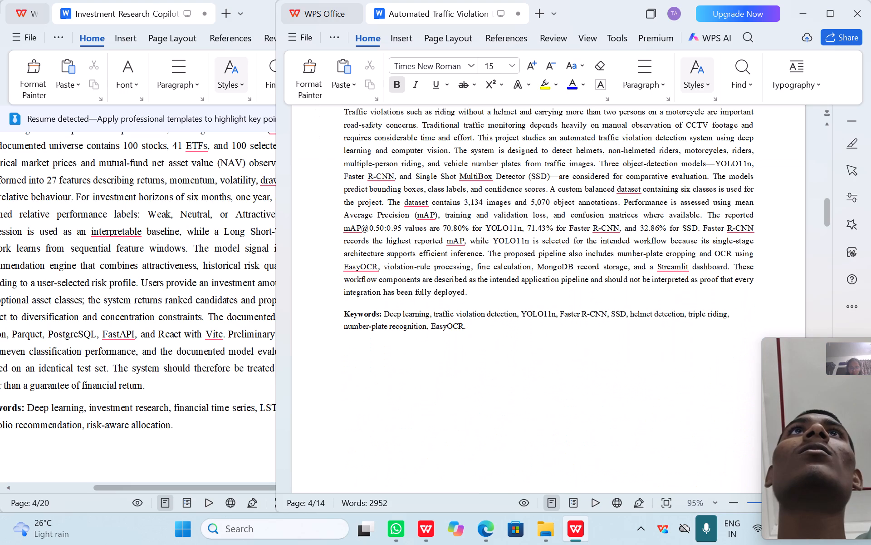
Compare the Table of Contents pages of both reports, including the heading, table styling and first rows.
scroll(514, 340, down, 8)
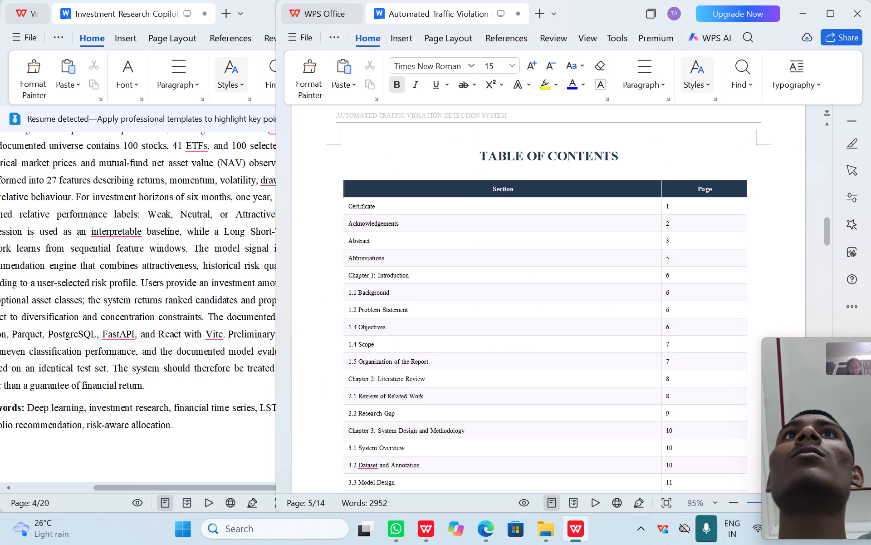
scroll(514, 340, down, 1)
click(239, 441)
scroll(239, 441, down, 4)
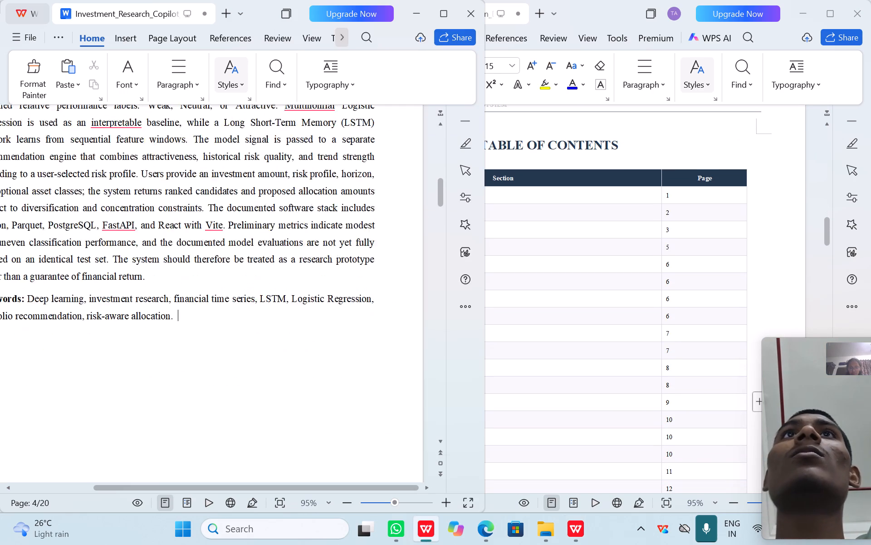
scroll(239, 441, down, 6)
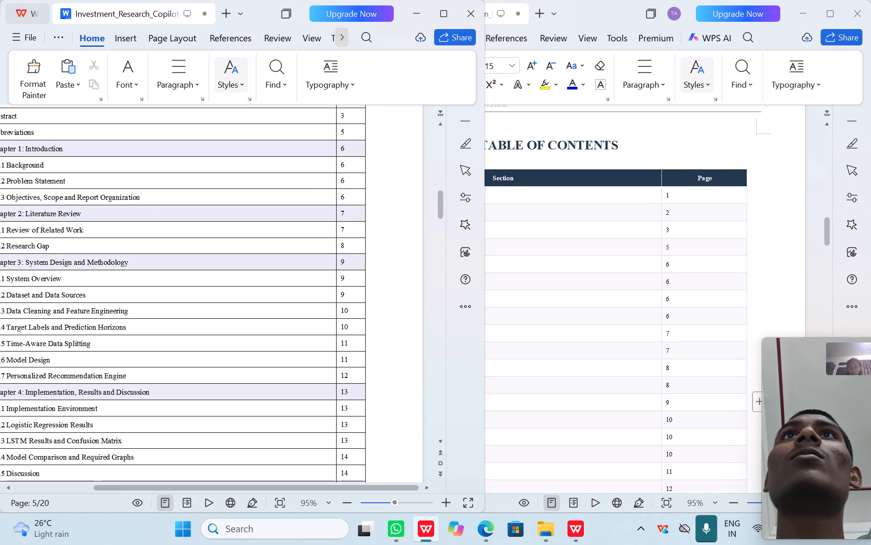
scroll(239, 441, right, 2)
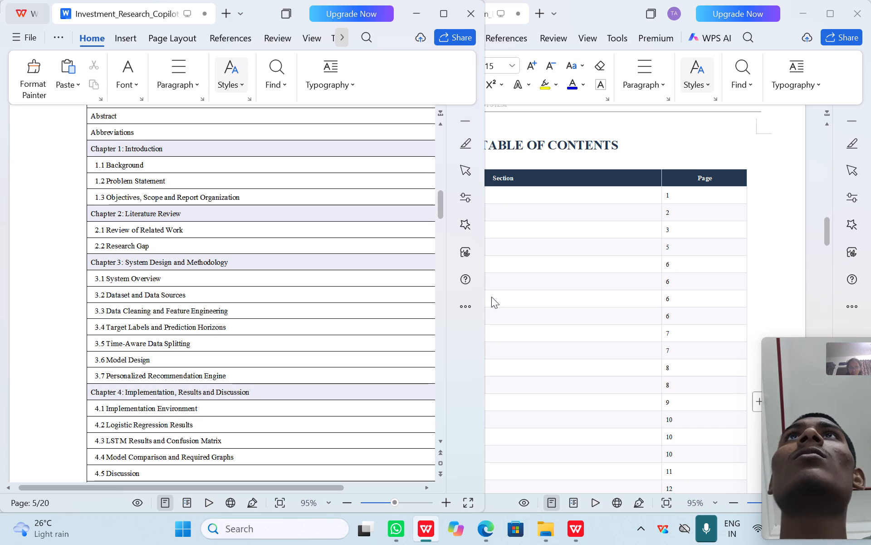
click(653, 128)
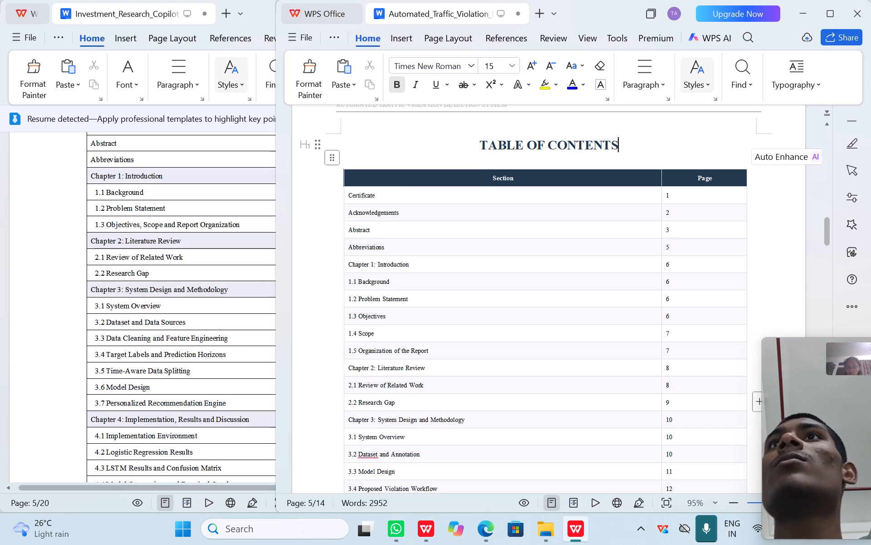
scroll(215, 271, up, 2)
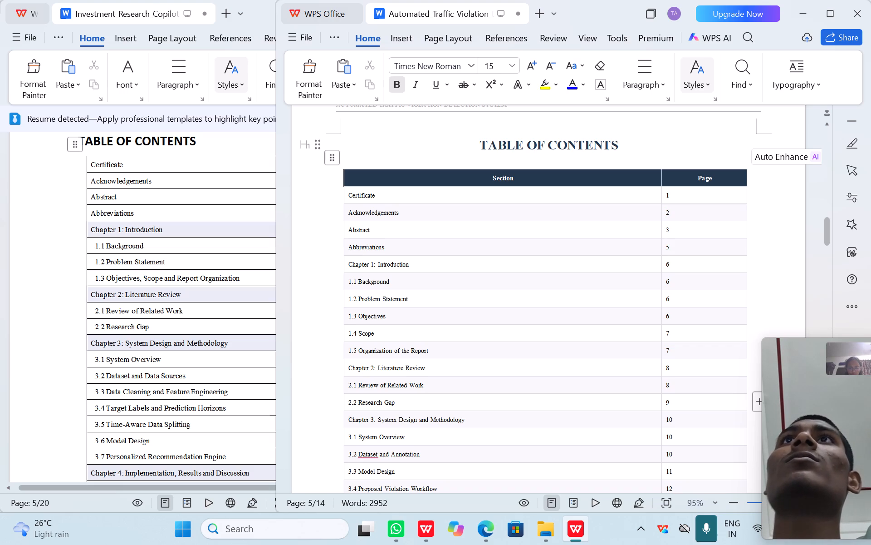
Compare the chapter and subsection entries in both Tables of Contents, down to the last rows after Chapter 5.
scroll(484, 252, down, 1)
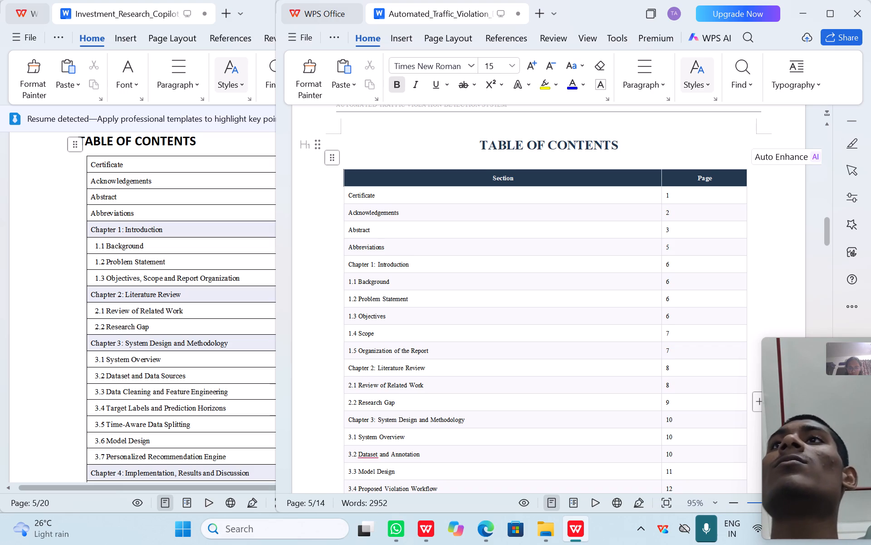
scroll(484, 252, down, 3)
scroll(484, 252, up, 1)
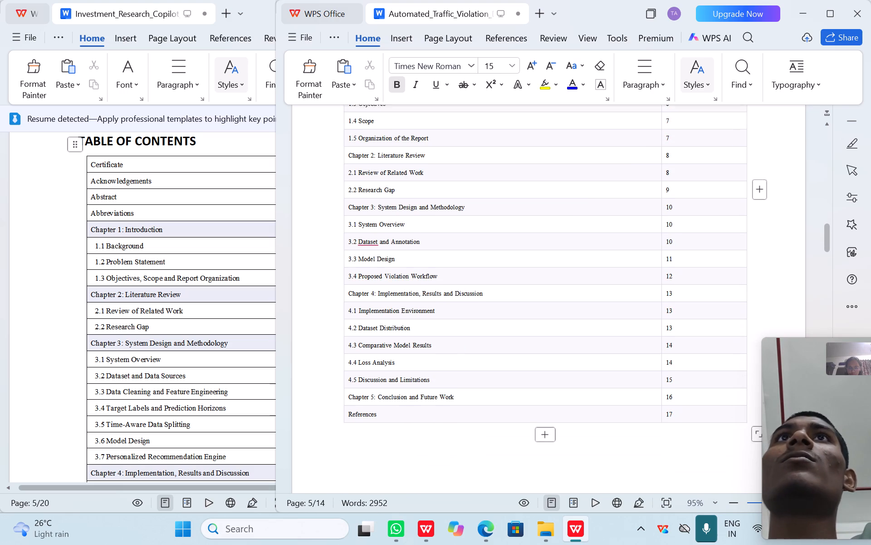
scroll(484, 252, up, 1)
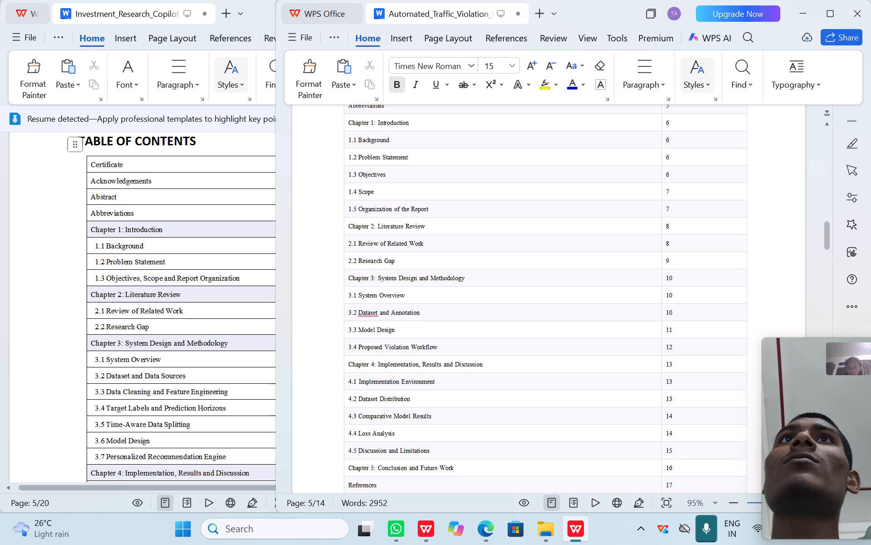
scroll(236, 275, down, 1)
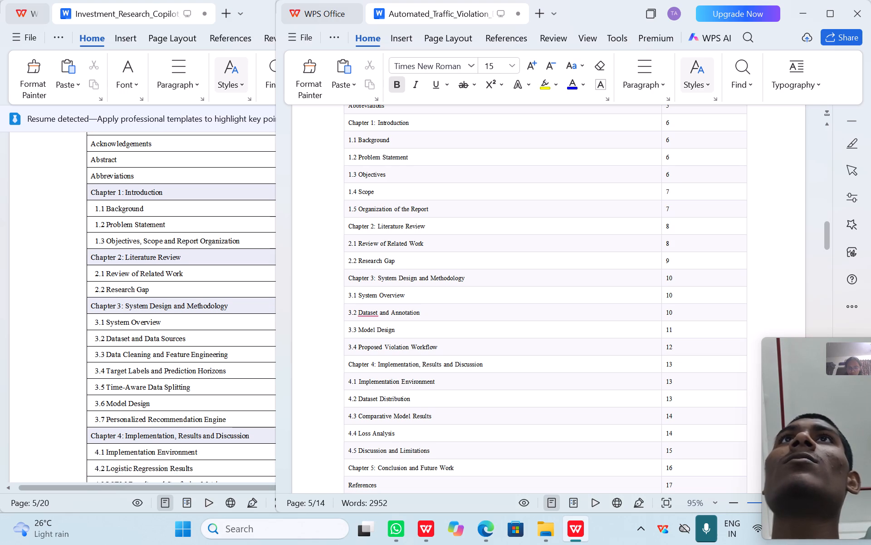
scroll(236, 275, down, 3)
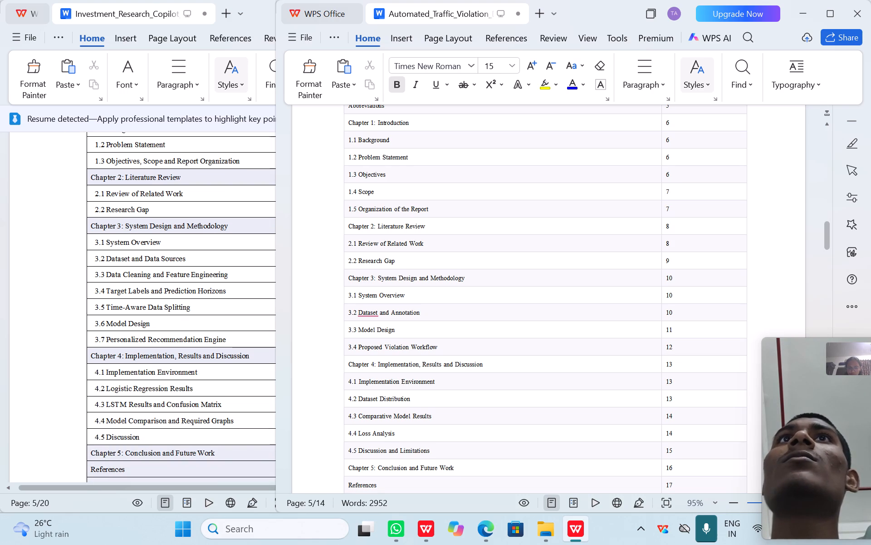
scroll(442, 307, down, 1)
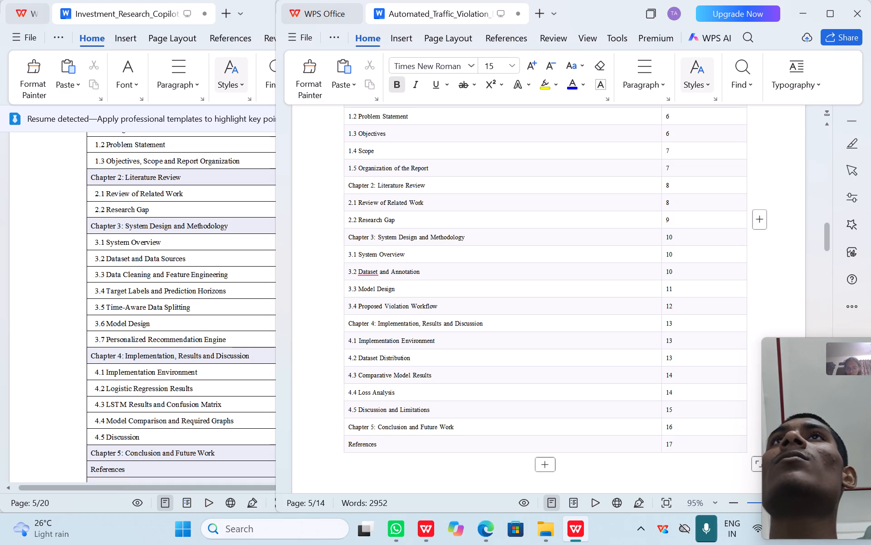
scroll(266, 301, down, 2)
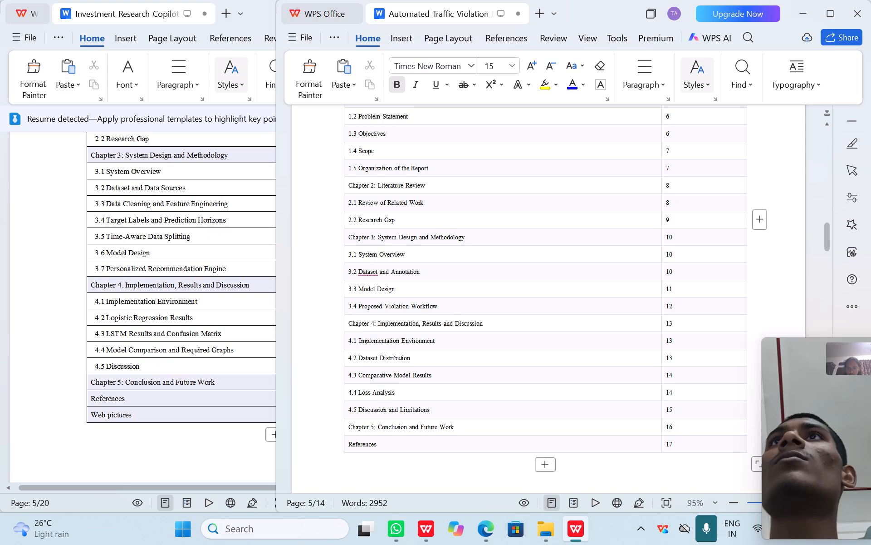
scroll(453, 354, down, 1)
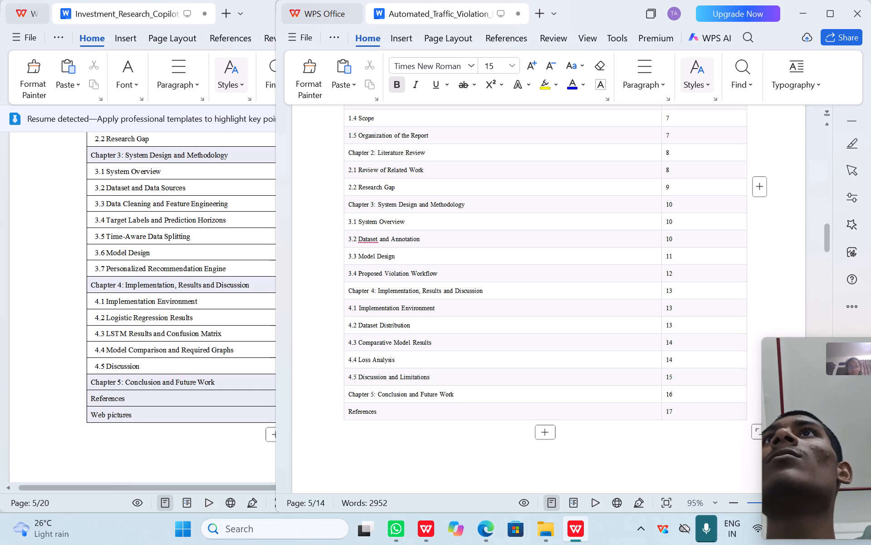
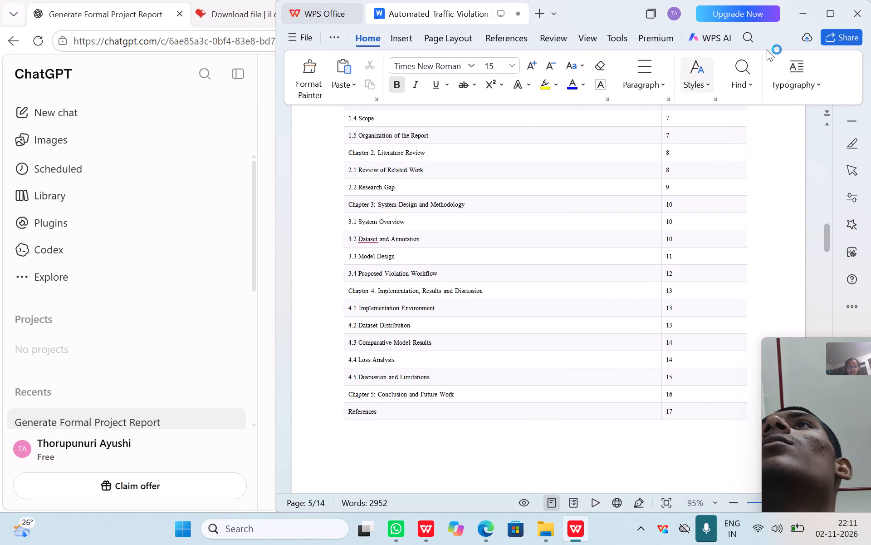
click(798, 12)
click(795, 13)
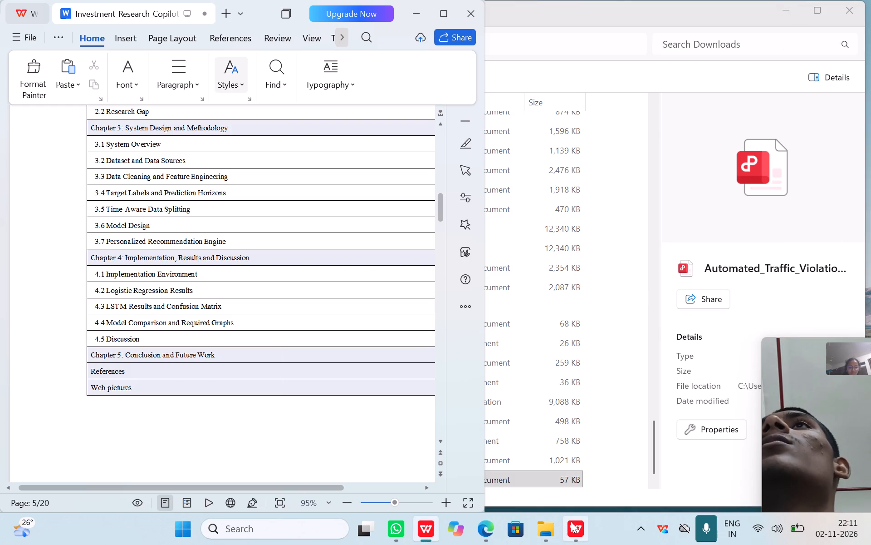
click(570, 447)
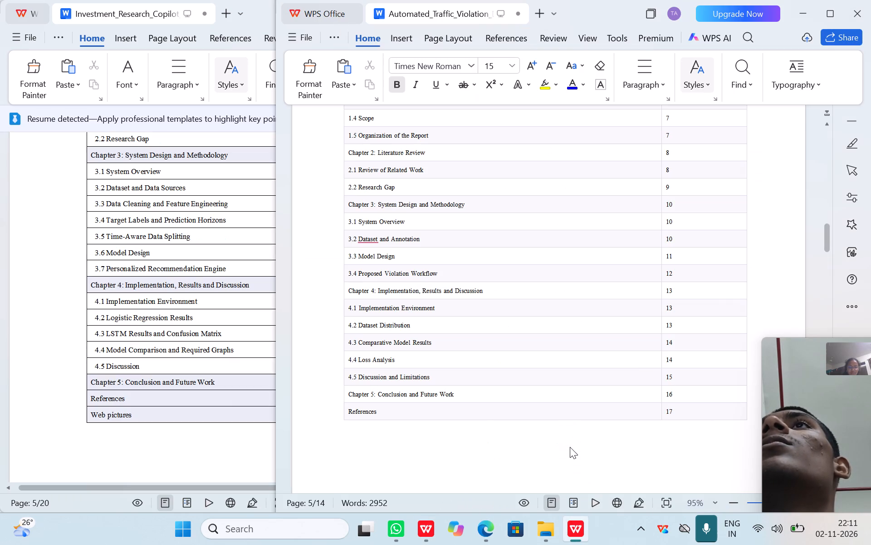
click(168, 446)
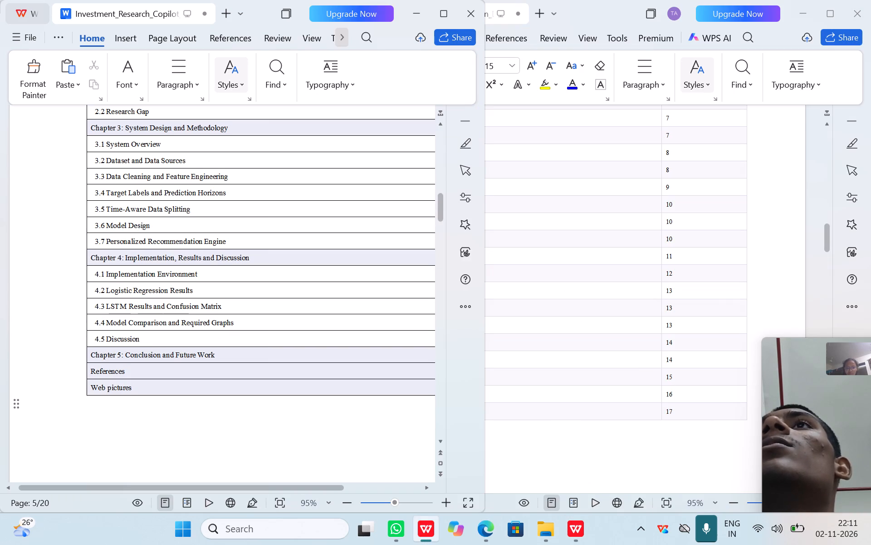
scroll(350, 404, left, 1)
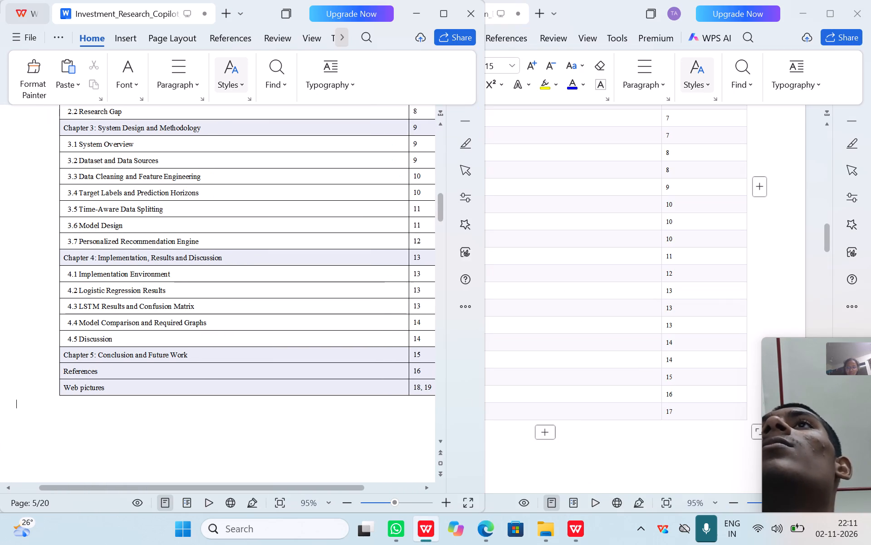
scroll(350, 404, left, 1)
Add a row below References in the traffic report's Table of Contents and enter "Web pictures" as its title.
click(605, 438)
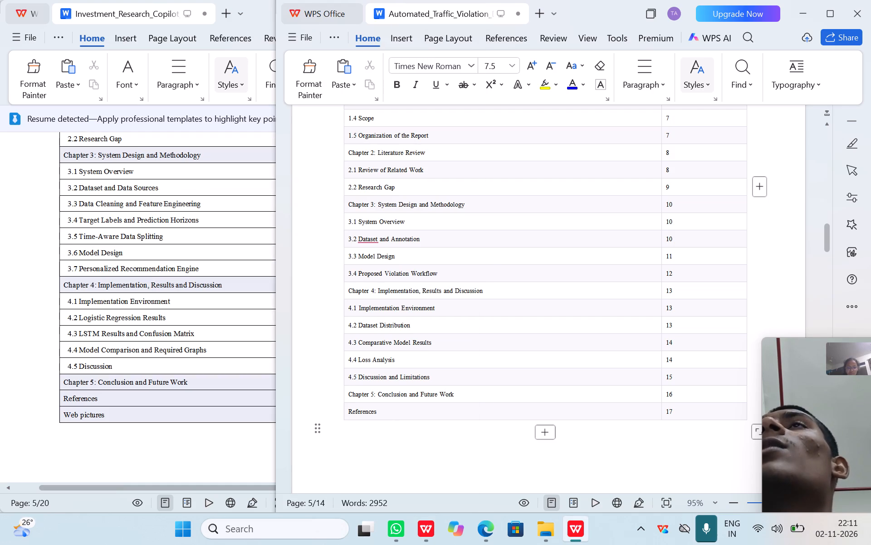
click(544, 431)
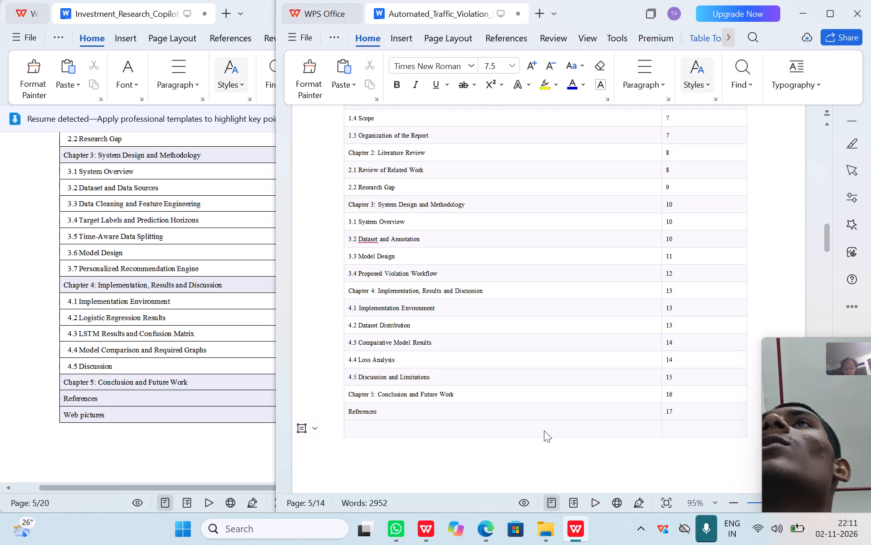
key(shift+w)
text(eb)
key(space)
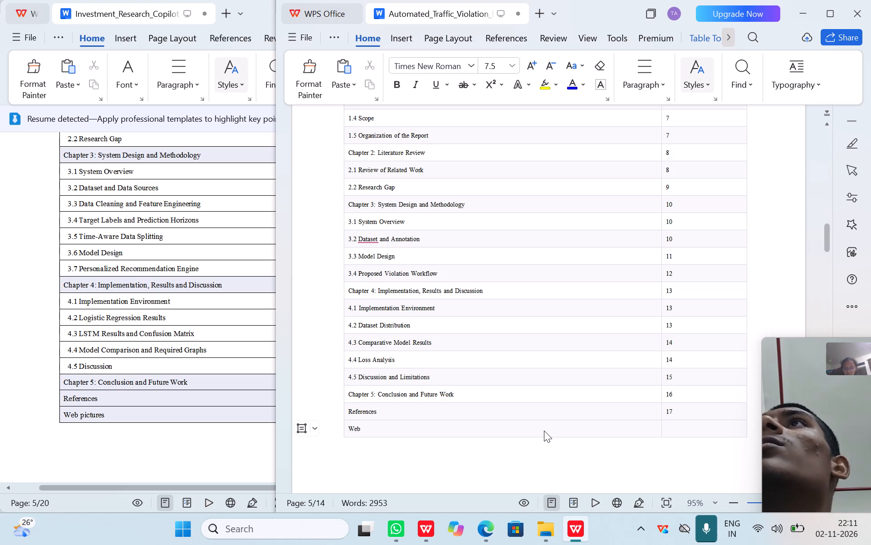
text(pictures)
Compare the two contents tables and change the traffic report's entry 3.2 to "Dataset and Data Sources".
scroll(544, 431, up, 1)
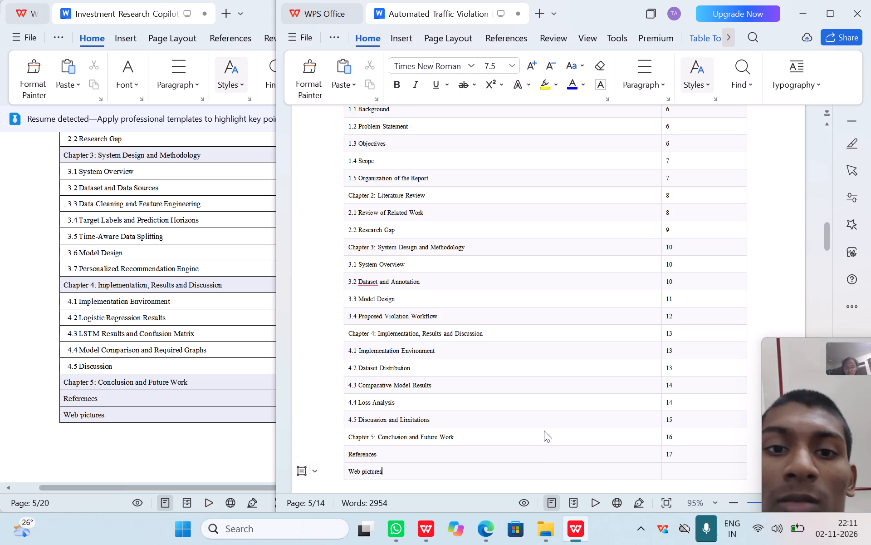
scroll(544, 431, up, 2)
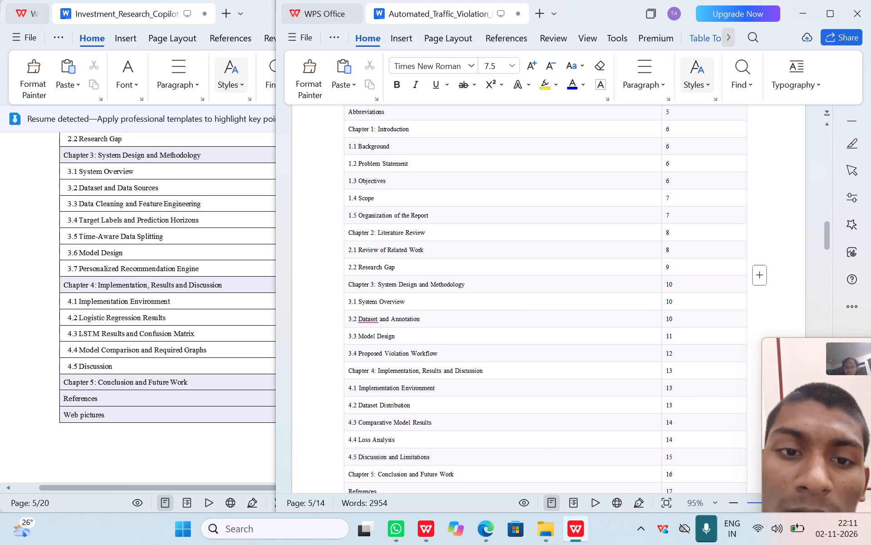
scroll(154, 290, up, 3)
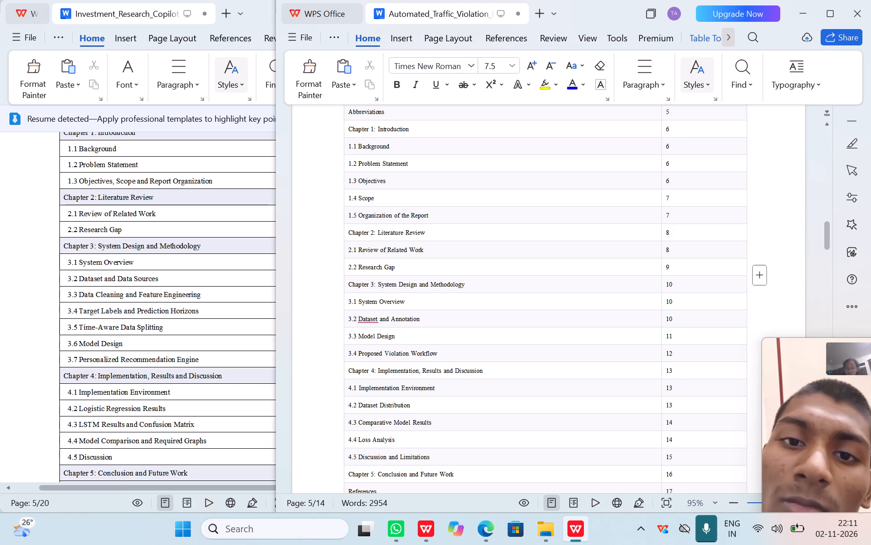
click(426, 318)
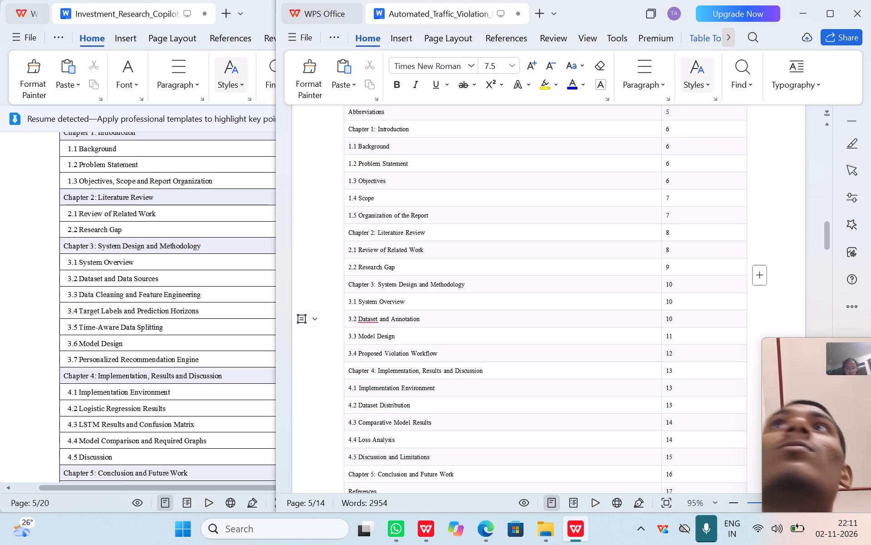
key(BackSpace)
key(BackSpace)
key(BackSpace)
key(BackSpace)
key(BackSpace)
key(BackSpace)
key(BackSpace)
key(BackSpace)
key(BackSpace)
key(BackSpace)
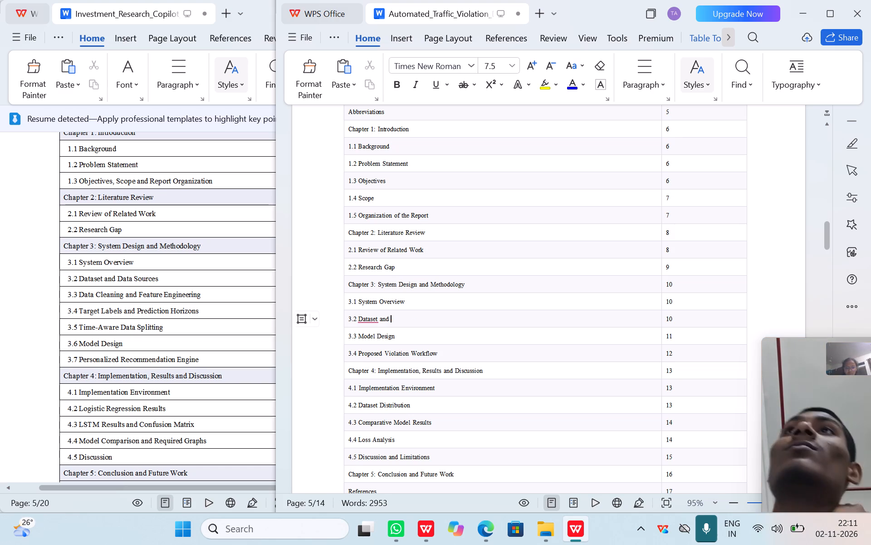
text(Data)
key(space)
text(Sorces)
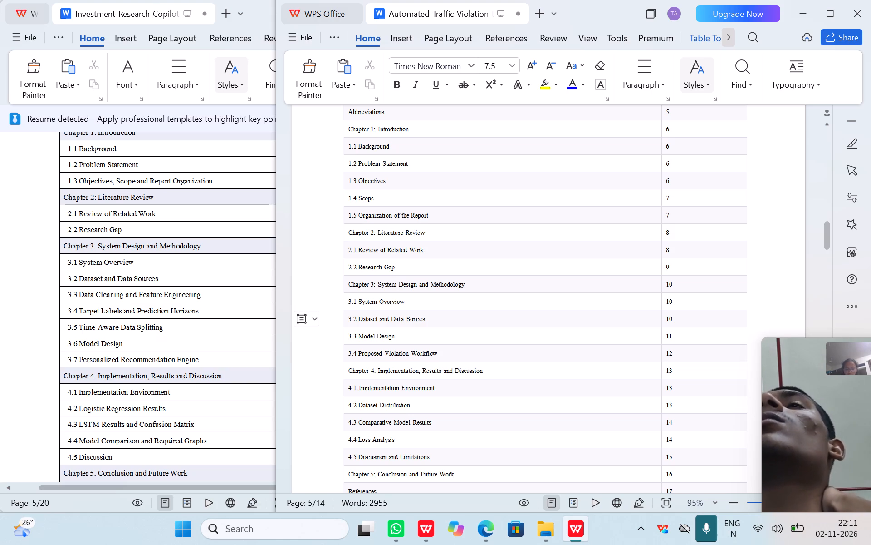
key(Left)
key(Left)
key(Left)
key(Left)
key(Left)
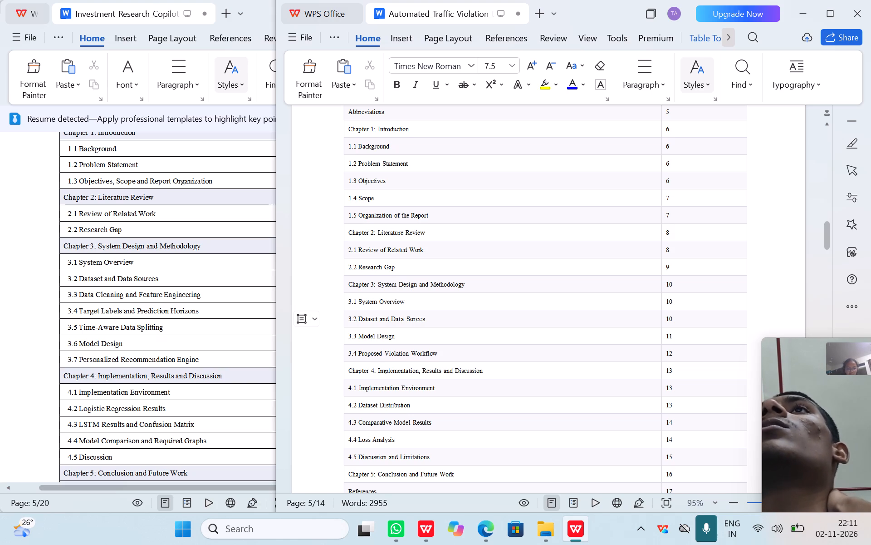
key(Right)
key(u)
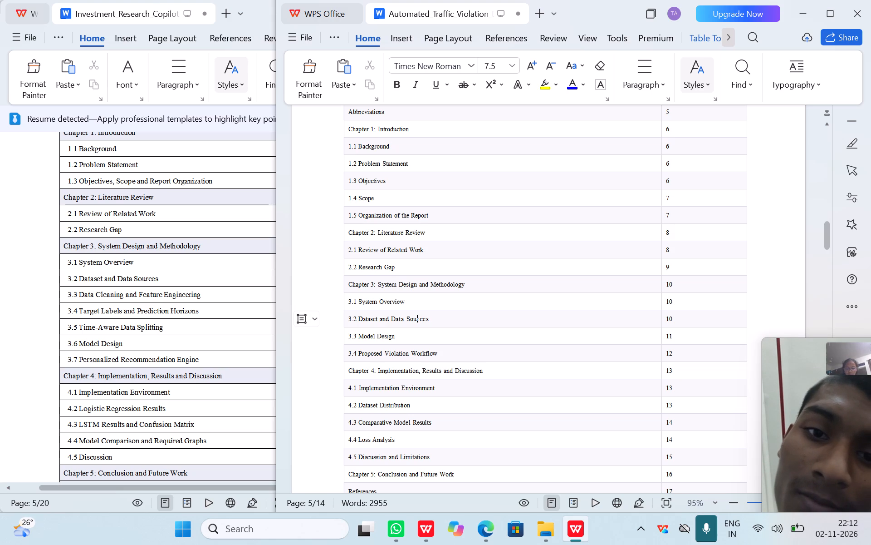
Change the traffic report's Table of Contents entry 3.3 to "Data Cleaning and Feature Engineering".
click(402, 335)
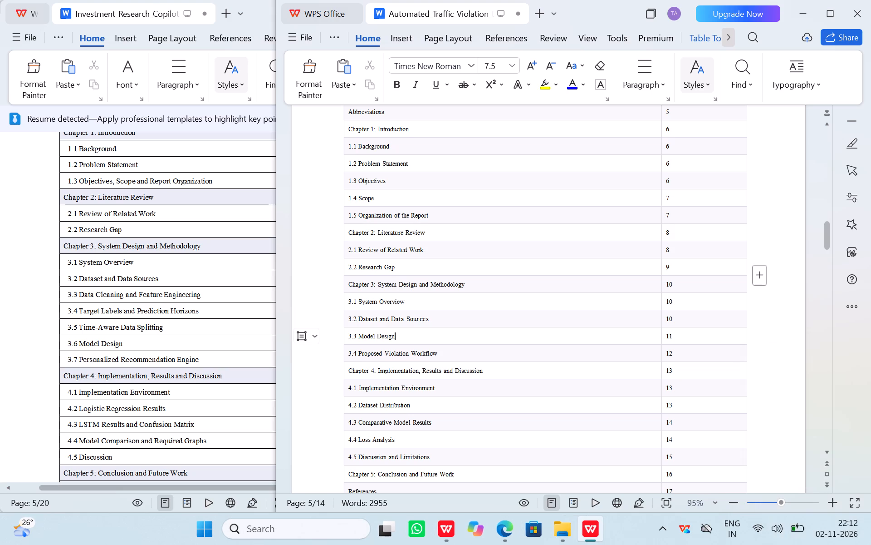
key(BackSpace)
key(BackSpace)
key(BackSpace)
key(BackSpace)
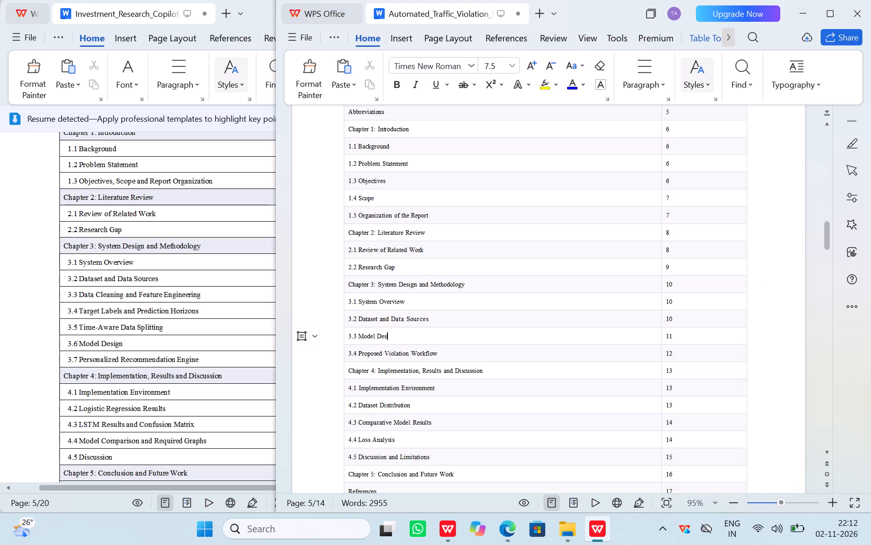
key(BackSpace)
key(BackSpace)
key(BackSpace)
key(BackSpace)
key(BackSpace)
key(BackSpace)
key(BackSpace)
key(BackSpace)
text(Data)
key(space)
text(Cleaning)
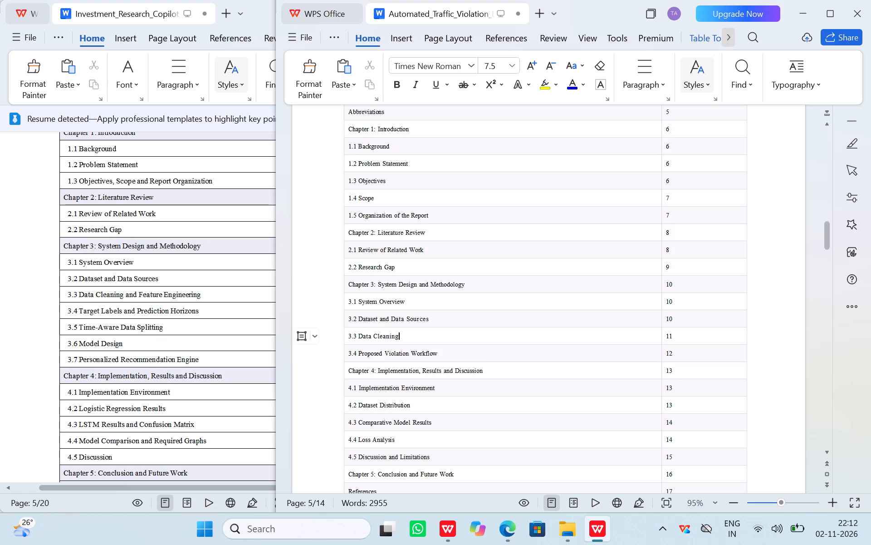
key(space)
text(and Feature)
key(space)
text(Enginee)
key(r)
text(ing)
Change the traffic report's contents entry 3.4 to "Target Labels and Prediction Horizons".
drag(446, 355, 371, 354)
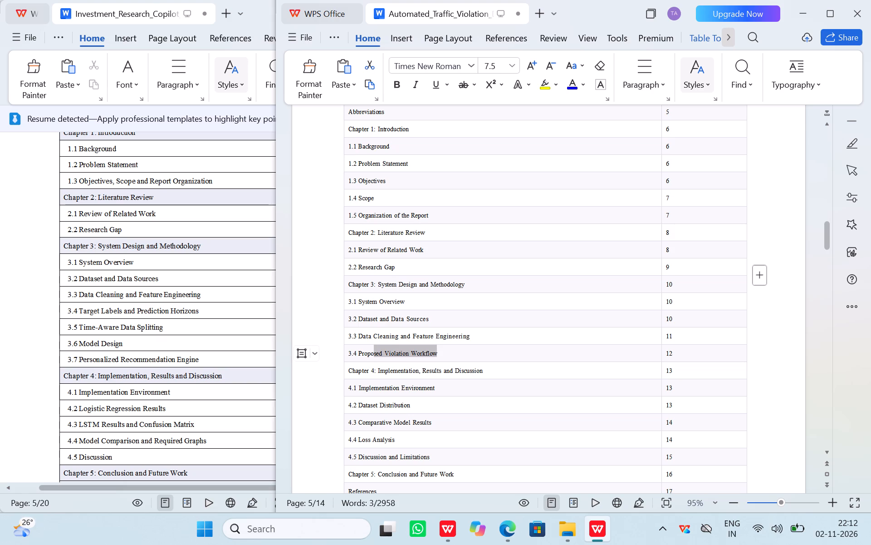
drag(371, 354, 361, 353)
key(BackSpace)
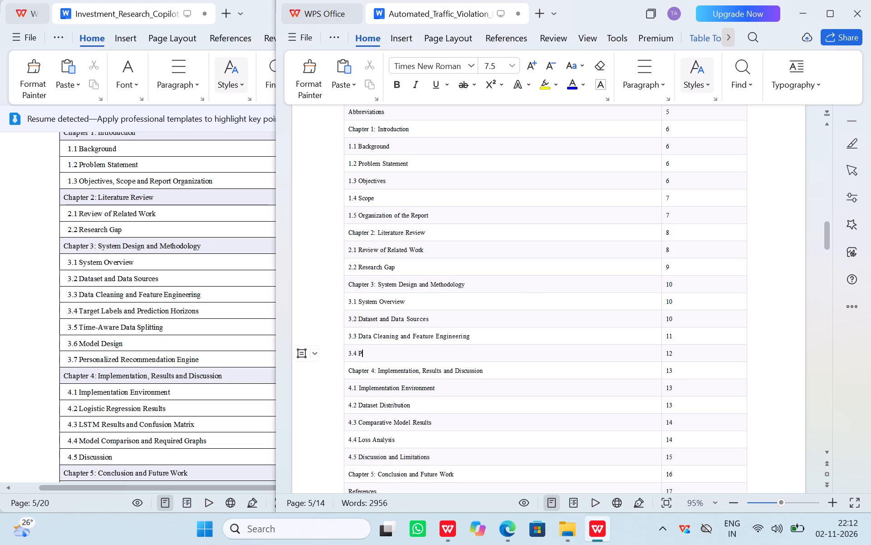
key(BackSpace)
text(Target Labels and Prediction)
key(space)
text(horizons)
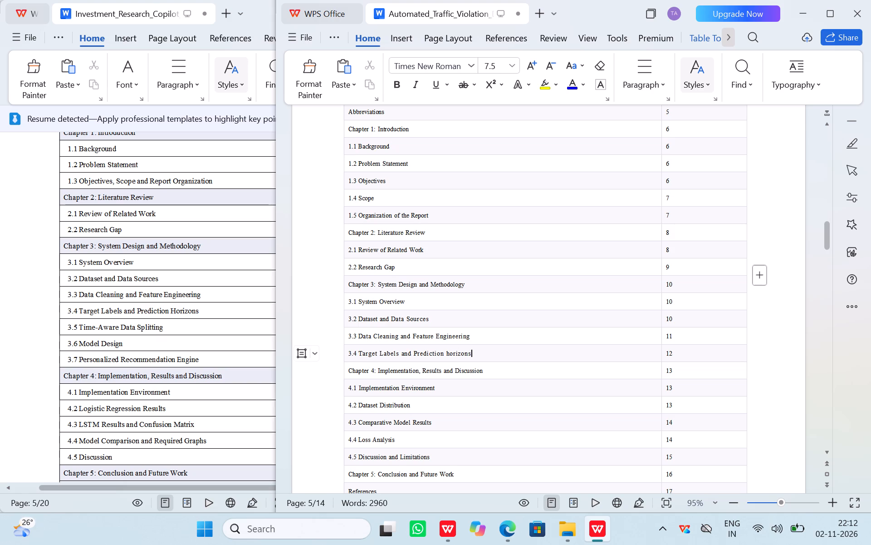
click(451, 354)
key(BackSpace)
key(shift+h)
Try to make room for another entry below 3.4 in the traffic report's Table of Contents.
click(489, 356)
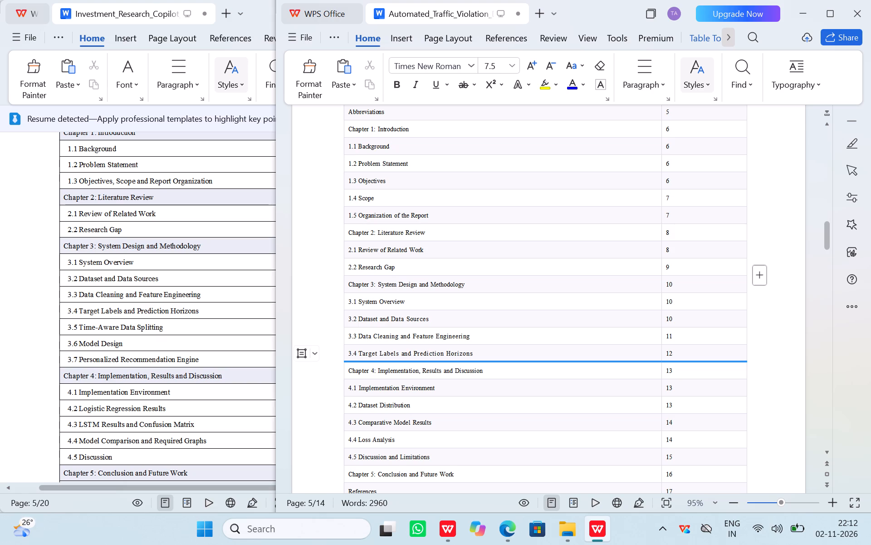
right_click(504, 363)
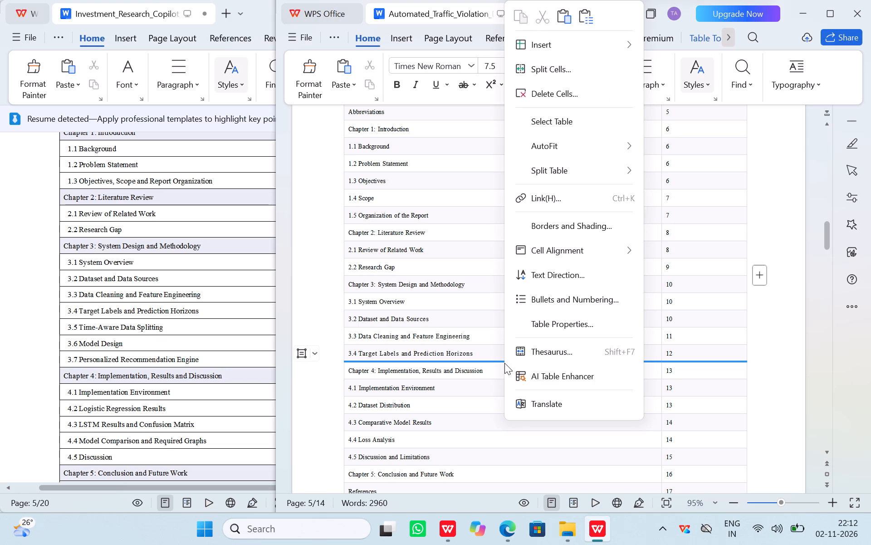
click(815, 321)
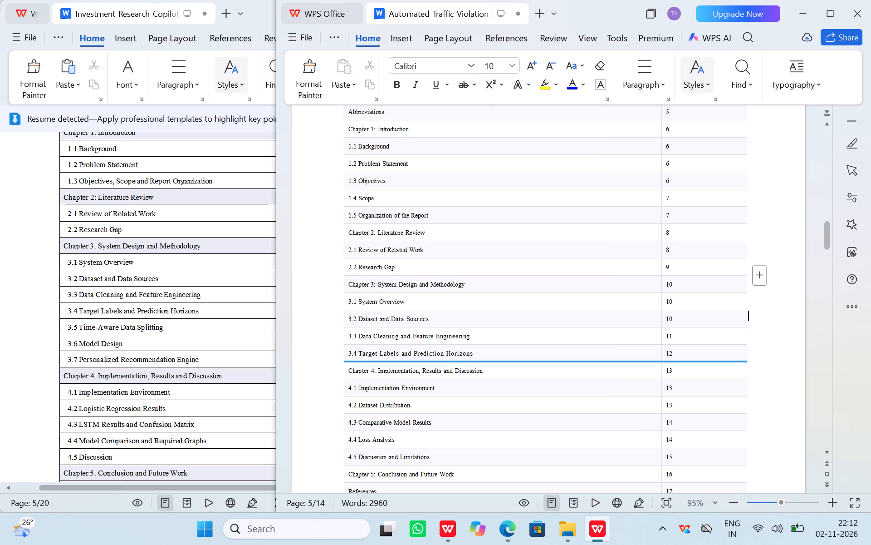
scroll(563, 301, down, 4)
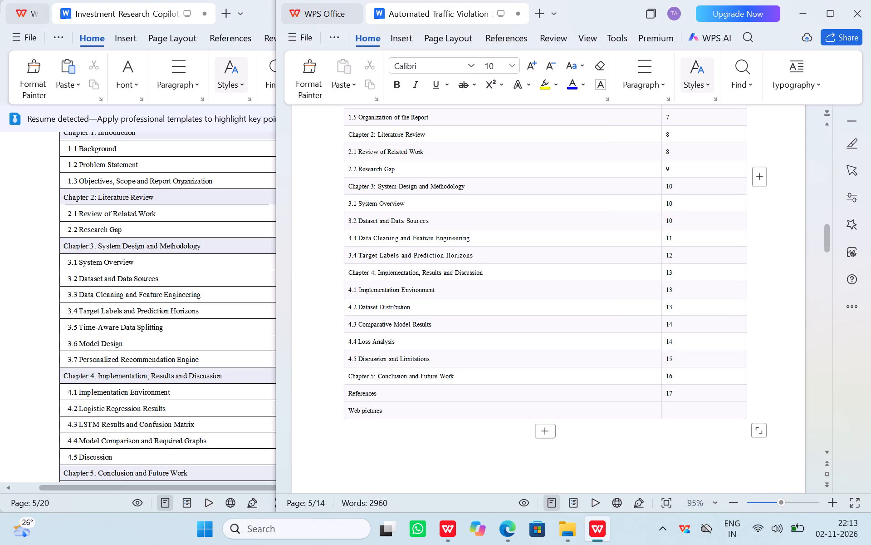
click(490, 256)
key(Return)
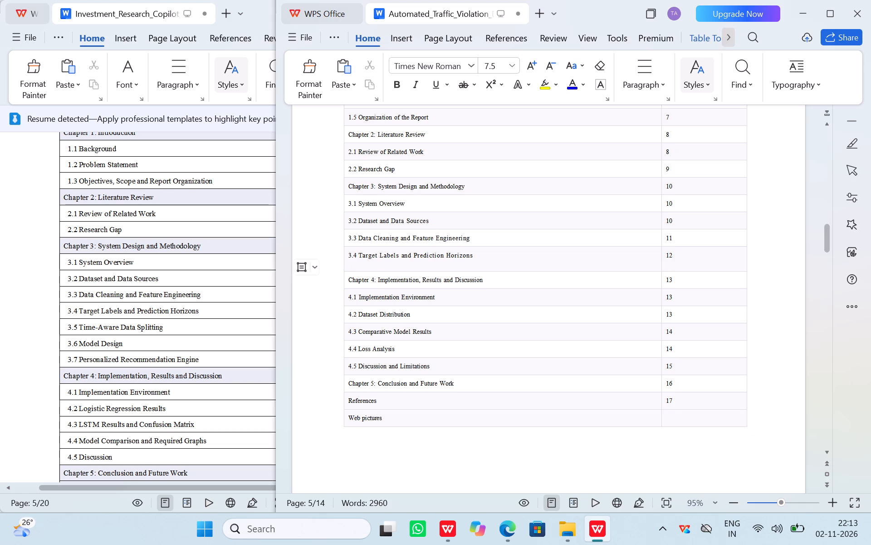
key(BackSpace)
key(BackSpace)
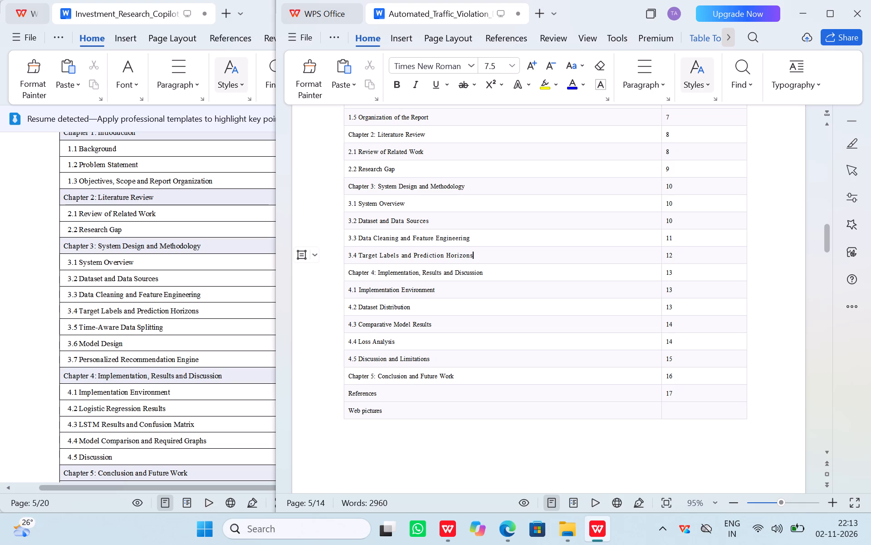
Review the traffic report's Chapter 1 to 4 sections against the contents entries of the Investment Research Copilot report.
scroll(235, 325, down, 1)
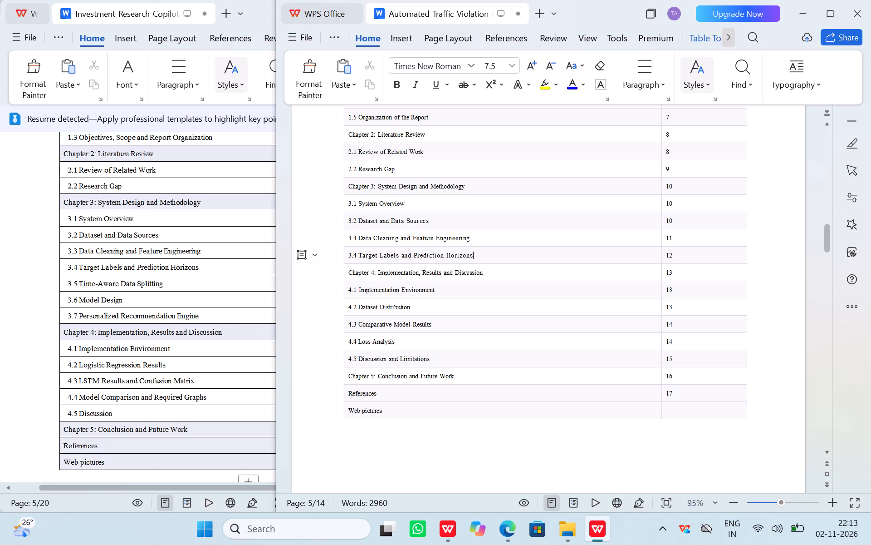
scroll(468, 431, down, 11)
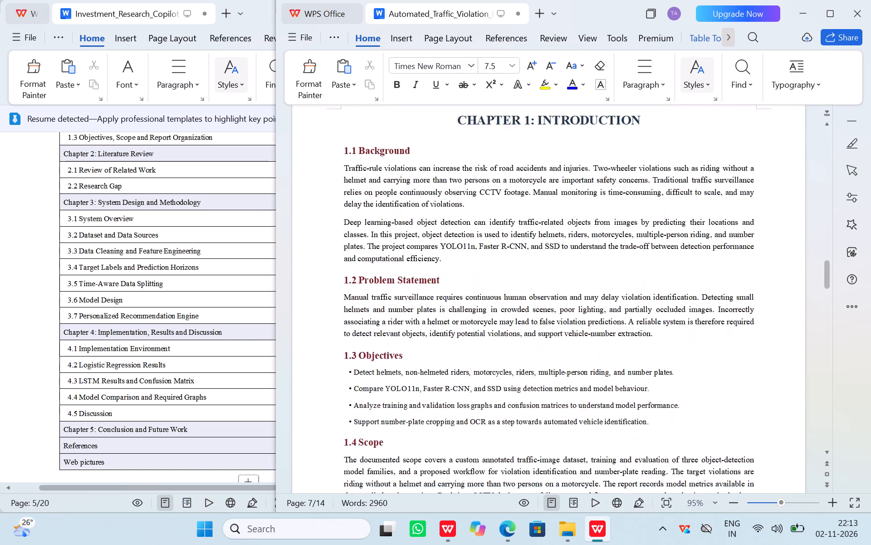
scroll(468, 431, down, 6)
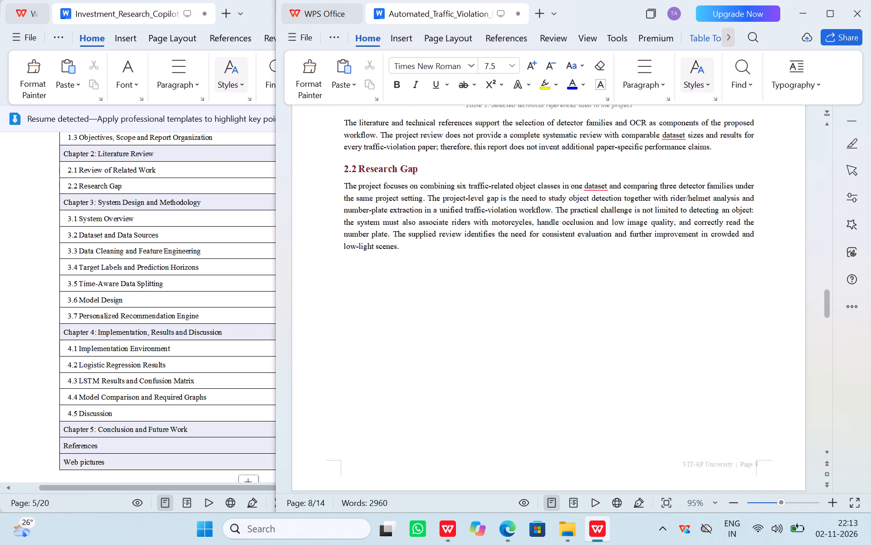
scroll(468, 431, down, 7)
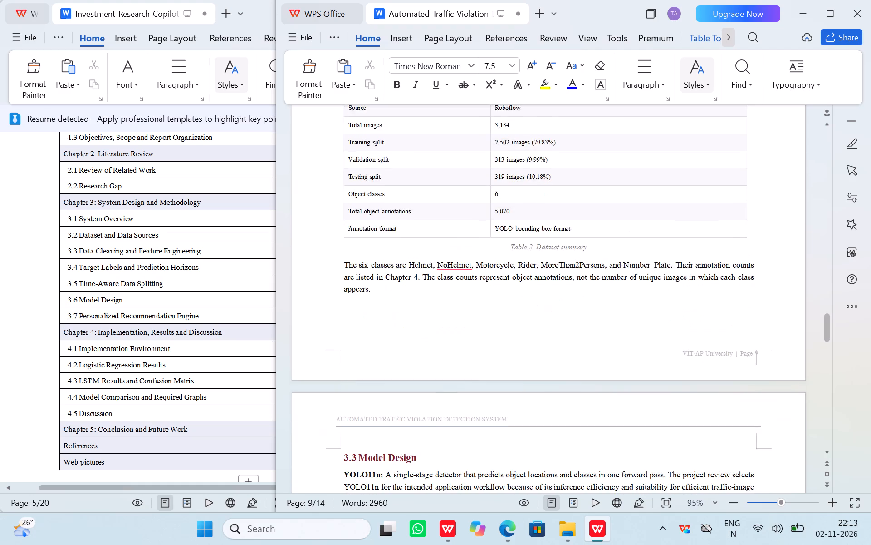
scroll(468, 431, down, 7)
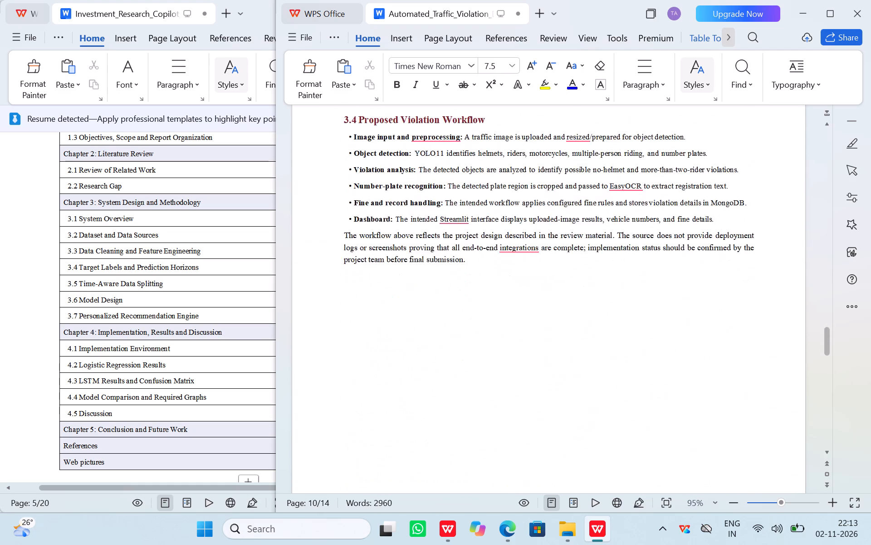
scroll(468, 431, down, 2)
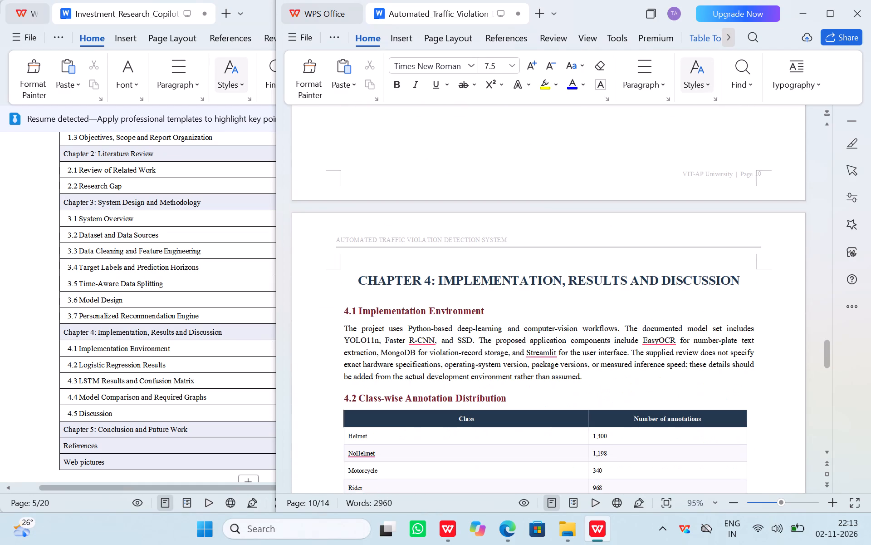
scroll(468, 431, down, 2)
scroll(468, 431, up, 1)
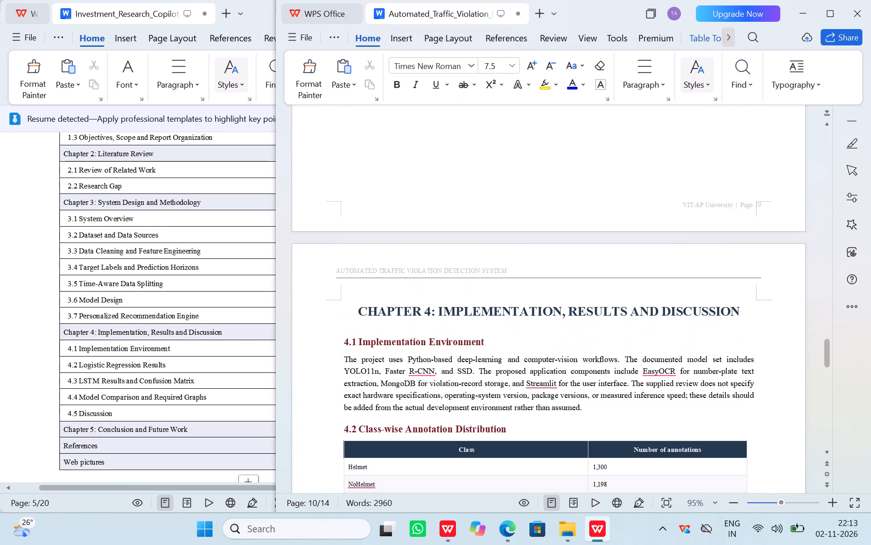
scroll(468, 431, up, 4)
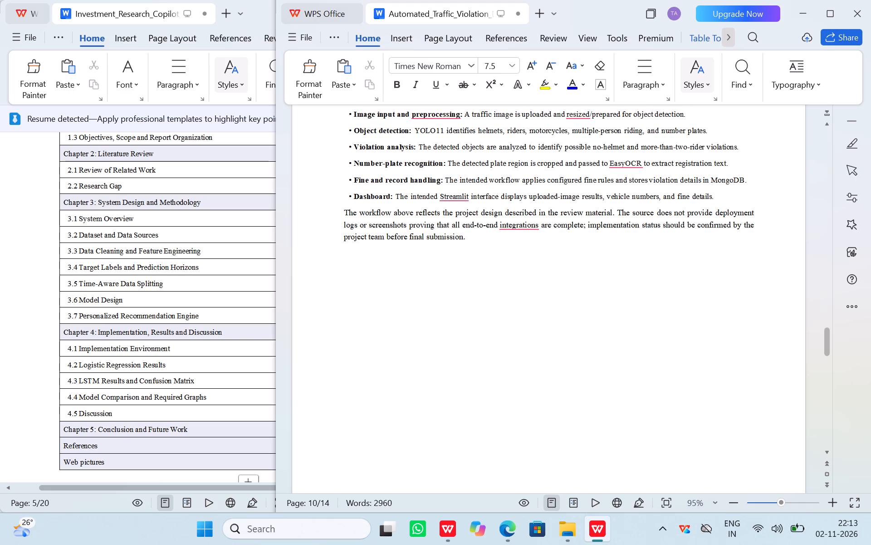
scroll(468, 431, up, 3)
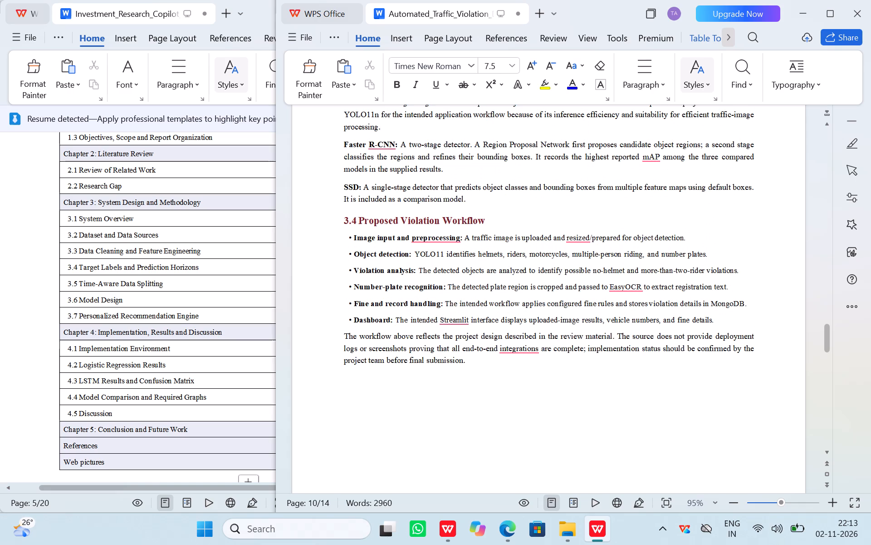
scroll(468, 431, up, 1)
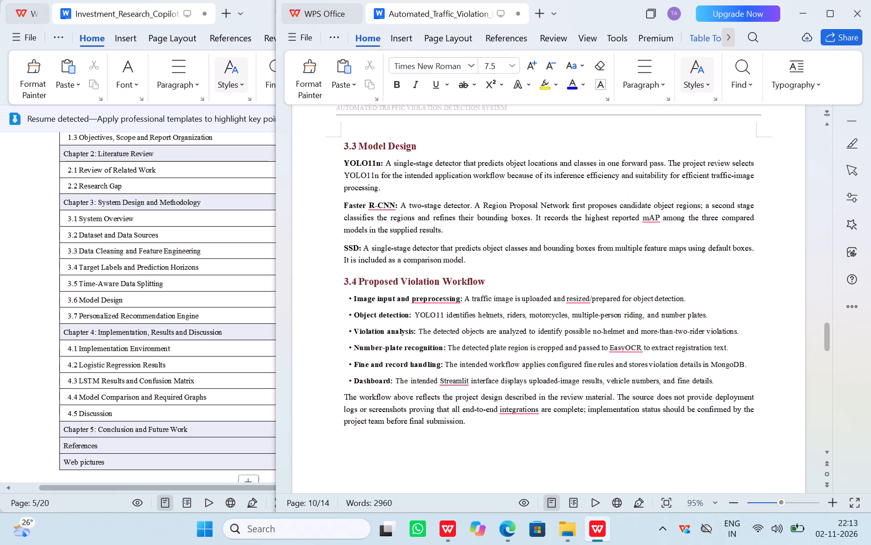
scroll(468, 431, up, 1)
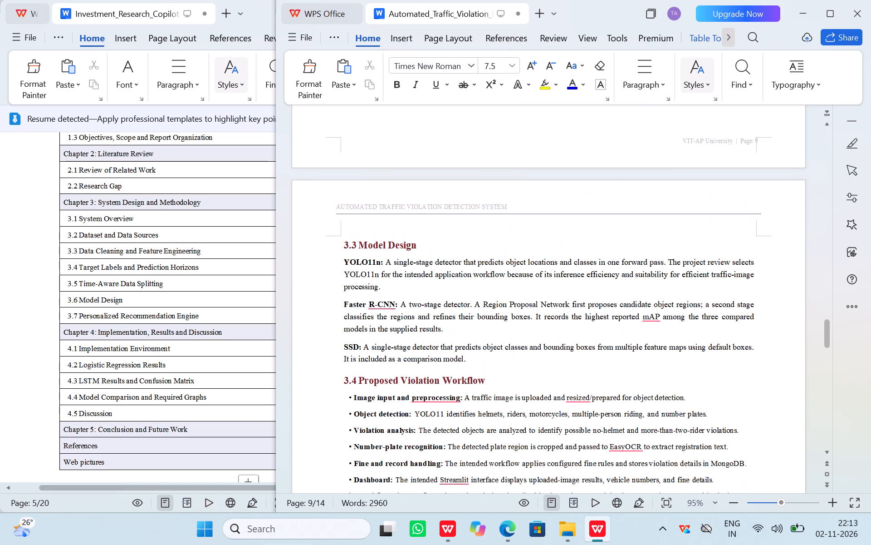
scroll(468, 431, up, 3)
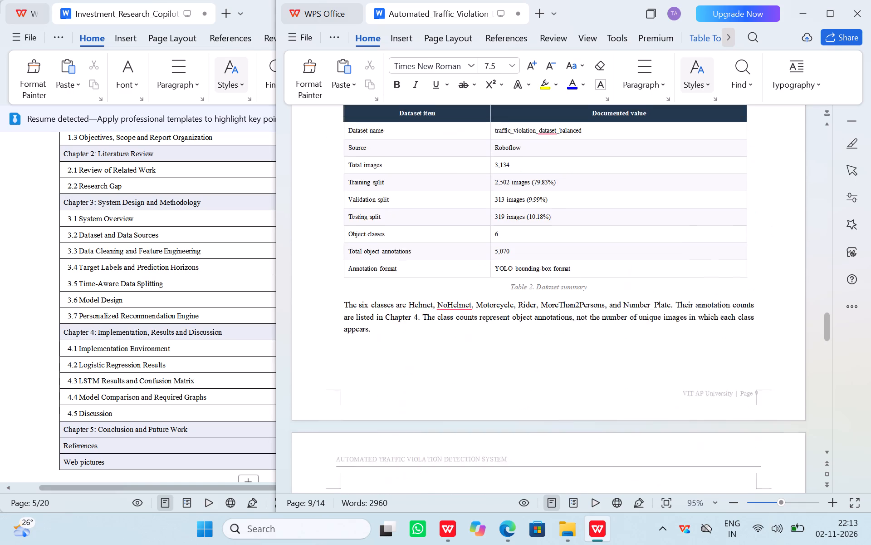
scroll(468, 431, up, 2)
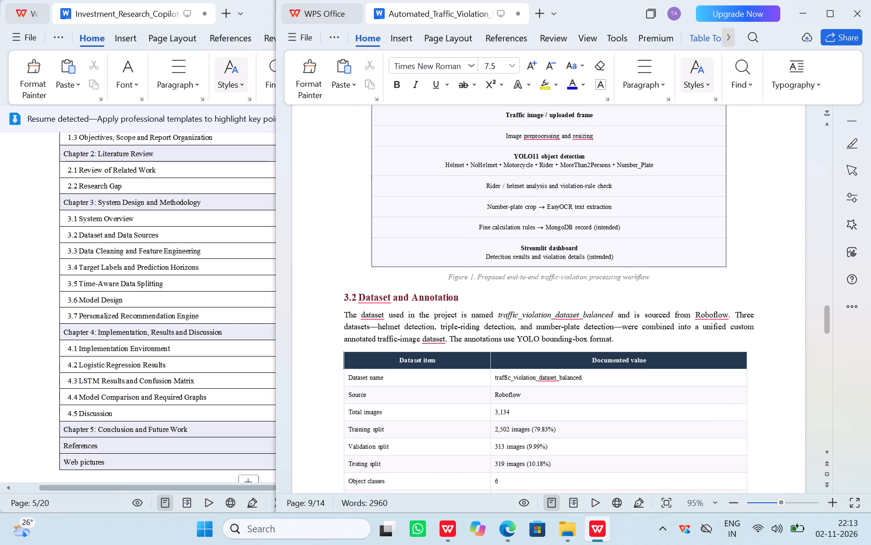
scroll(468, 431, up, 3)
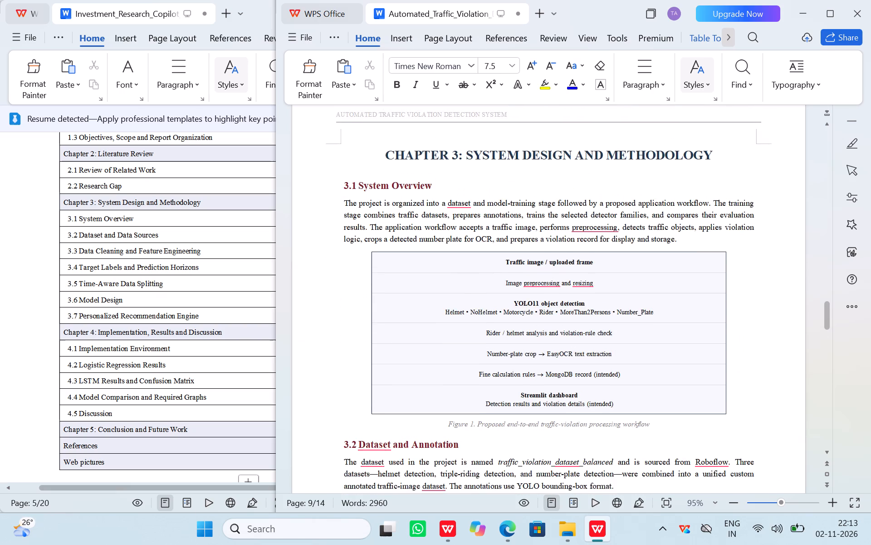
scroll(468, 431, up, 2)
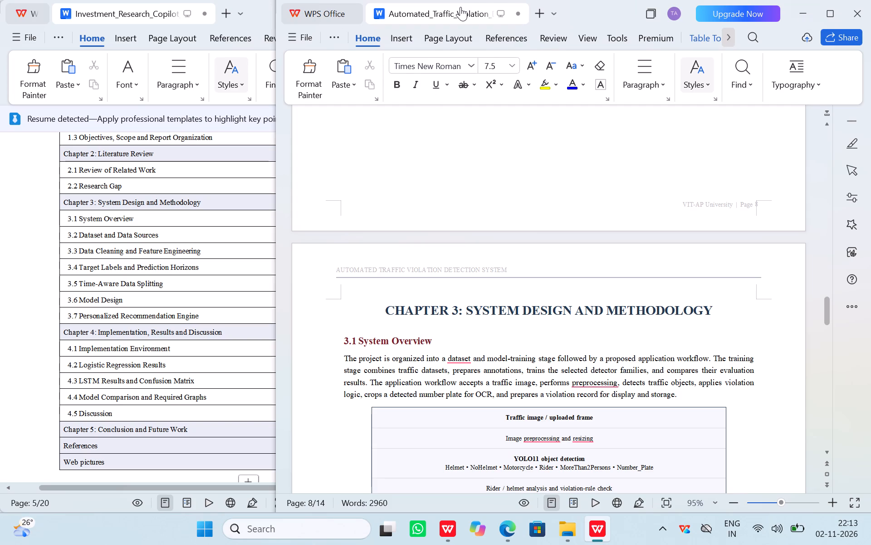
Move the traffic report's window away from the side-by-side arrangement and maximize it.
drag(610, 5, 482, 72)
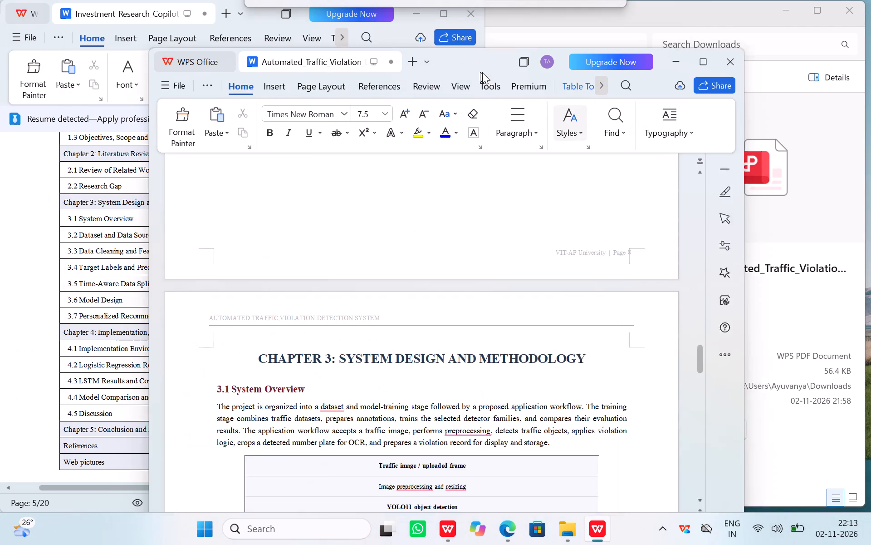
drag(482, 72, 505, 74)
click(723, 65)
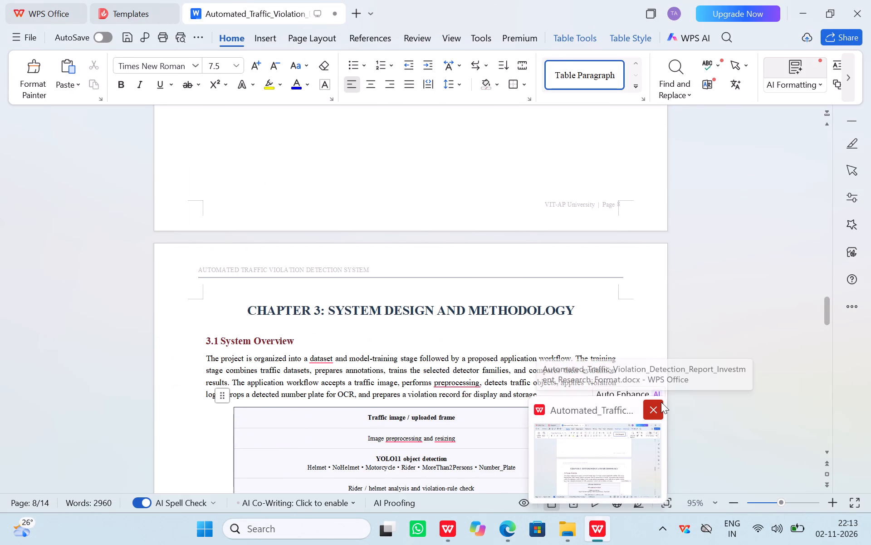
Close the Automated Traffic Violation Detection report and discard its unsaved changes.
click(653, 409)
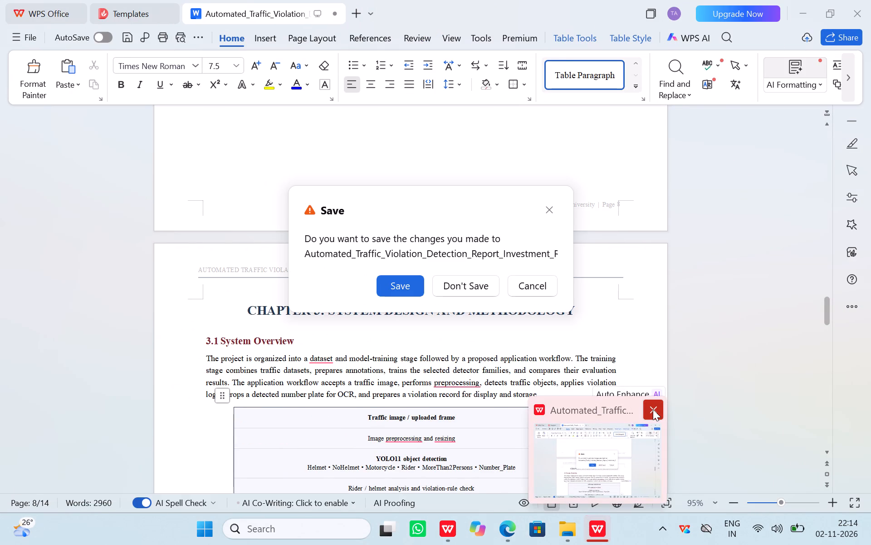
click(460, 284)
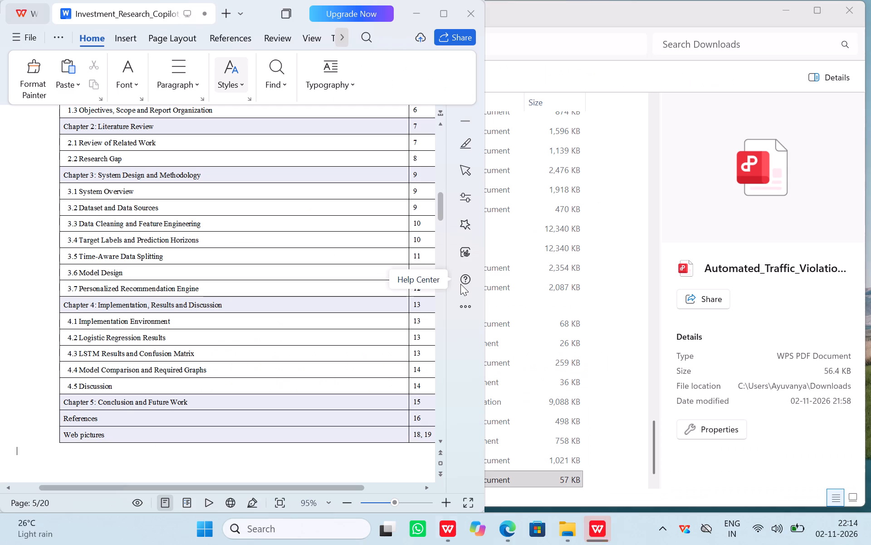
Maximize the Investment Research Copilot report and delete the "AUTOMATED TRAFFIC VIOLATION DETECTION SYSTEM" title above "PROJECT REPORT" on its cover page.
click(435, 19)
click(439, 18)
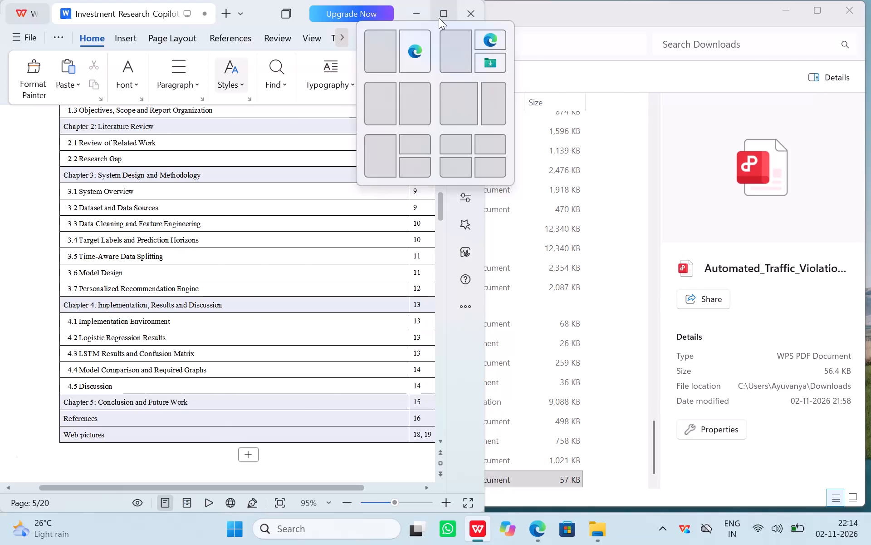
scroll(551, 282, up, 10)
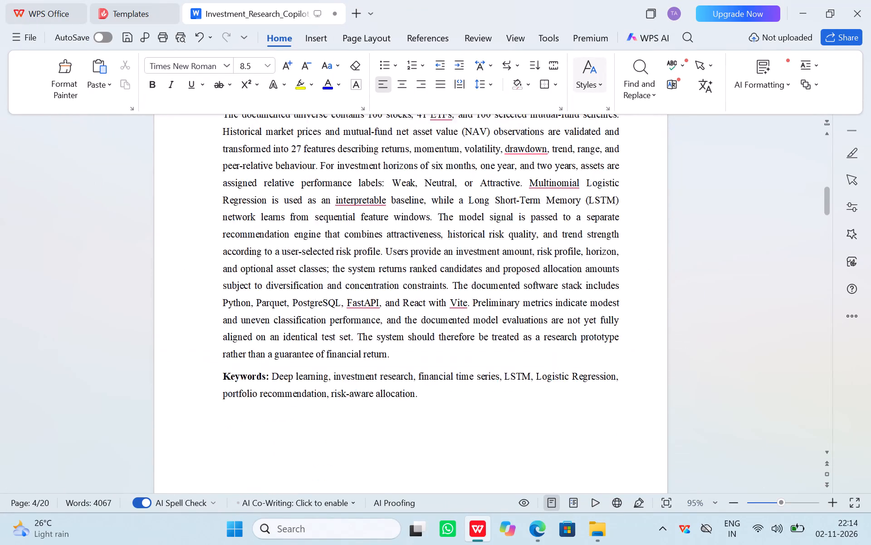
scroll(551, 282, up, 5)
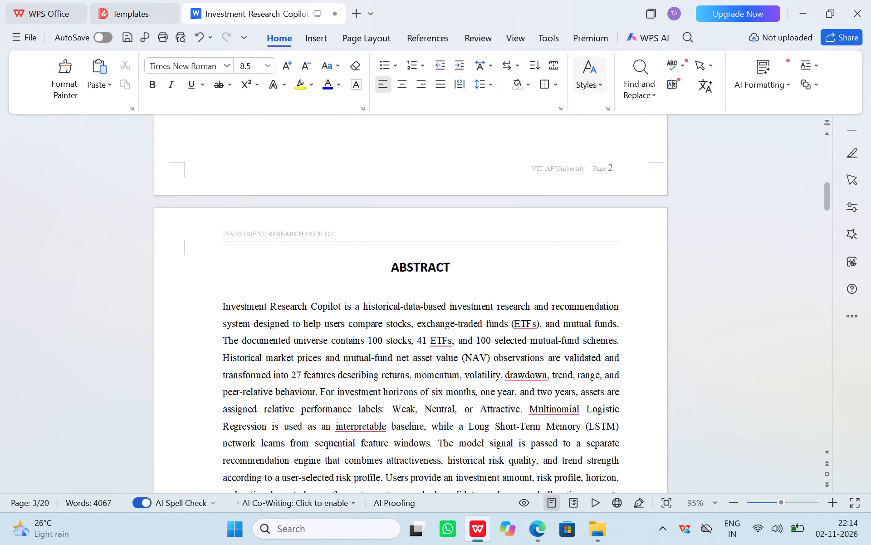
scroll(551, 282, up, 11)
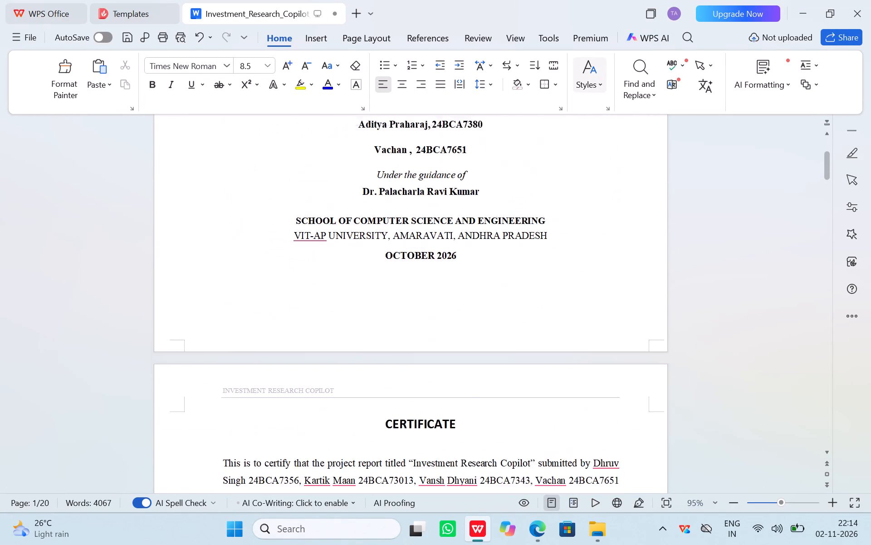
scroll(551, 282, up, 5)
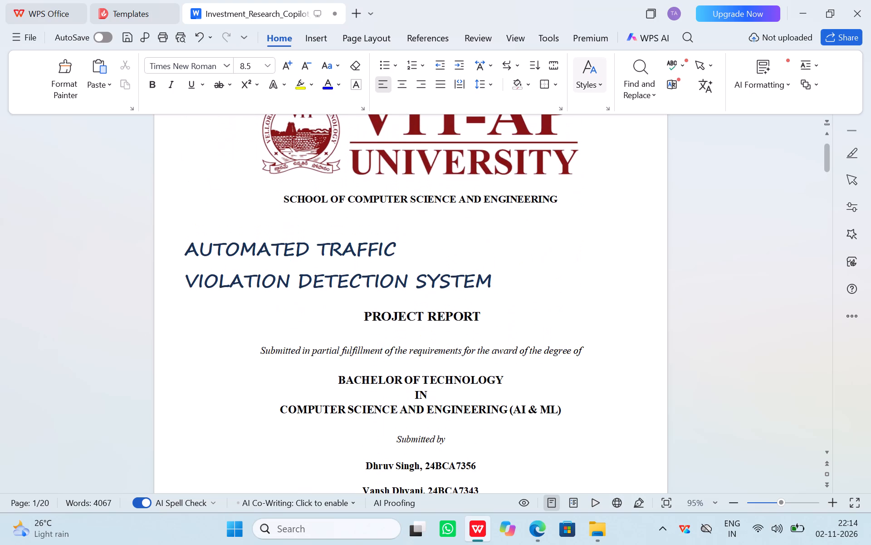
drag(496, 280, 182, 248)
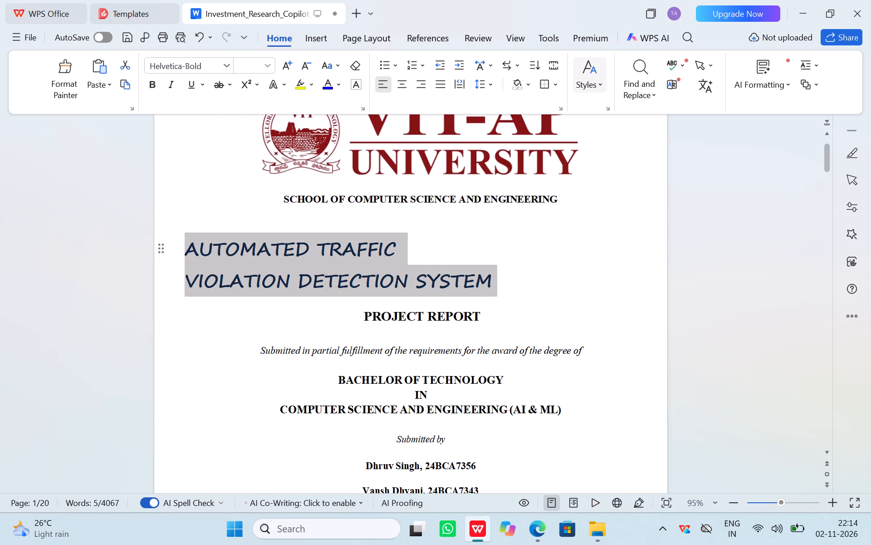
drag(182, 248, 181, 248)
key(BackSpace)
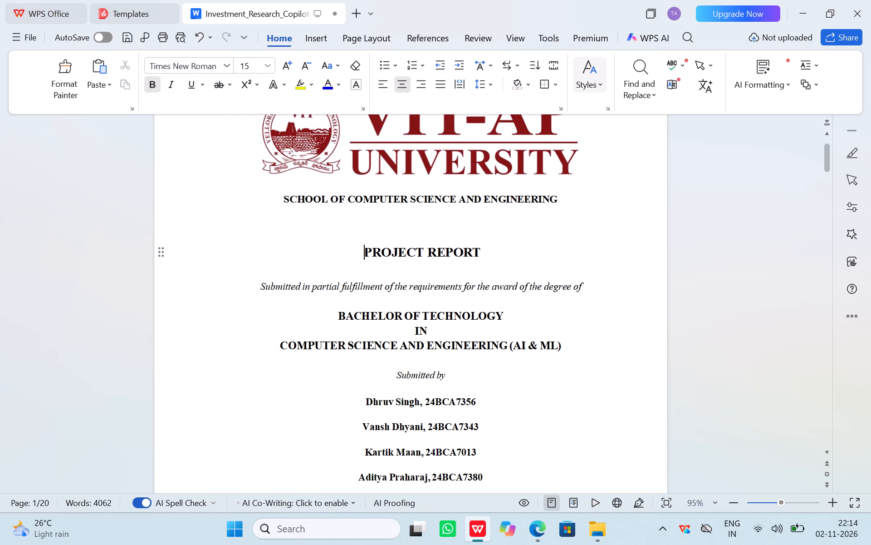
key(Up)
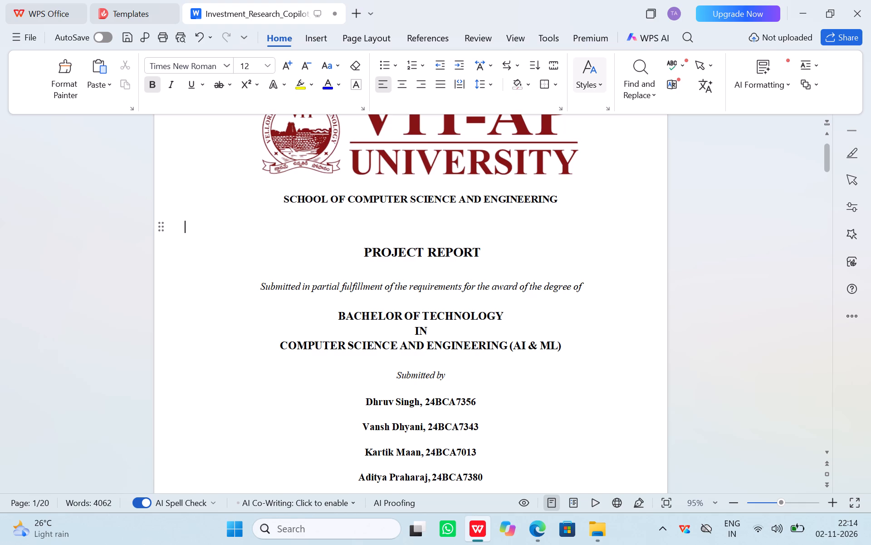
Reopen Automated_Traffic_Violation_Detection_Report_Investment_Research_Format.docx from the Downloads folder in File Explorer.
click(595, 525)
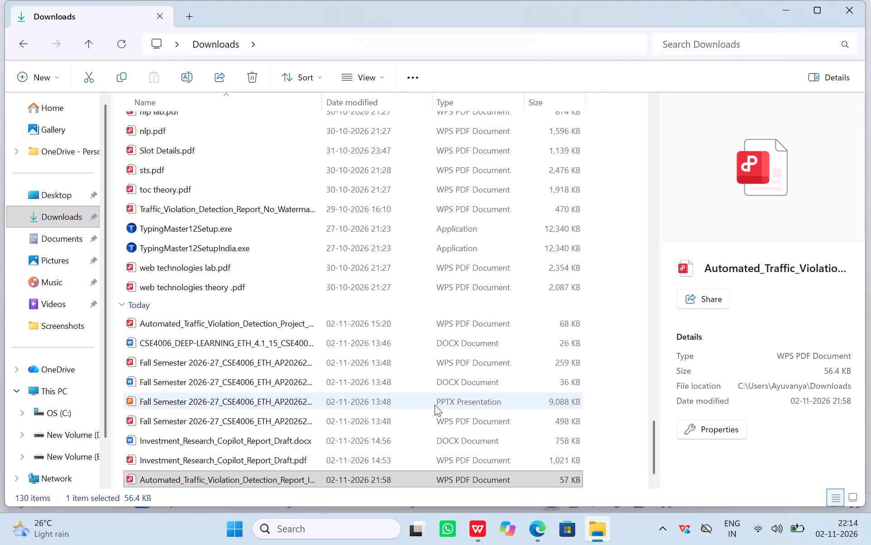
scroll(279, 406, down, 4)
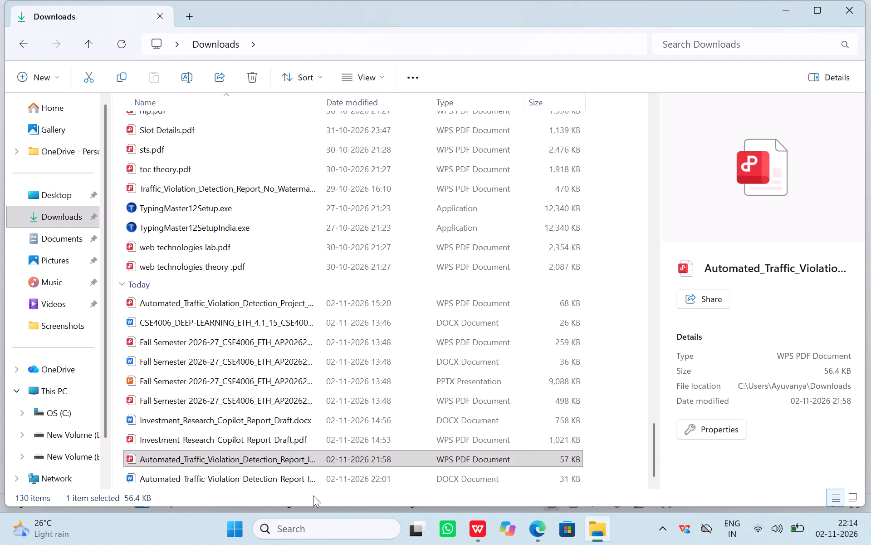
double_click(270, 478)
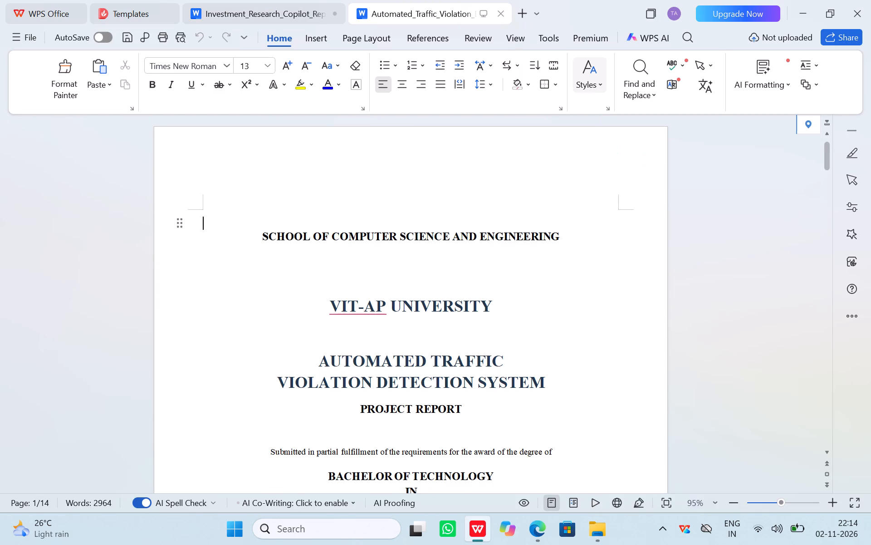
Copy the title from the traffic report's cover and paste it centred above "PROJECT REPORT" on the Investment Research Copilot cover.
scroll(426, 259, down, 4)
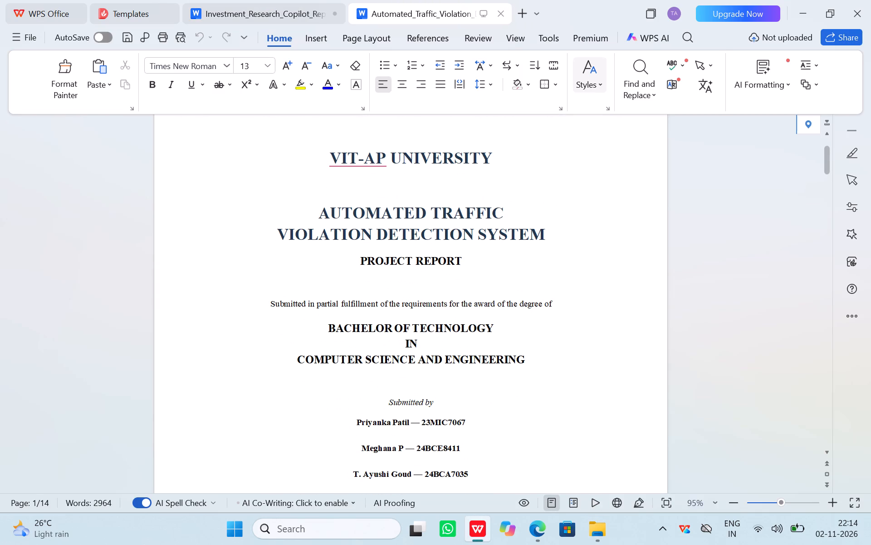
drag(550, 233, 322, 207)
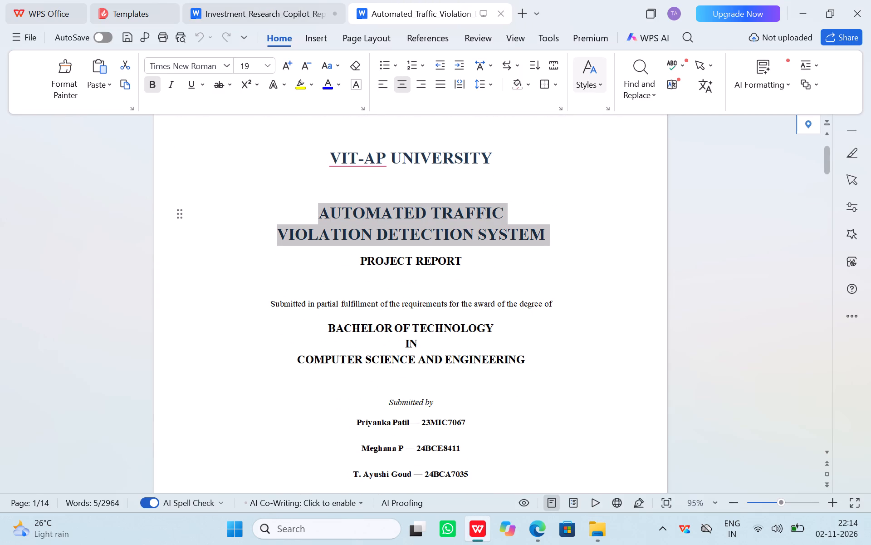
drag(322, 207, 317, 208)
key(ctrl+c)
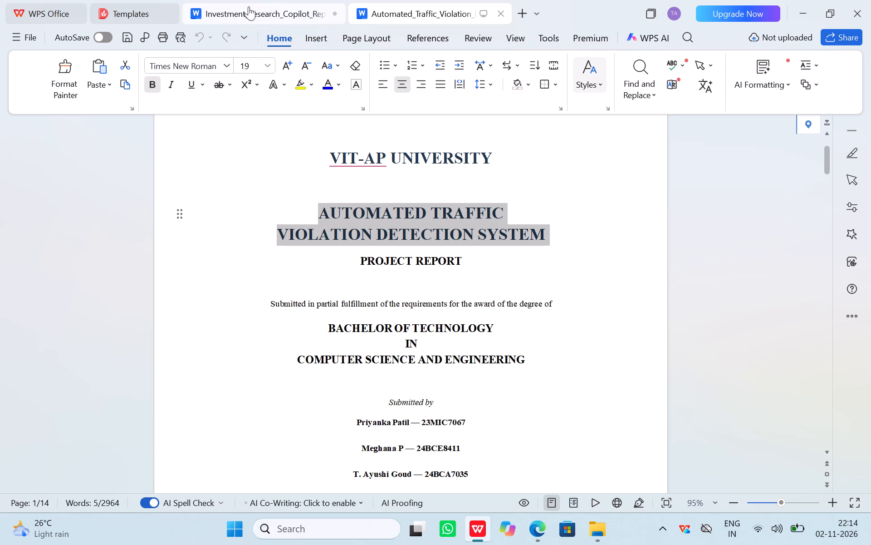
click(276, 0)
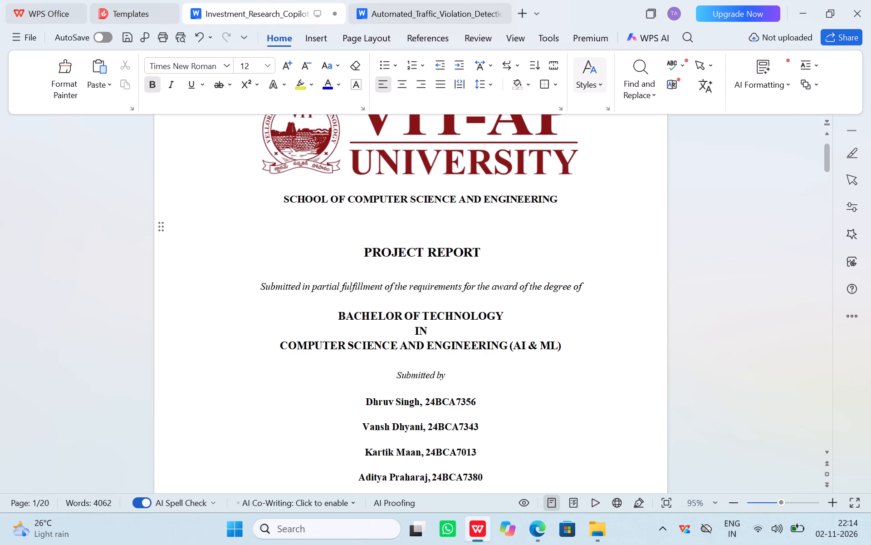
click(433, 235)
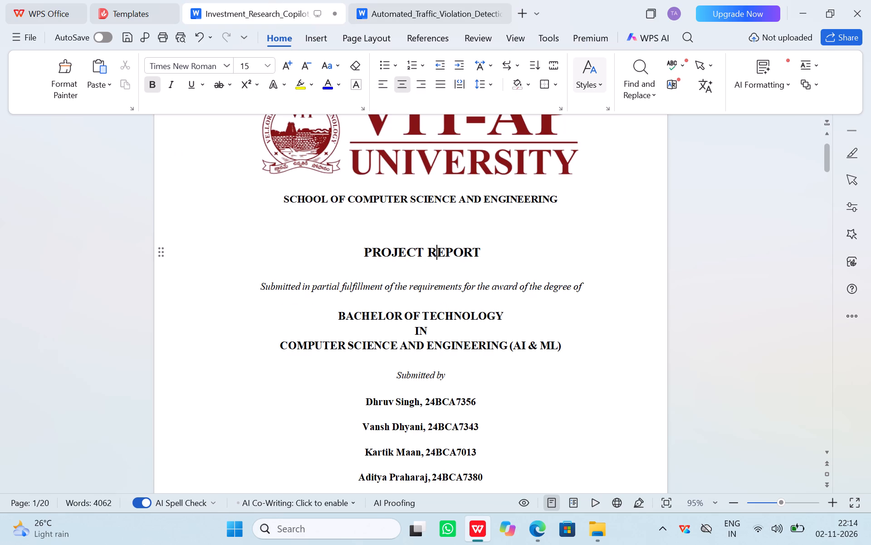
key(Up)
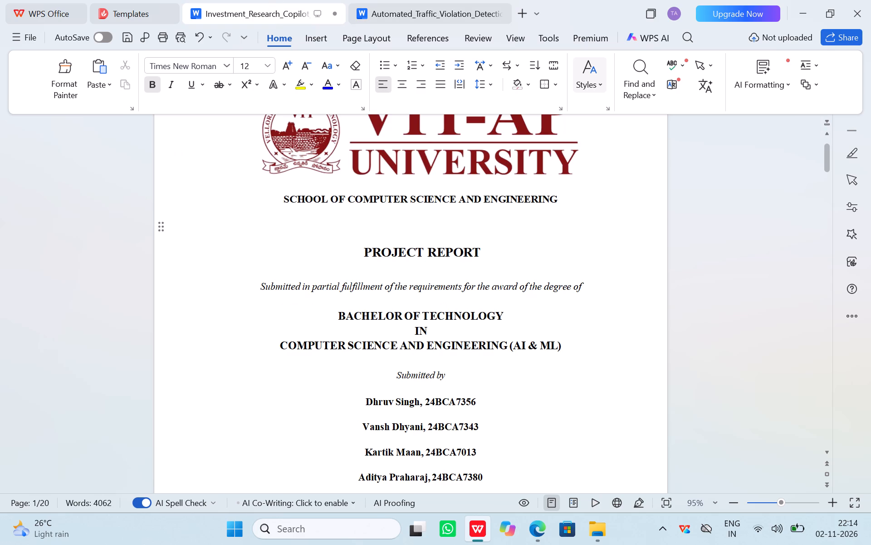
click(406, 91)
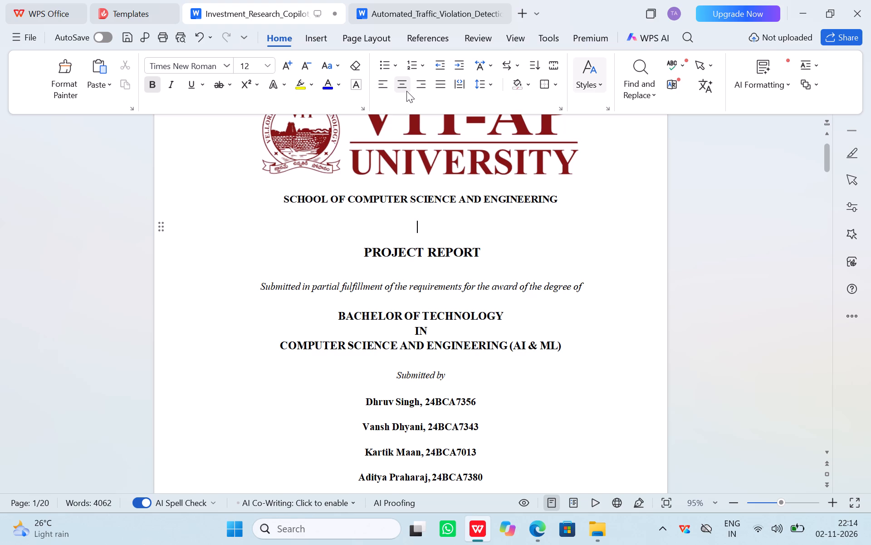
key(ctrl+v)
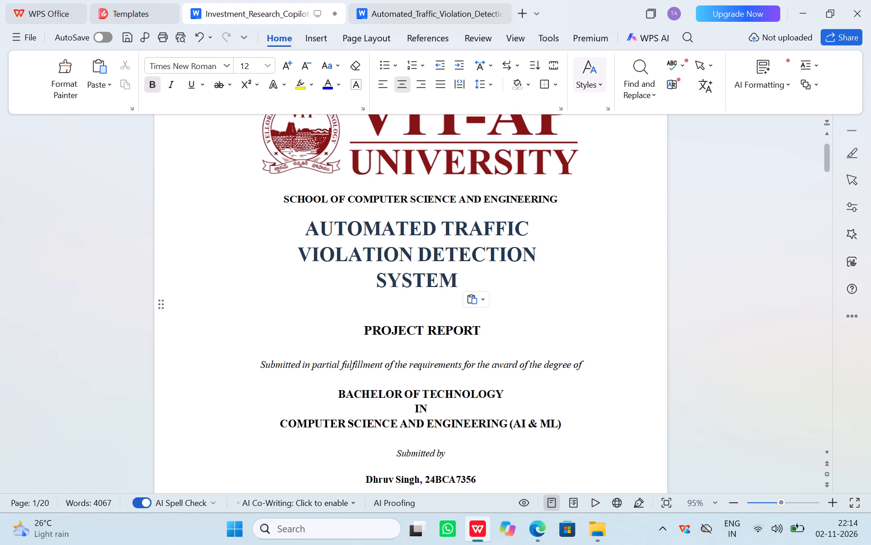
Check the traffic report's cover layout and add a blank line below "SCHOOL OF COMPUTER SCIENCE AND ENGINEERING" on the Copilot cover.
click(441, 11)
scroll(452, 210, up, 2)
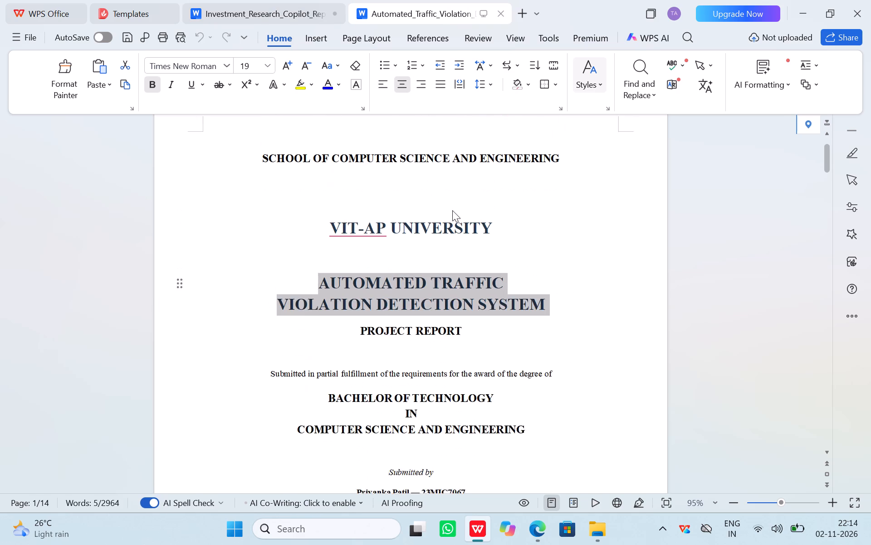
scroll(452, 210, up, 3)
scroll(452, 210, right, 1)
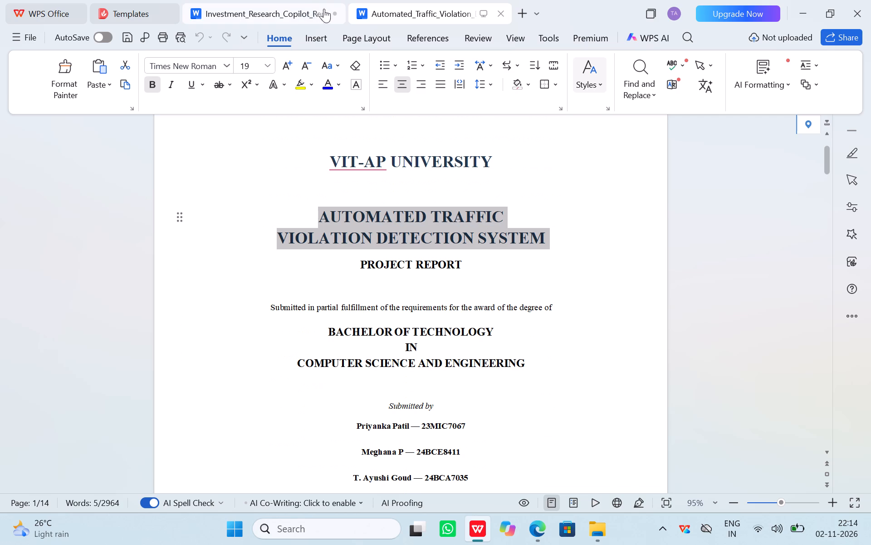
click(285, 9)
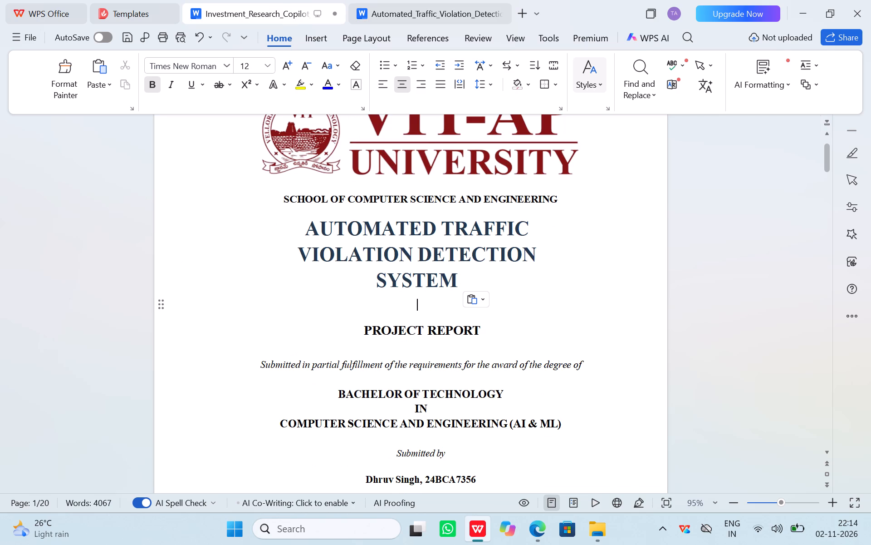
click(560, 201)
key(Return)
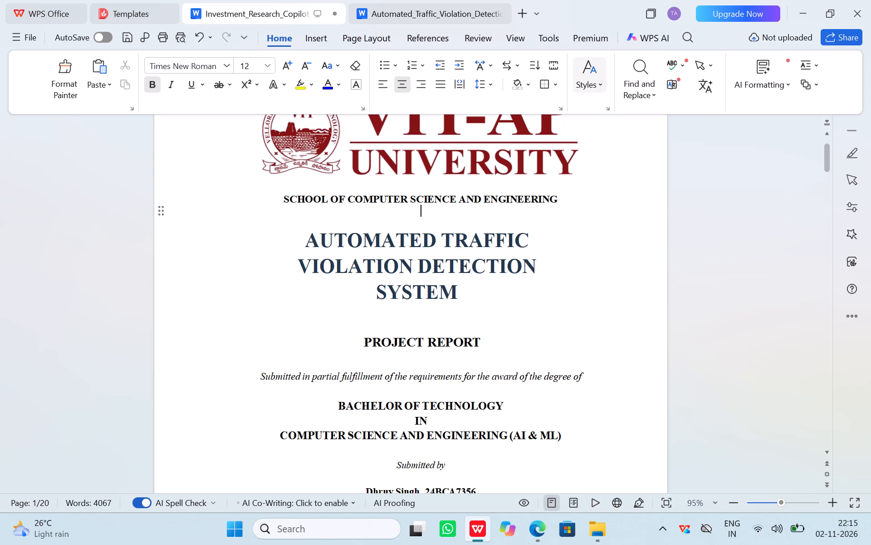
Replace the students listed under "Submitted by" on the Copilot cover with the three student names and registration numbers copied from the traffic report.
scroll(550, 336, down, 1)
click(433, 11)
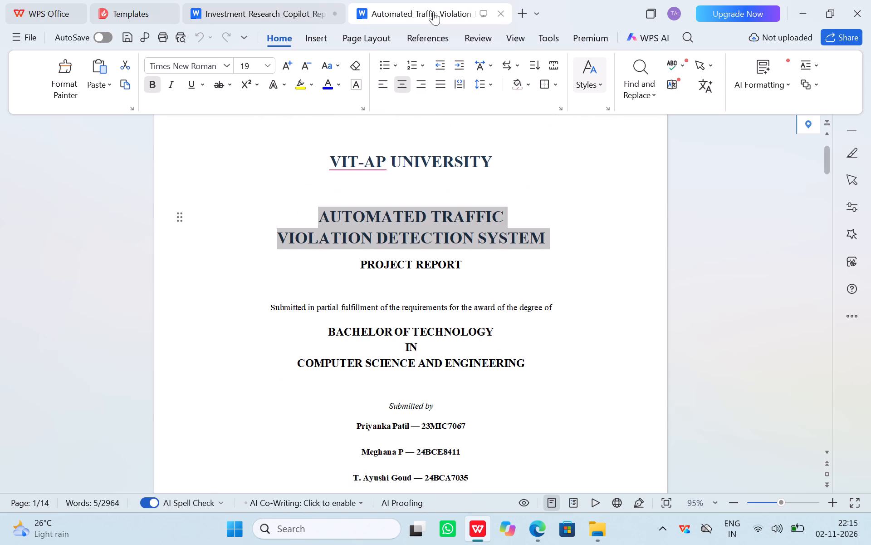
scroll(450, 252, down, 3)
click(278, 0)
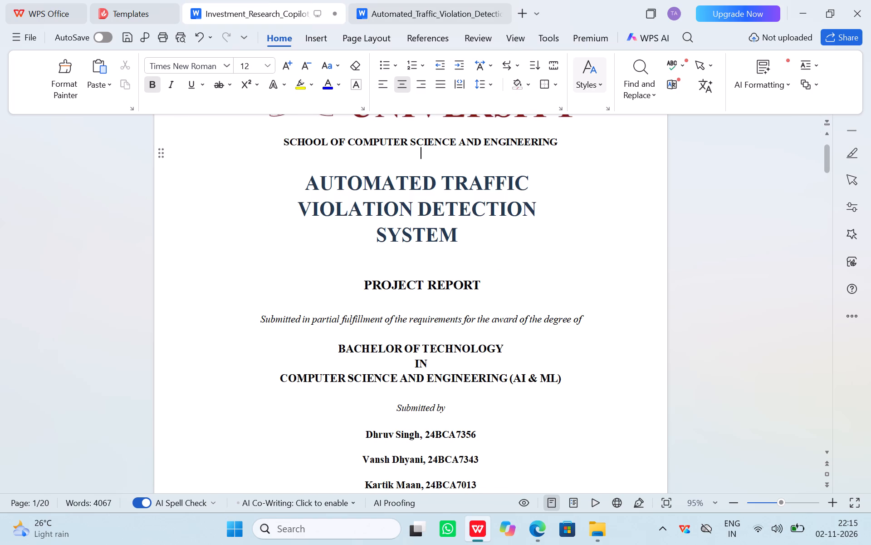
scroll(445, 275, down, 4)
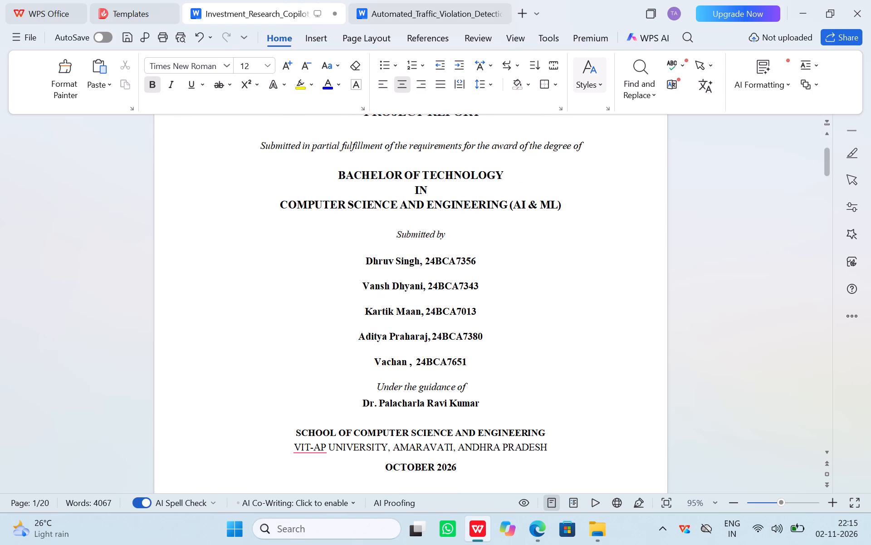
click(418, 12)
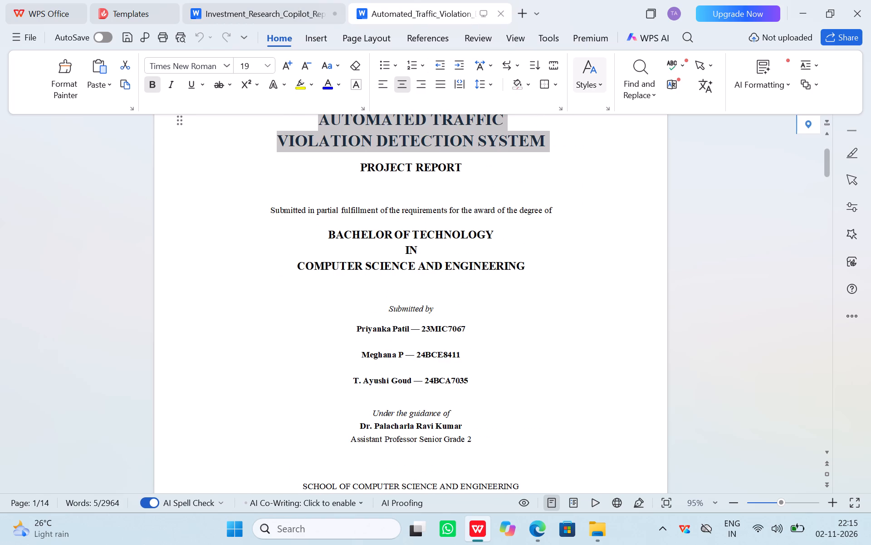
drag(353, 330, 473, 387)
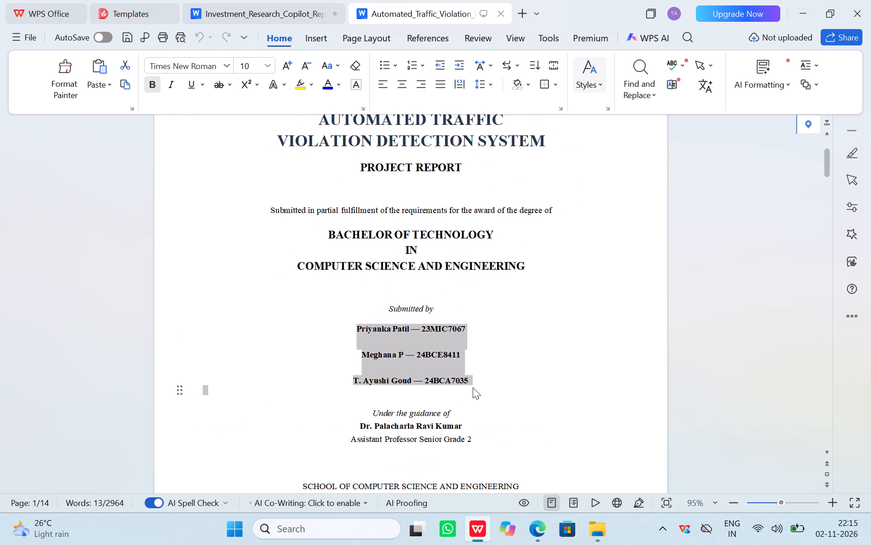
key(ctrl+c)
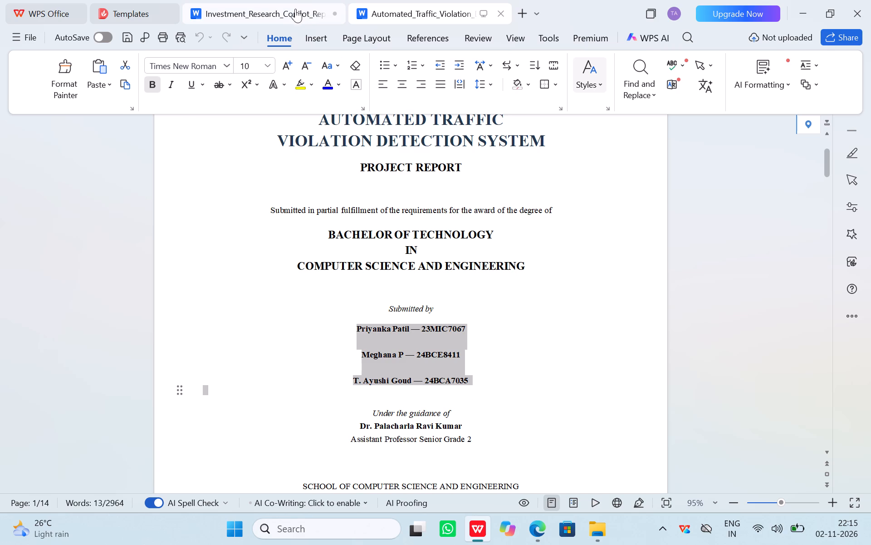
click(294, 7)
drag(471, 361, 367, 263)
key(BackSpace)
key(ctrl+v)
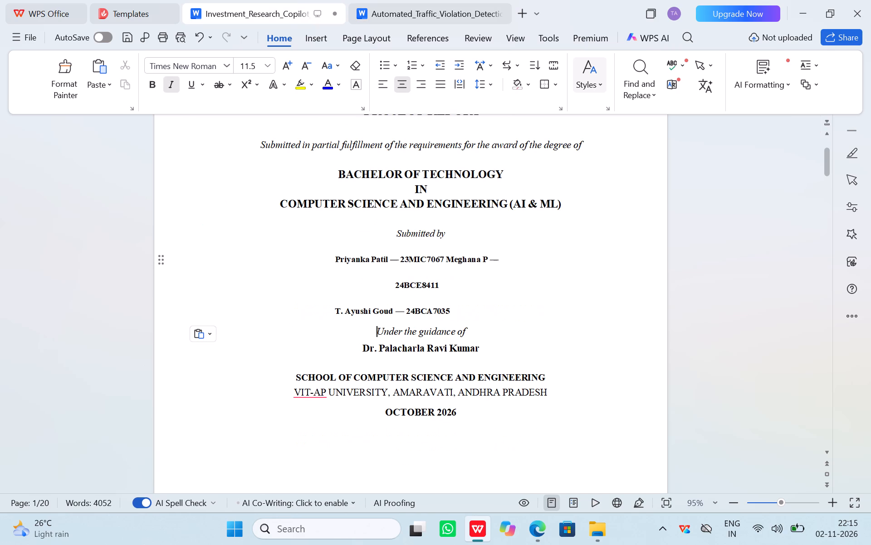
Split the first two pasted student entries so the second student starts on a separate line.
click(448, 260)
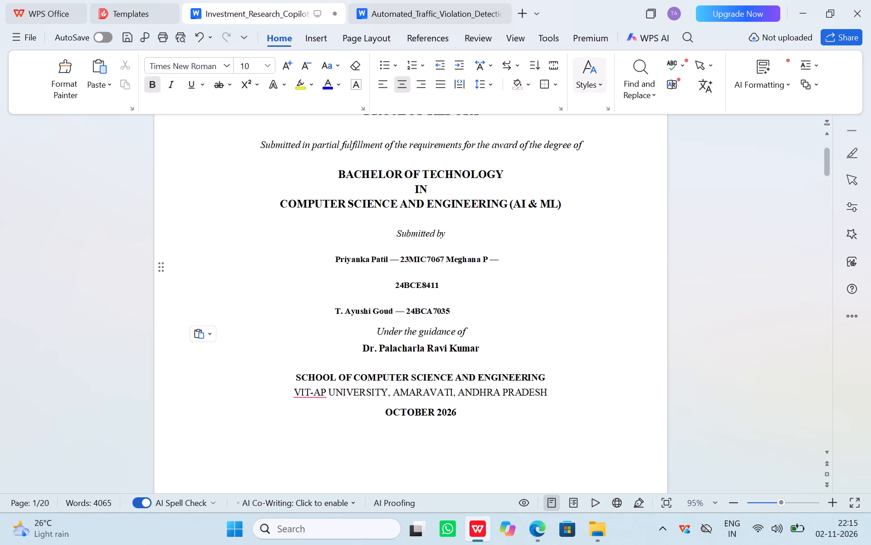
key(Return)
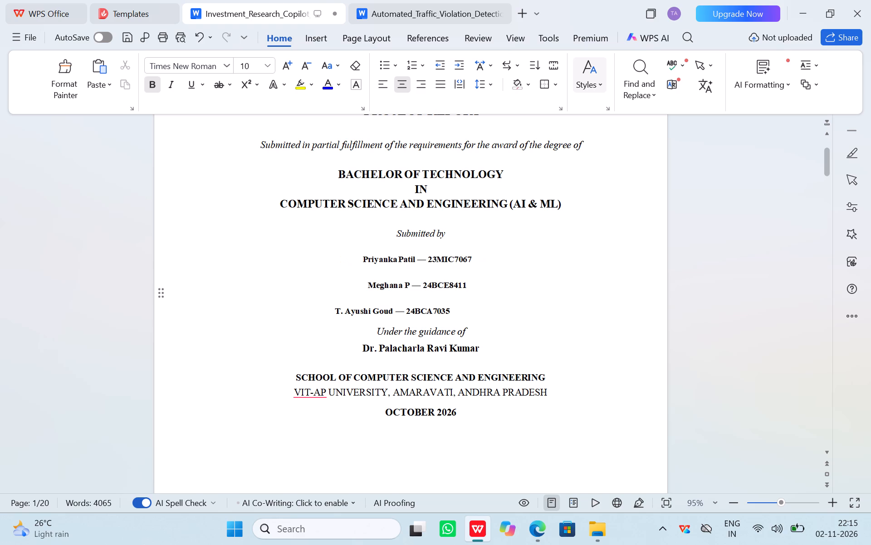
Indent the third student's entry on the Copilot cover with leading spaces so it lines up under the two entries above.
click(333, 308)
key(space)
key(space)
key(space)
key(space)
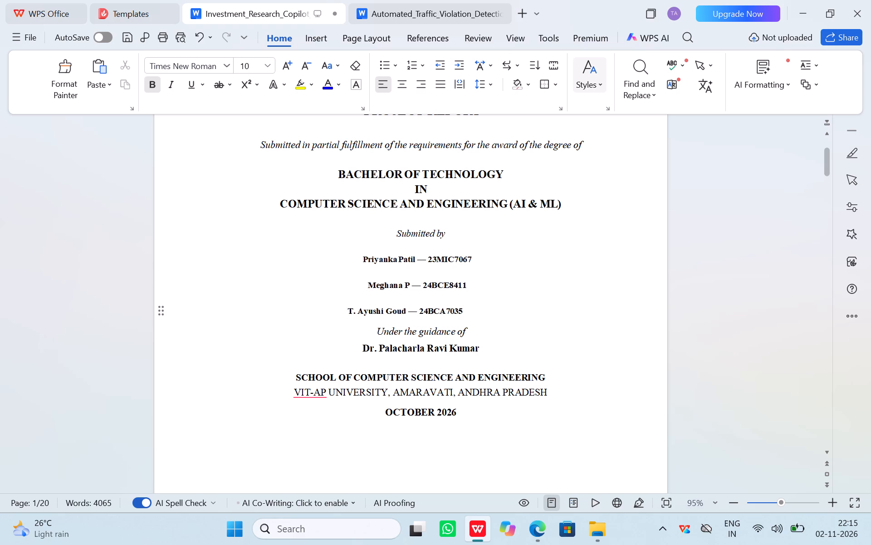
key(space)
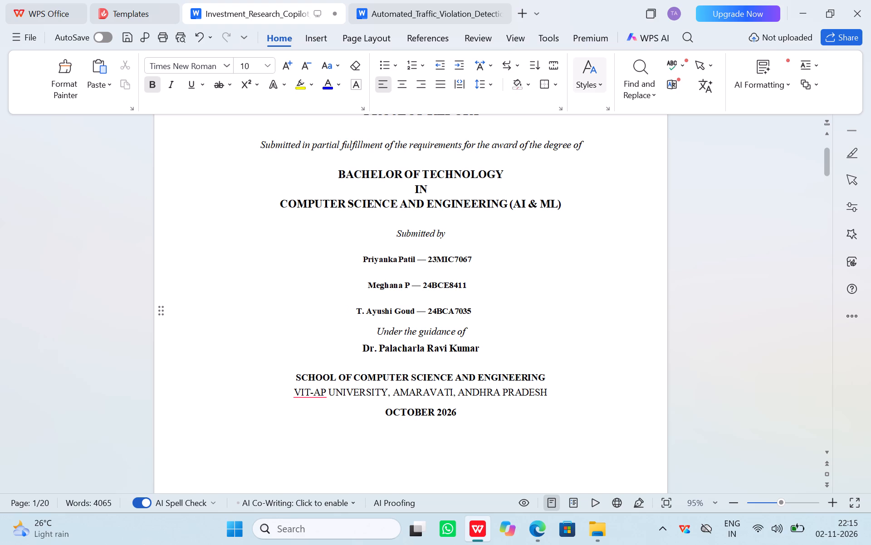
key(space)
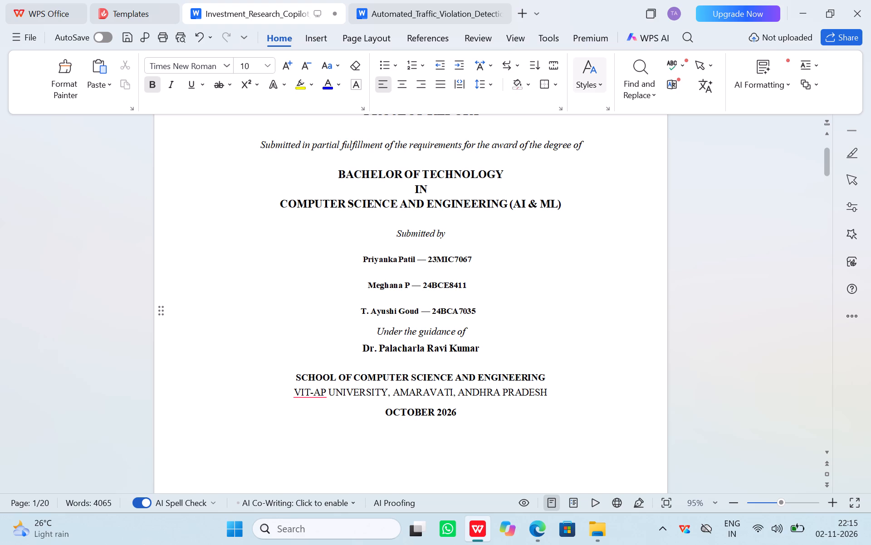
scroll(546, 319, down, 2)
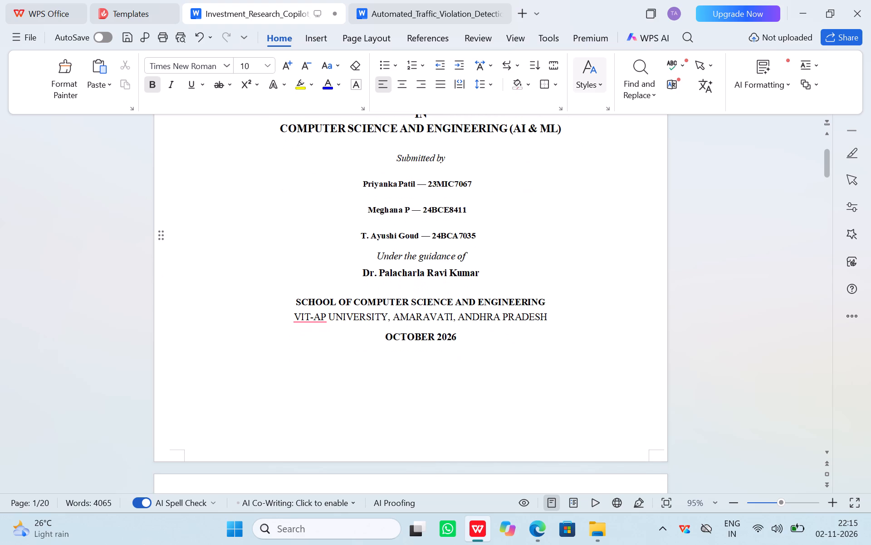
click(442, 6)
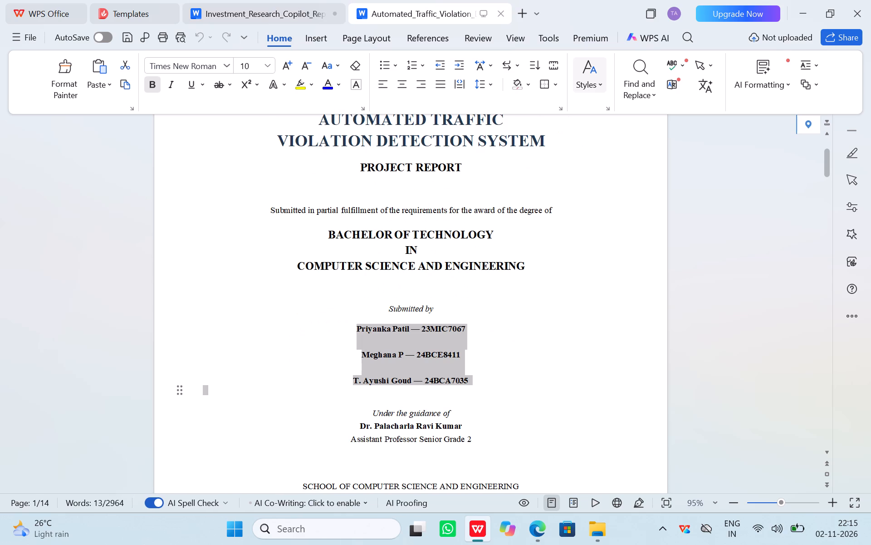
click(572, 316)
scroll(572, 316, down, 6)
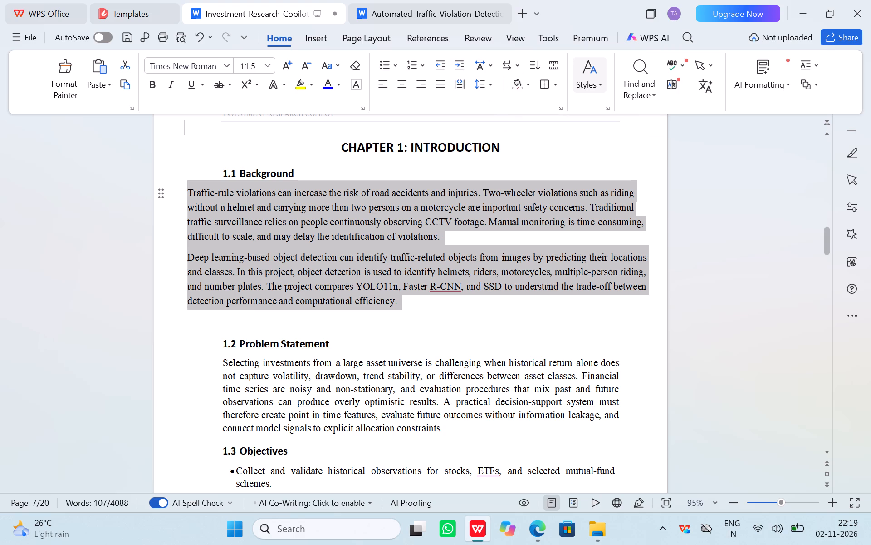
click(506, 373)
drag(506, 373, 349, 384)
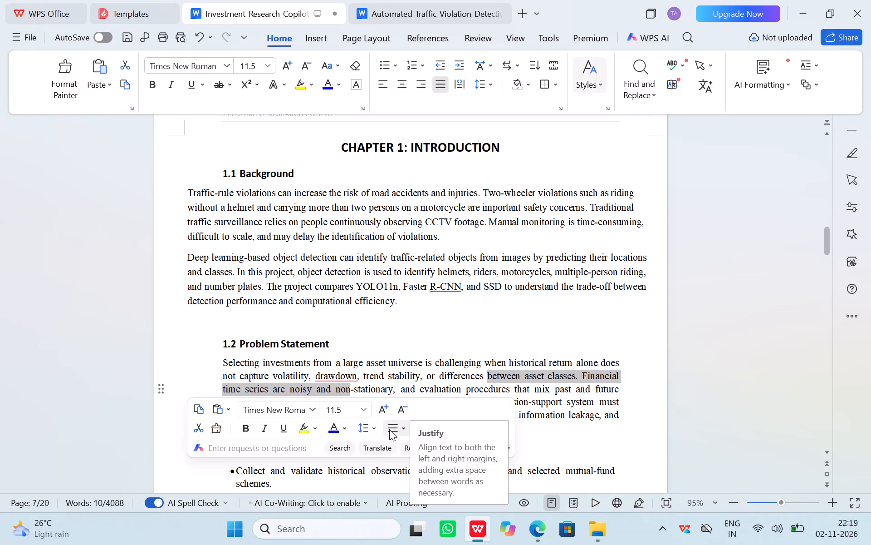
right_click(389, 429)
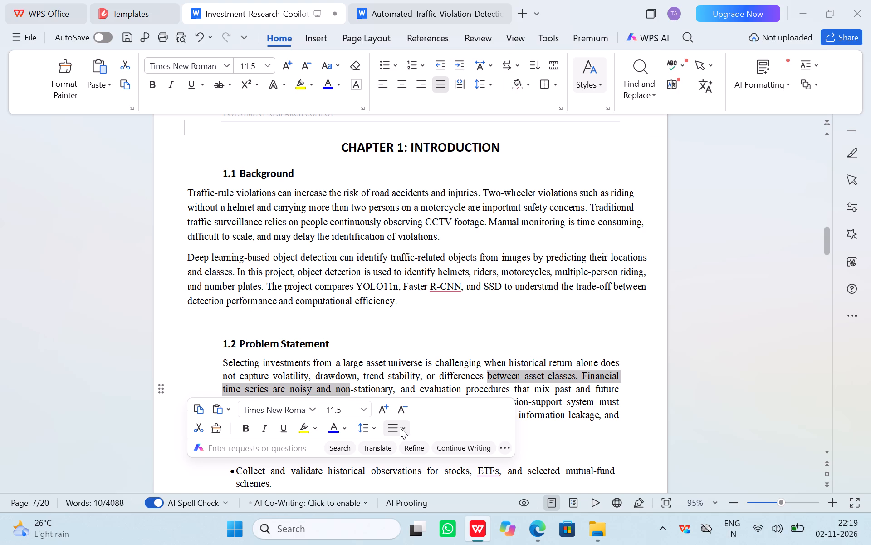
right_click(400, 427)
drag(427, 310, 203, 190)
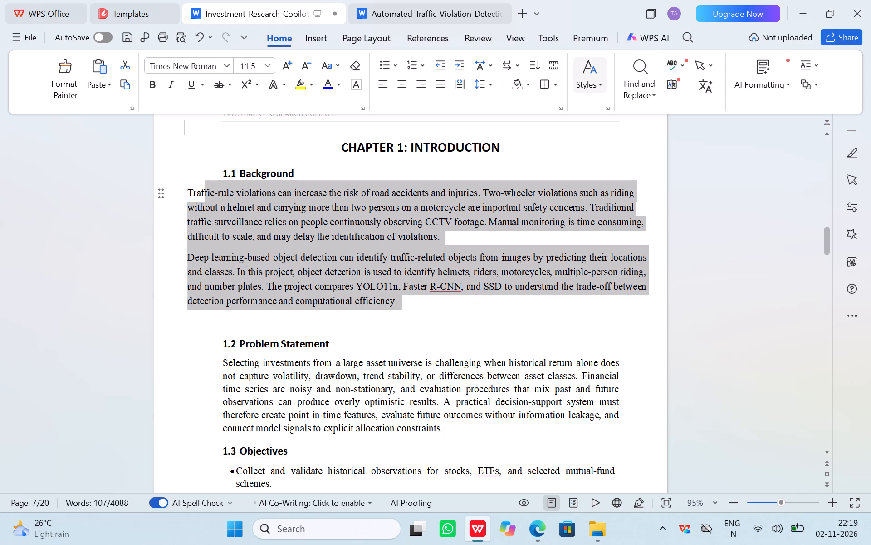
drag(203, 190, 188, 194)
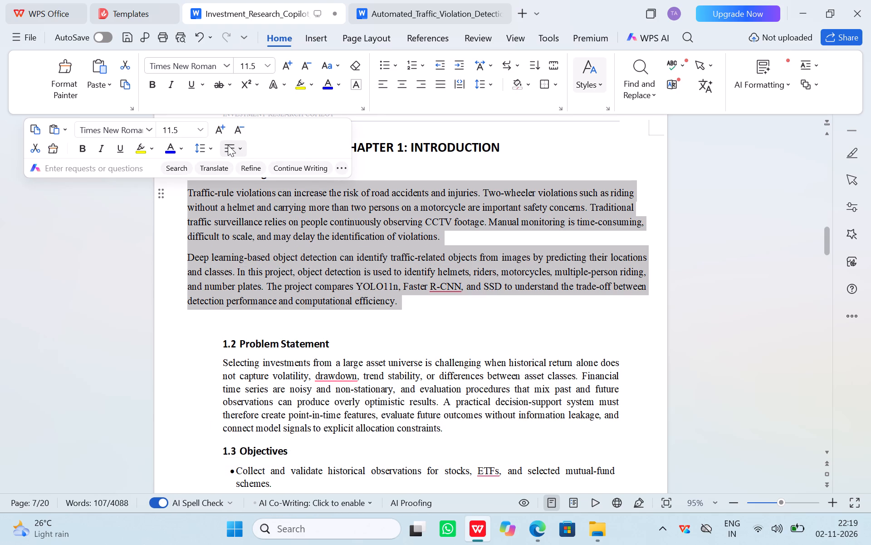
click(228, 145)
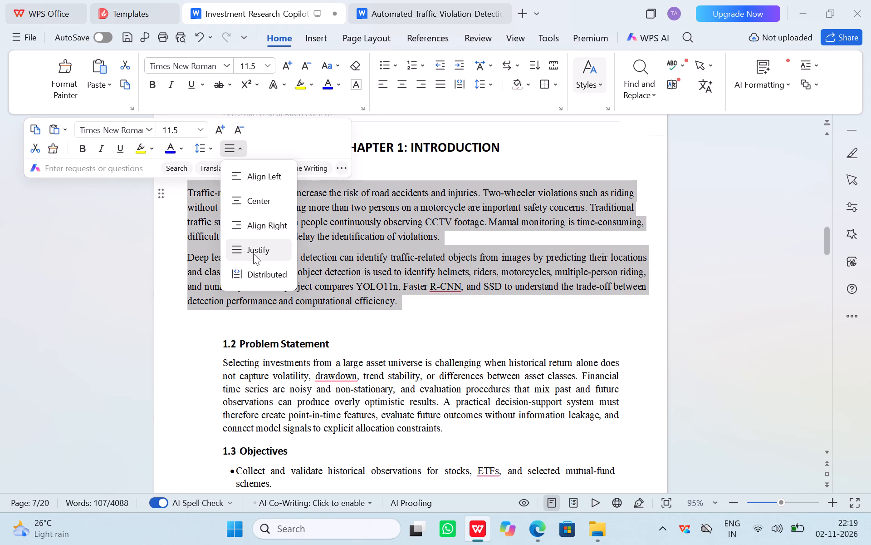
click(253, 253)
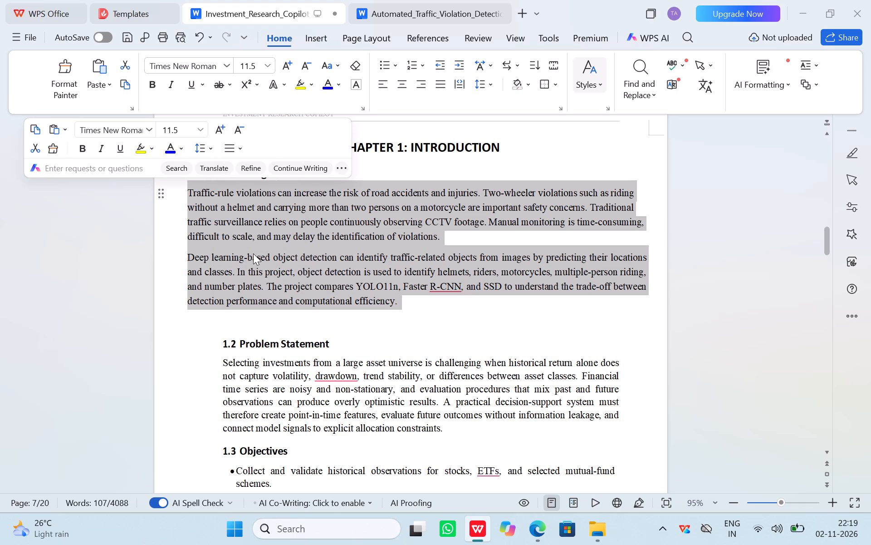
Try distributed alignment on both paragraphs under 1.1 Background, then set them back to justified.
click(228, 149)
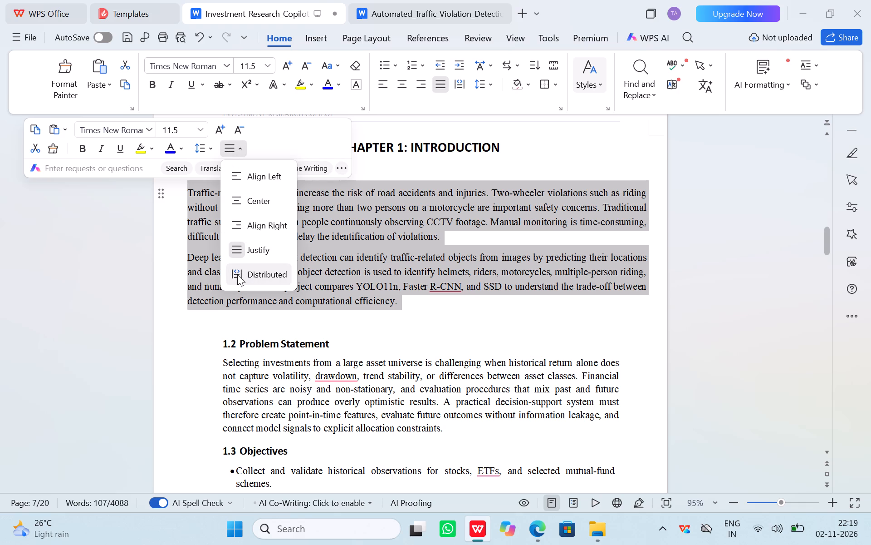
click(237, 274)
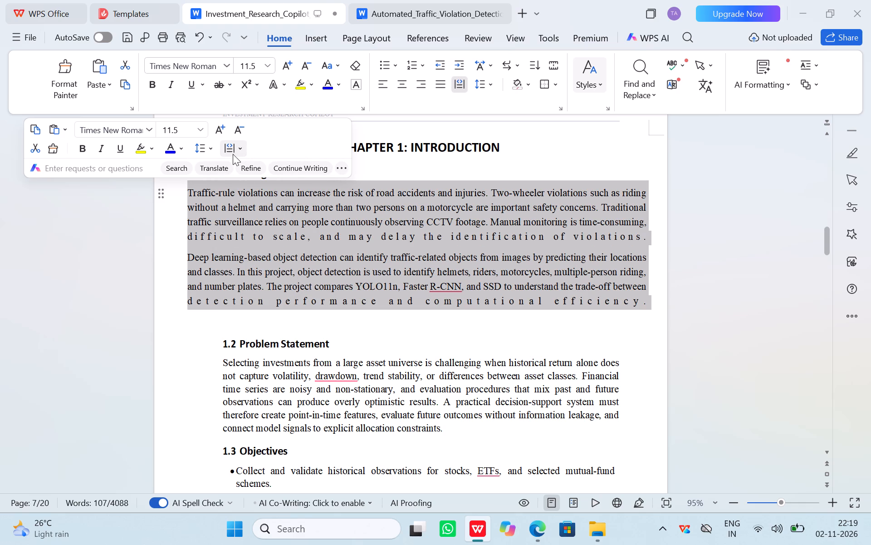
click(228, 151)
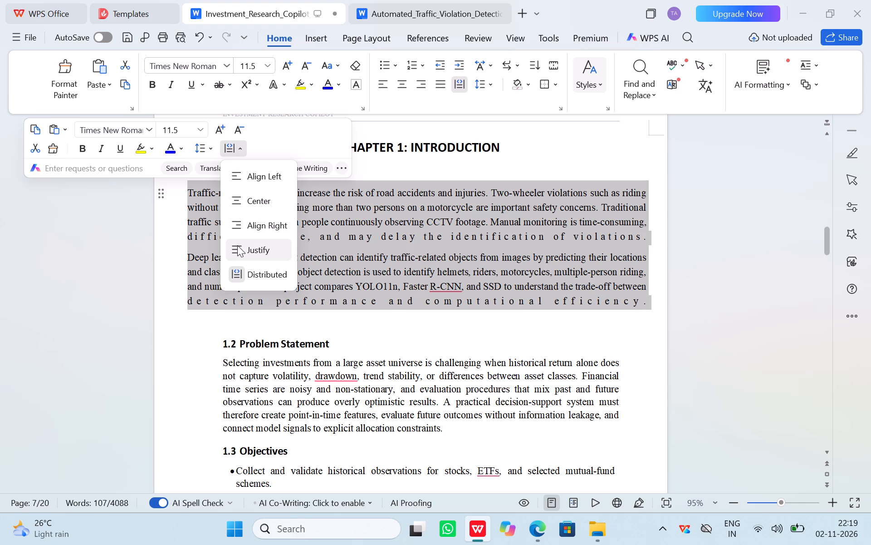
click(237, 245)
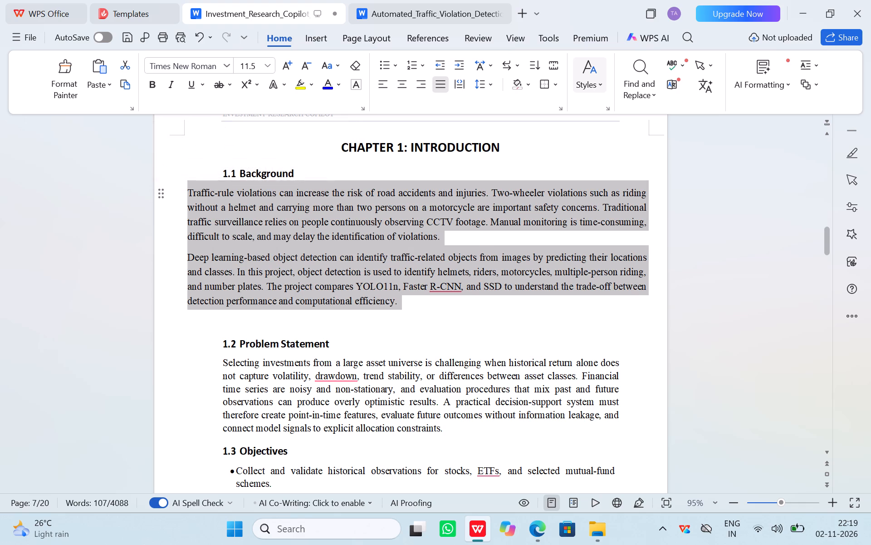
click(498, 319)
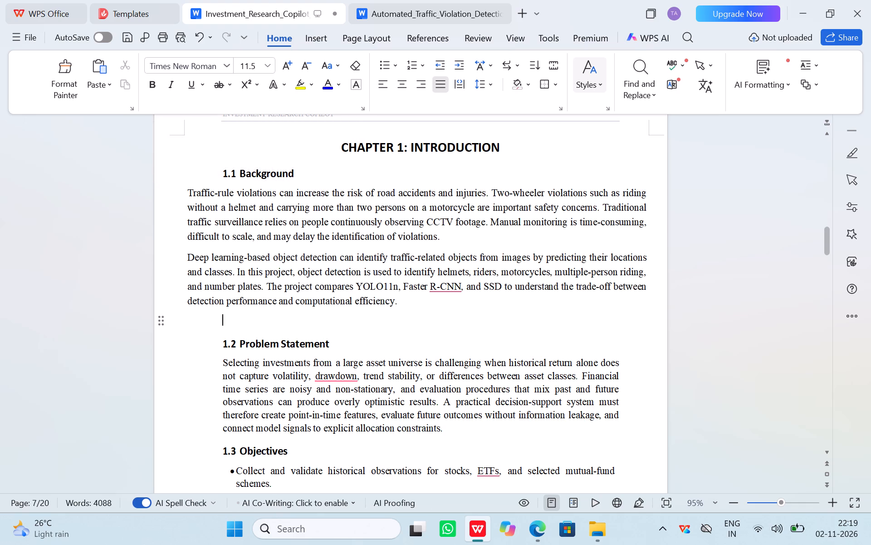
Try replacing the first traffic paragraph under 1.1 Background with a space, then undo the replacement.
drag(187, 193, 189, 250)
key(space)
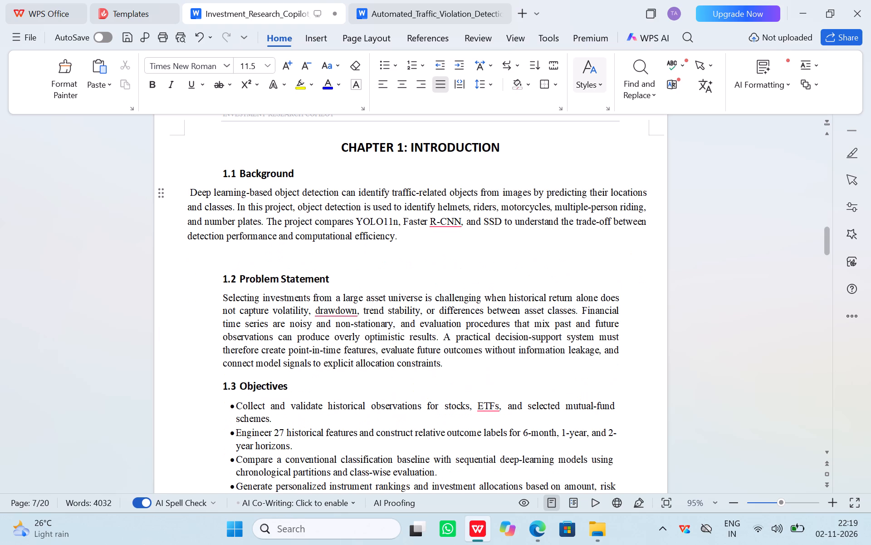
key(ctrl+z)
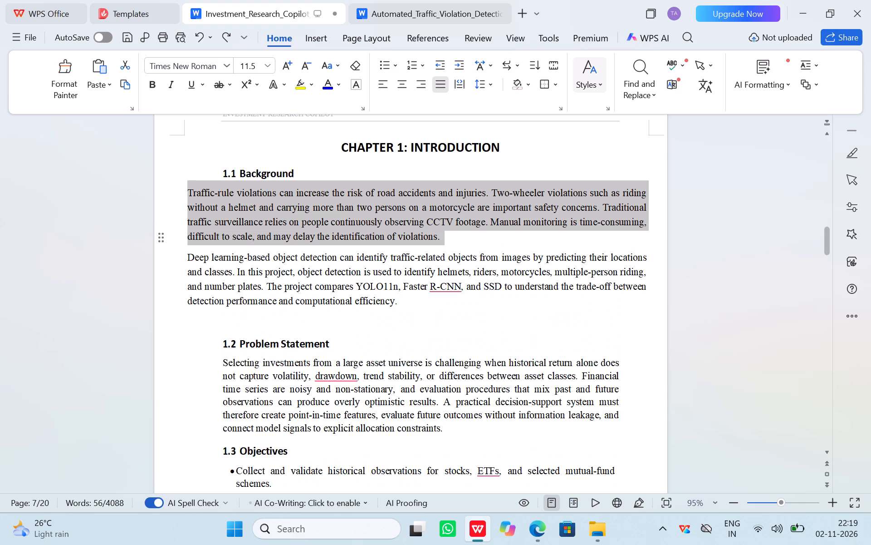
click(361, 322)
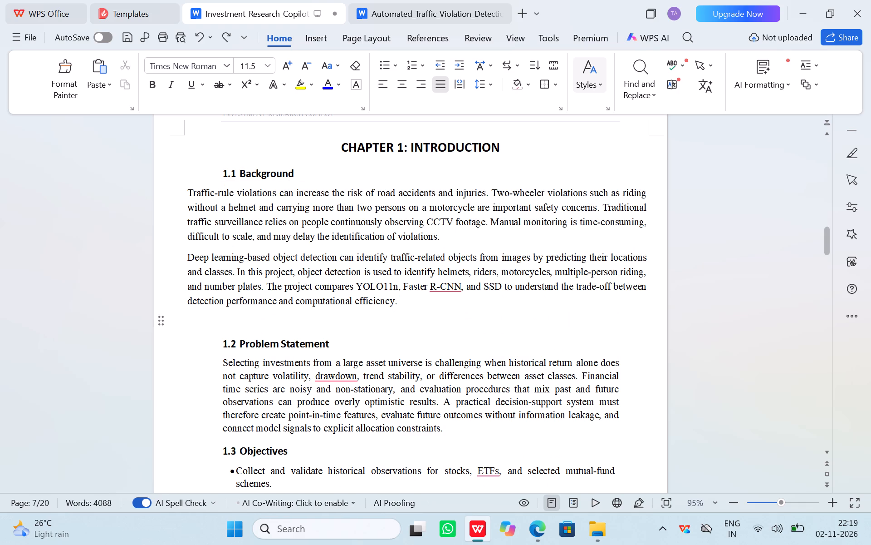
Indent the first line of the "Traffic-rule violations" paragraph under 1.1 Background with seven spaces.
click(186, 193)
key(space)
key(space)
key(space)
key(space)
key(space)
key(space)
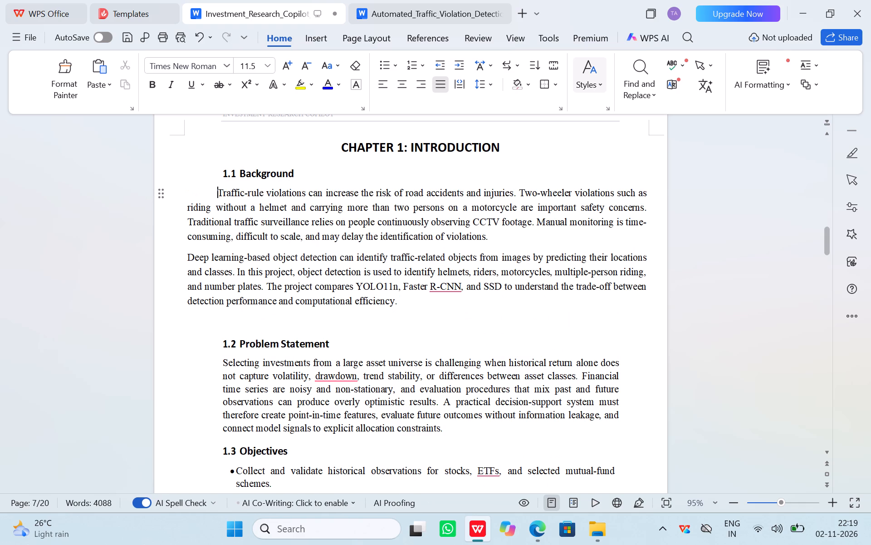
key(space)
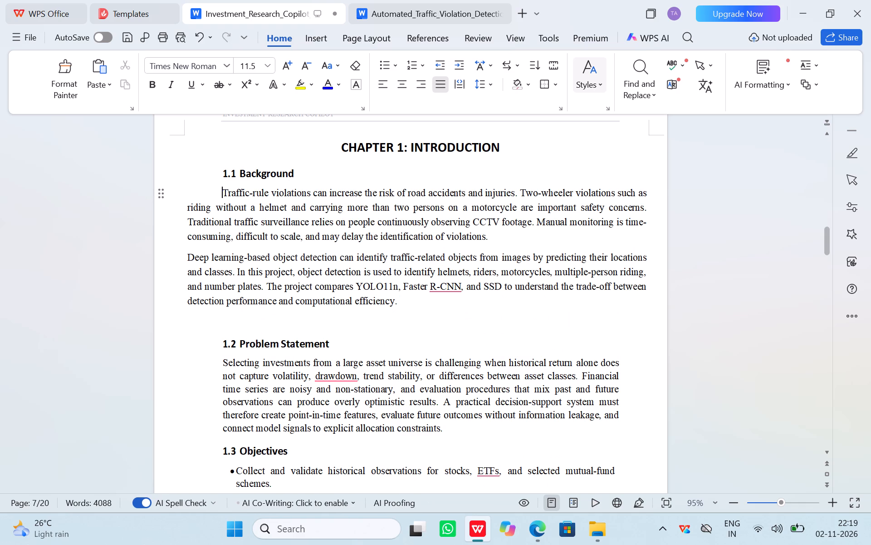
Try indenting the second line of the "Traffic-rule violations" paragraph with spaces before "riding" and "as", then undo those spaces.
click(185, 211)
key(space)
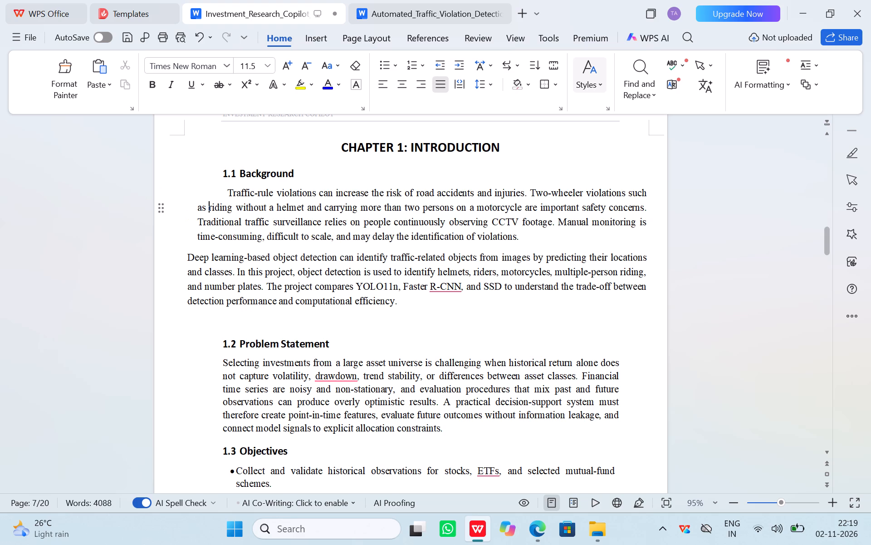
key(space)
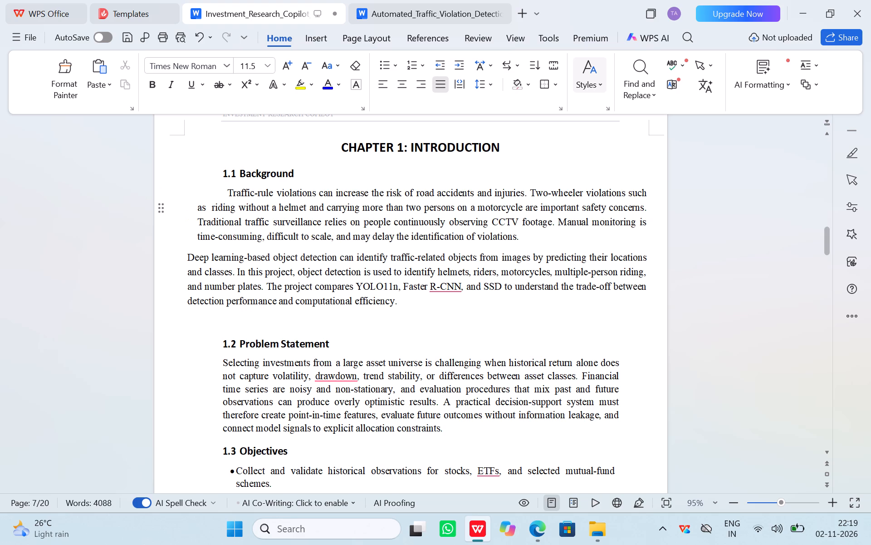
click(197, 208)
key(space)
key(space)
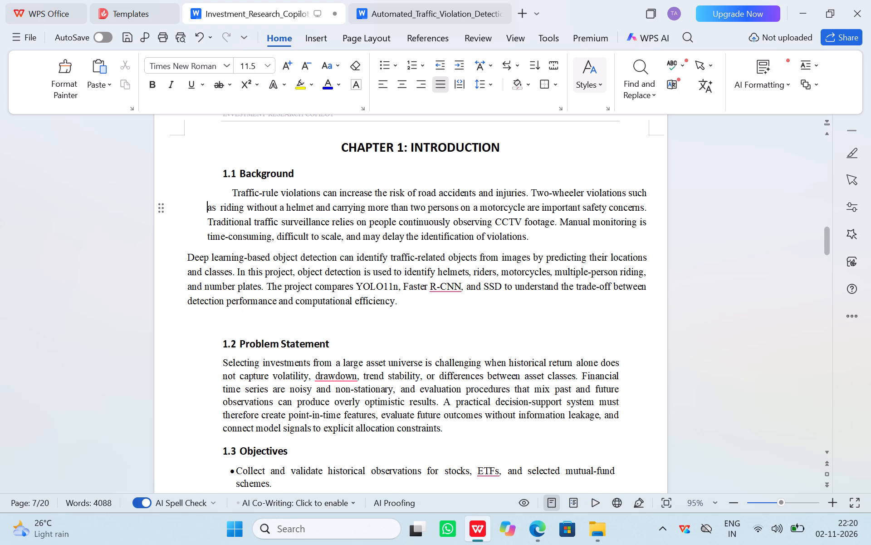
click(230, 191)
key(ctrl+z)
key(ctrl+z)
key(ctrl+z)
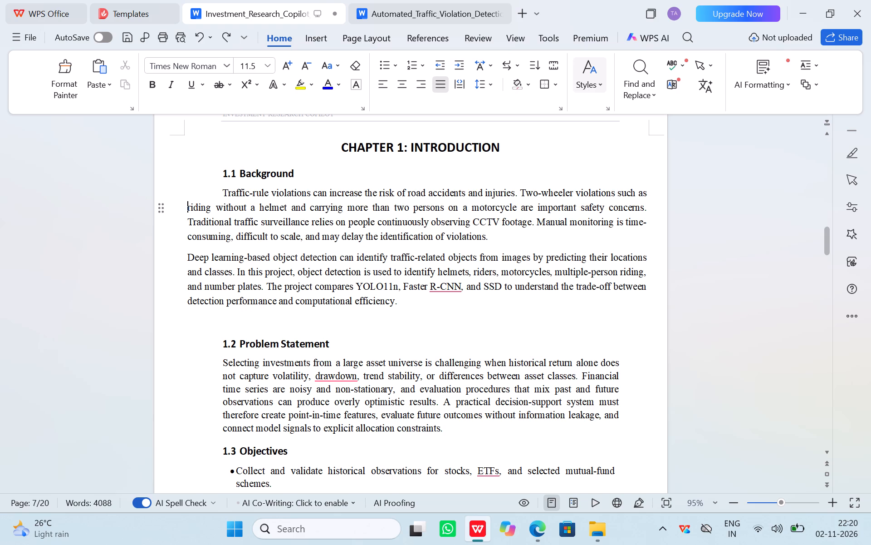
Undo the space indent on the first line of the "Traffic-rule violations" paragraph under 1.1 Background.
key(ctrl+z)
key(ctrl+z)
key(ctrl+z)
key(ctrl+z)
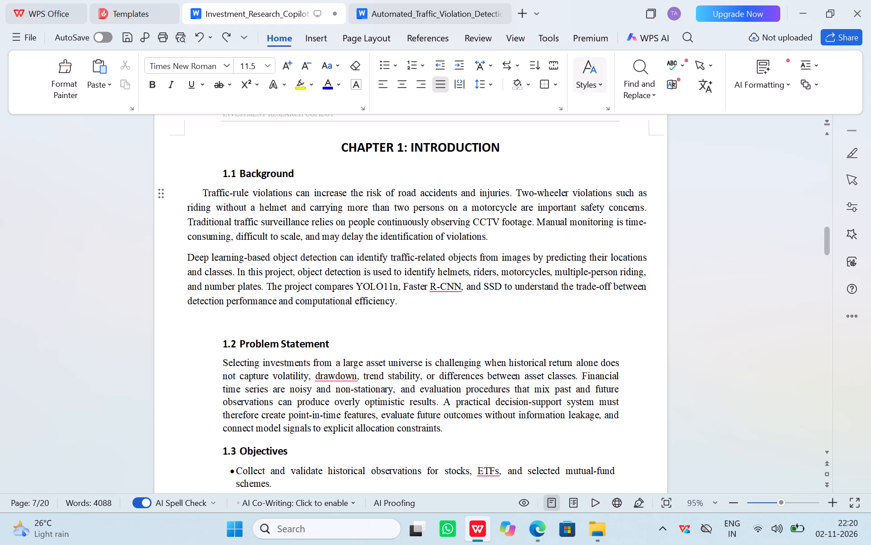
key(ctrl+z)
key(ctrl+z)
key(ctrl+z)
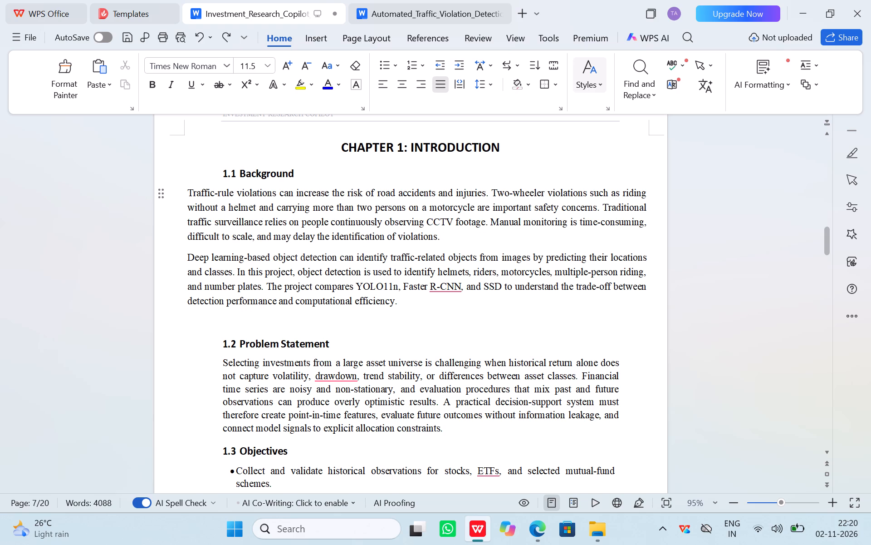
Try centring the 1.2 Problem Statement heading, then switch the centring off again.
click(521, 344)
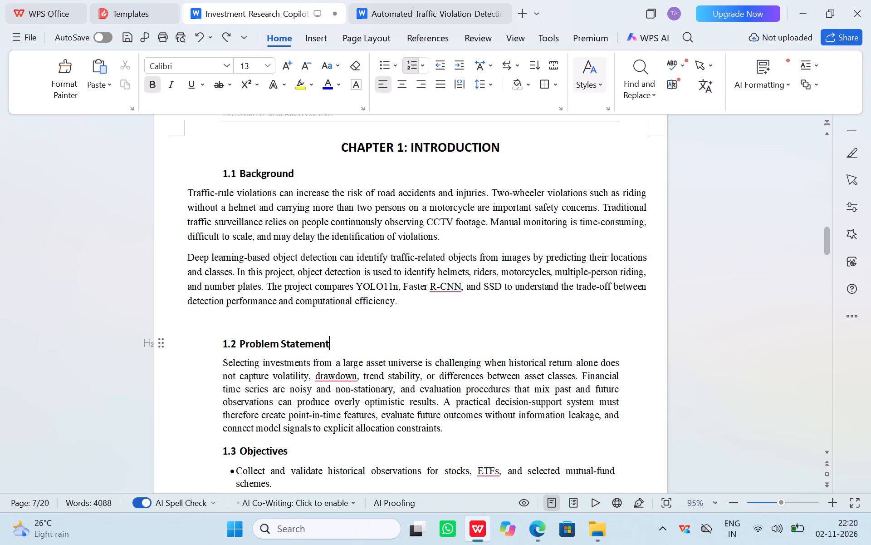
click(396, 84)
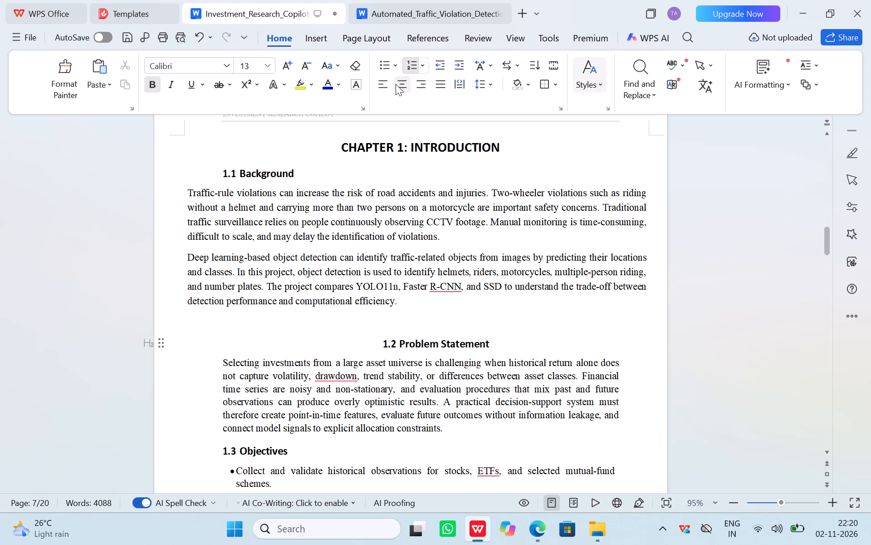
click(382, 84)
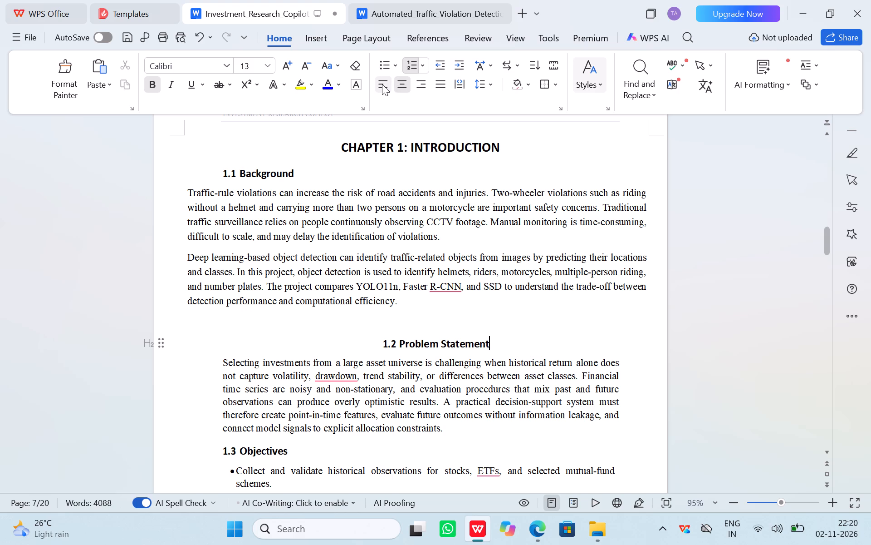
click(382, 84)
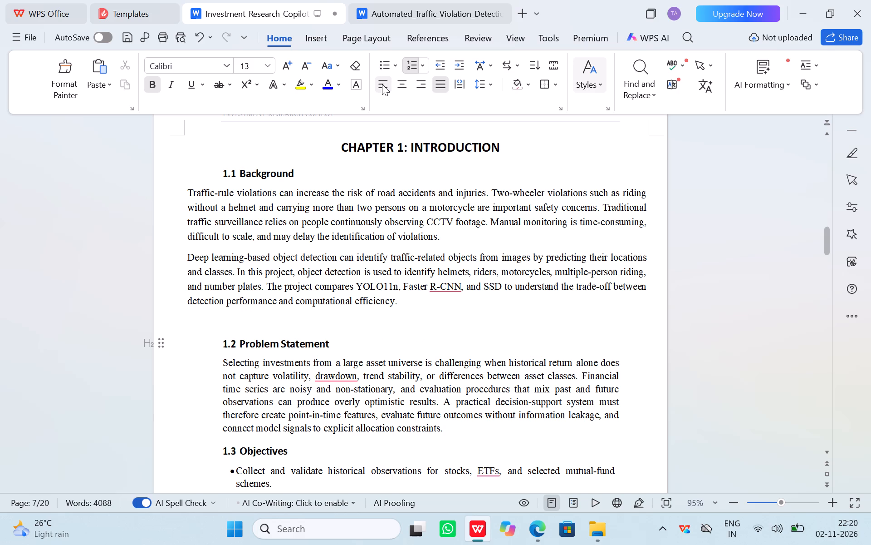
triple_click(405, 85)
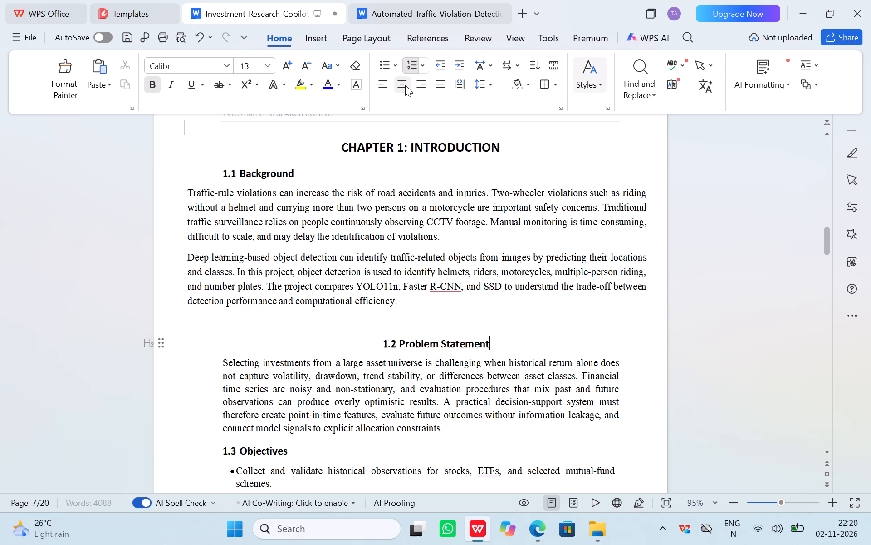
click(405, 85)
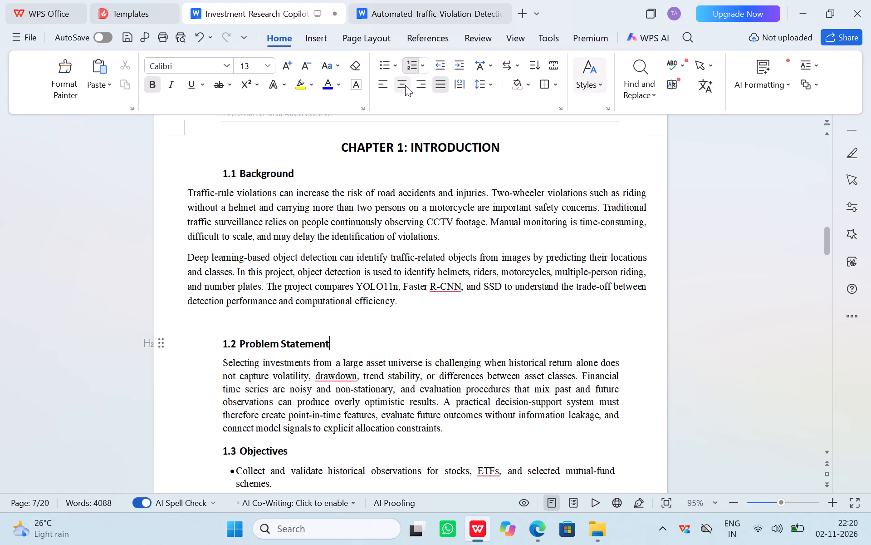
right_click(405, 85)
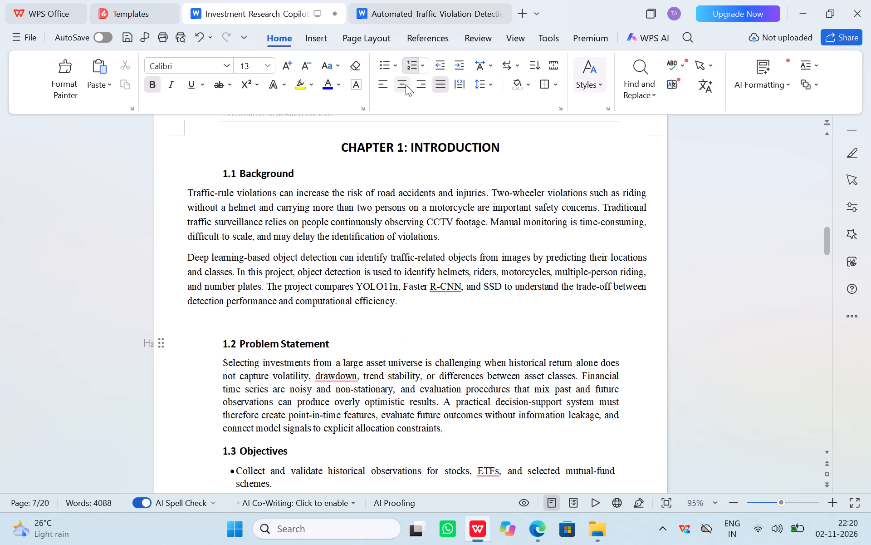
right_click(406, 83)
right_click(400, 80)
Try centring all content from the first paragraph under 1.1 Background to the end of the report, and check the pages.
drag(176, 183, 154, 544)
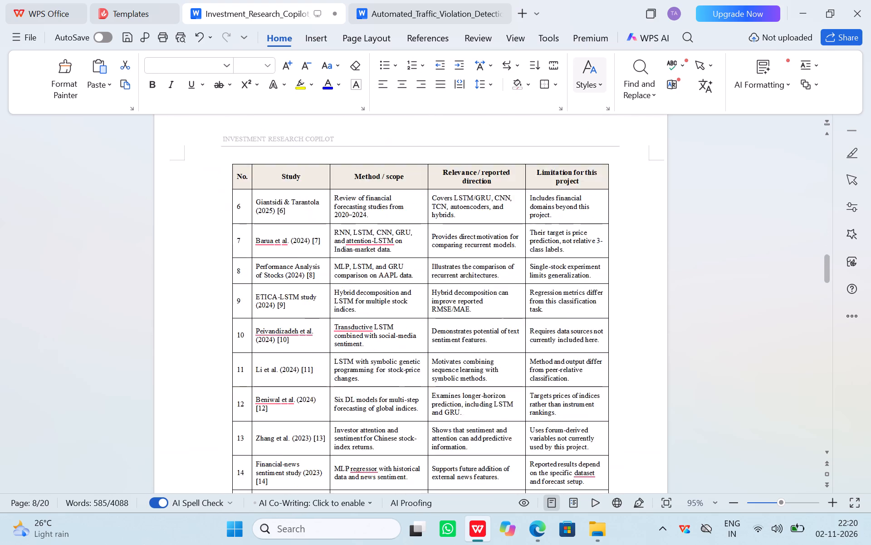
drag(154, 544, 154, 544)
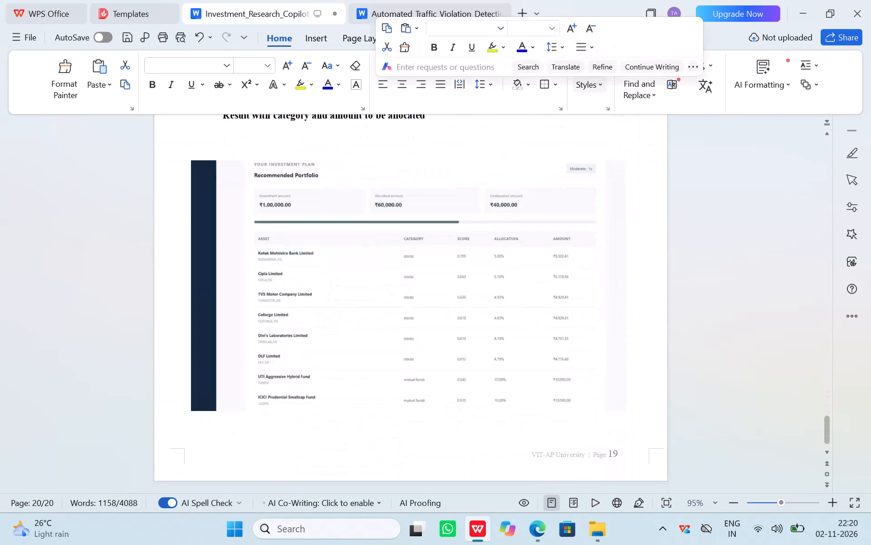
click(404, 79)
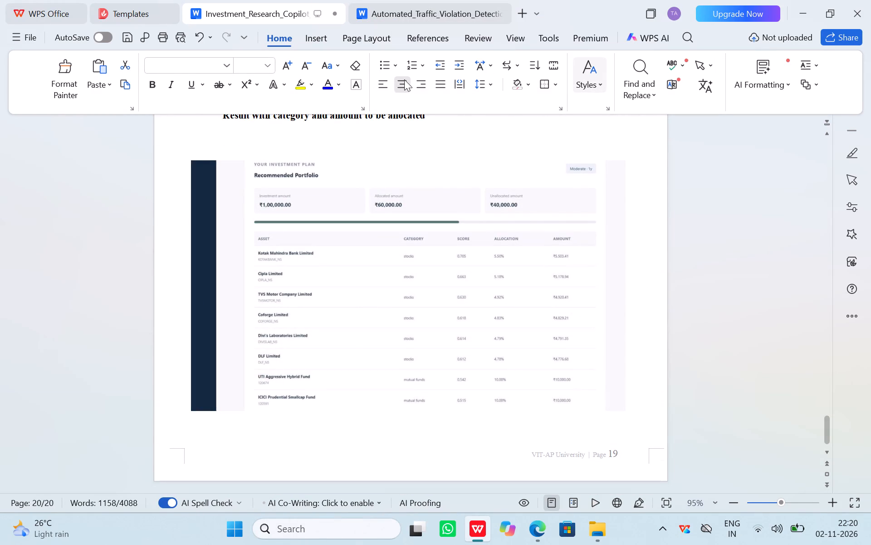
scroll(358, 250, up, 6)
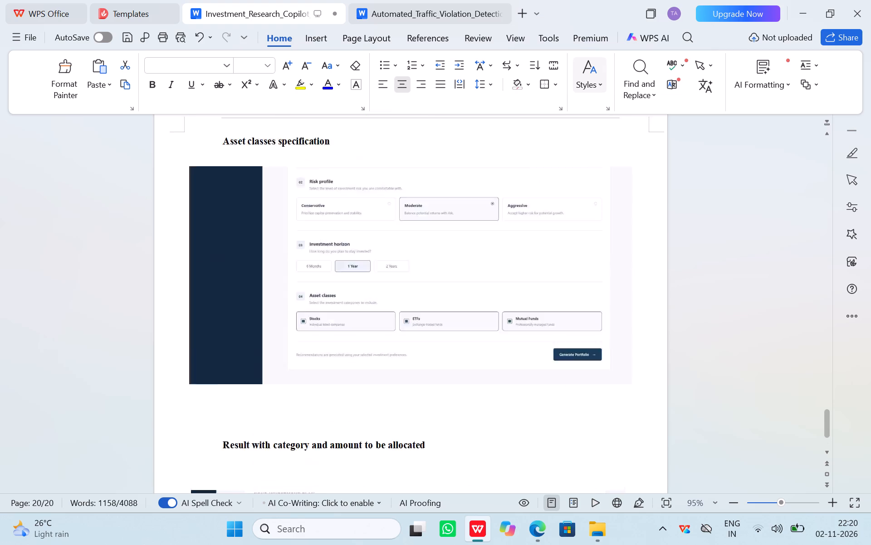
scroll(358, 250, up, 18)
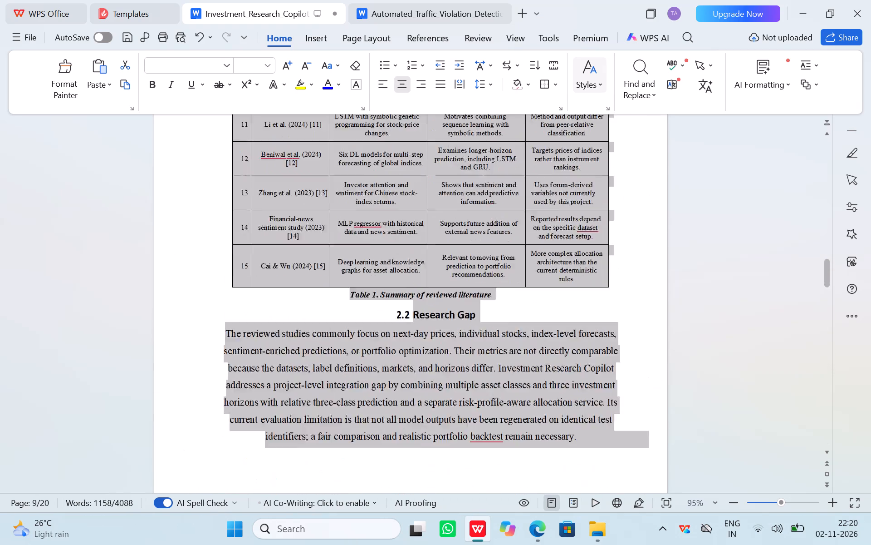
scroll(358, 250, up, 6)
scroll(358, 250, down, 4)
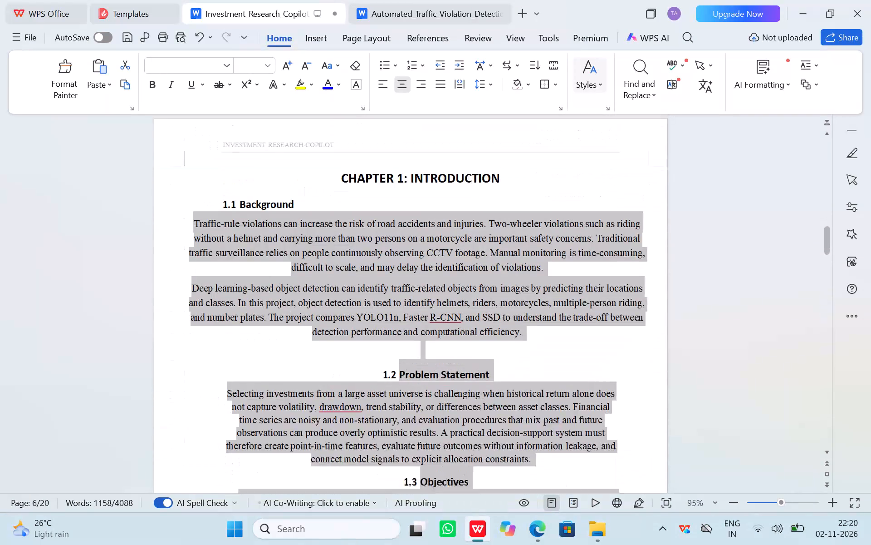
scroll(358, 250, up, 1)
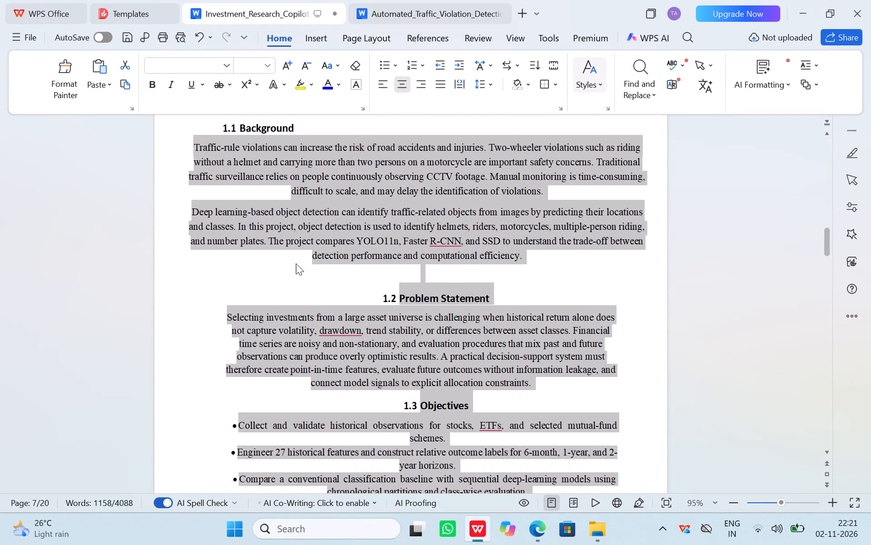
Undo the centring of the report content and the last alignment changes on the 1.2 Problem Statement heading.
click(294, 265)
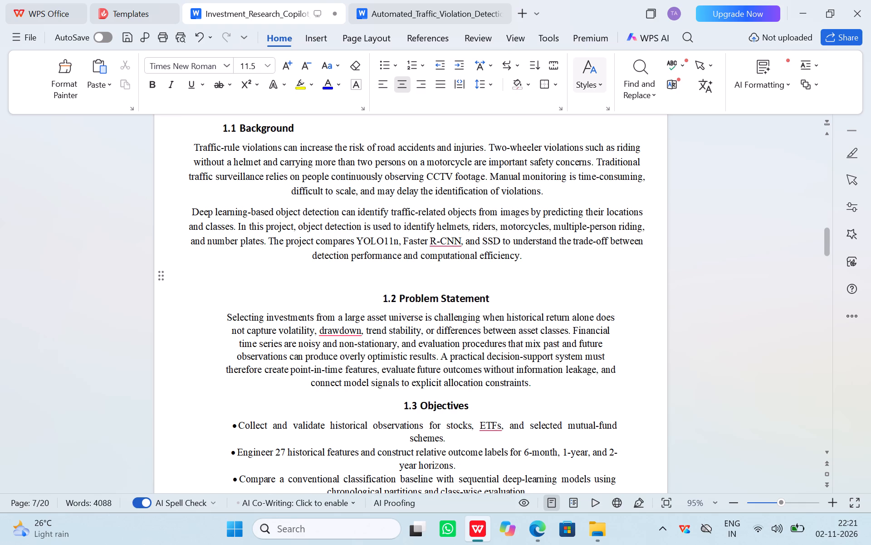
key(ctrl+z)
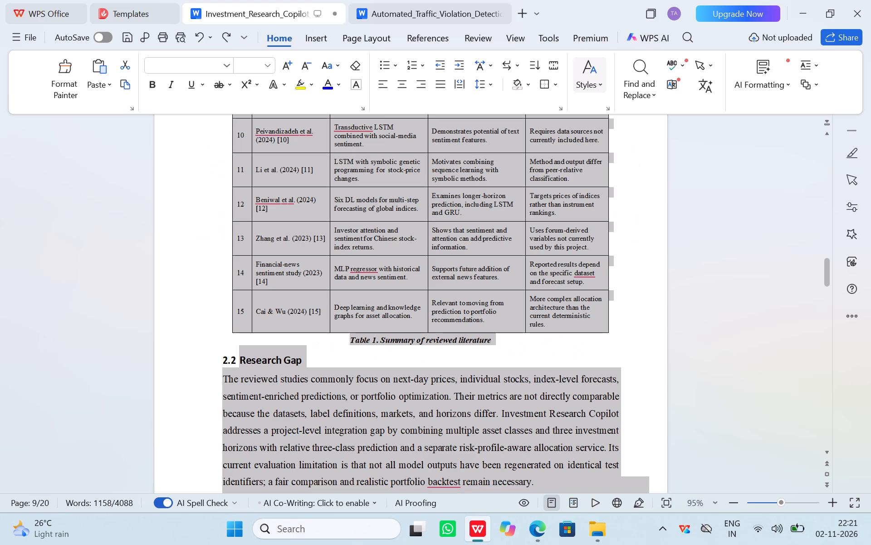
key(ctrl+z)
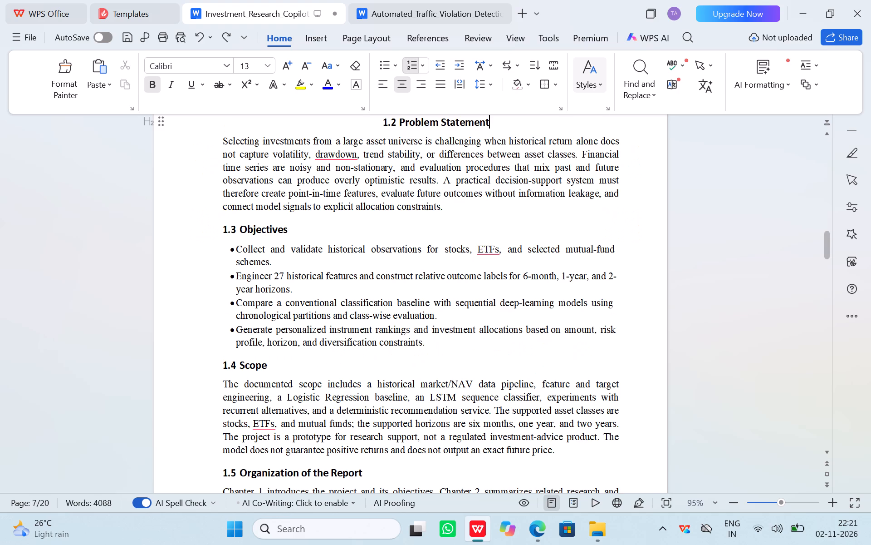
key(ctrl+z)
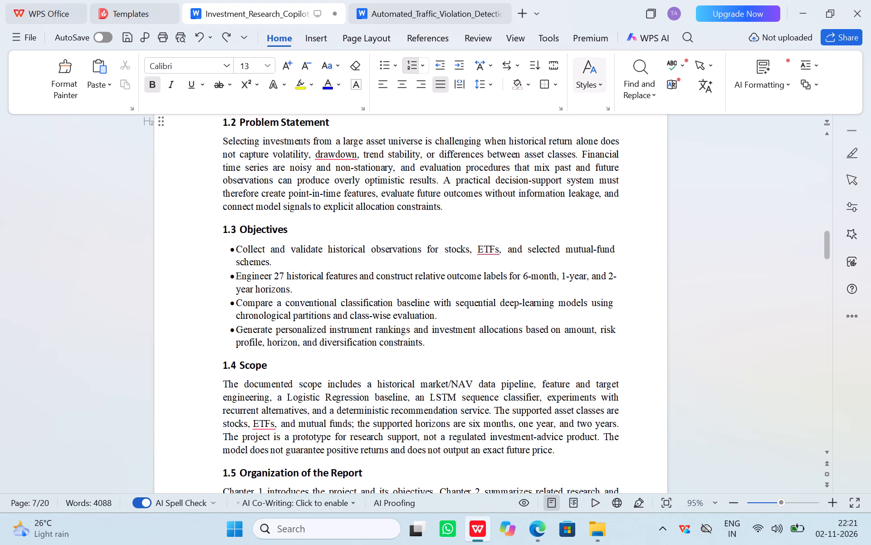
Copy the "Manual traffic surveillance" paragraph under 1.2 Problem Statement from the Automated Traffic Violation Detection report.
scroll(411, 248, up, 5)
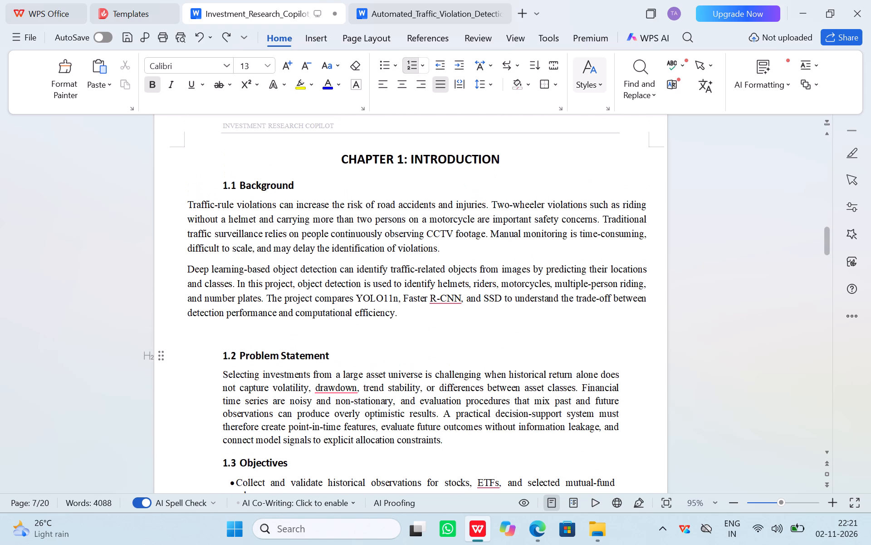
click(363, 337)
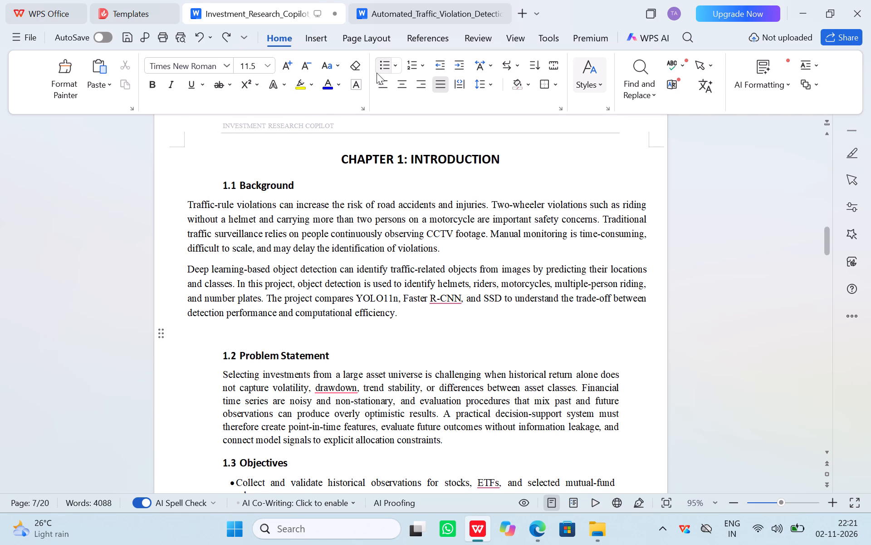
click(418, 13)
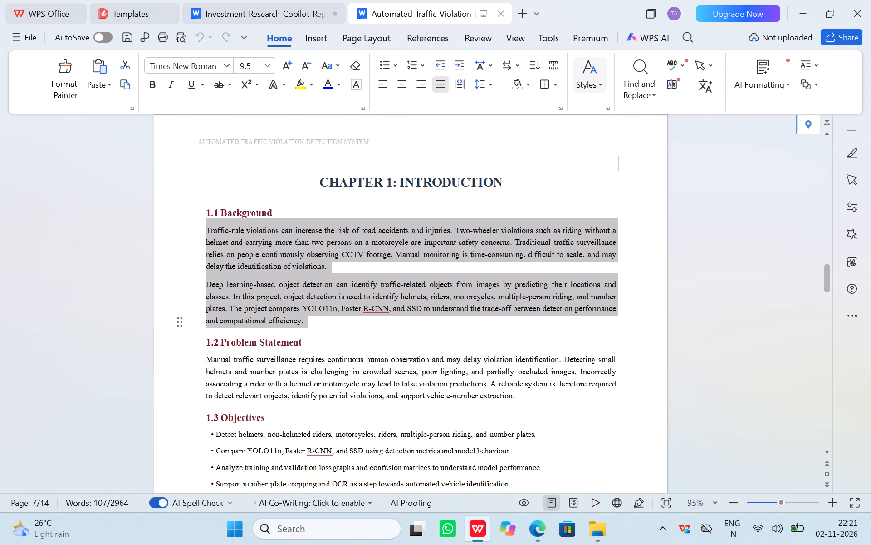
drag(202, 357, 539, 398)
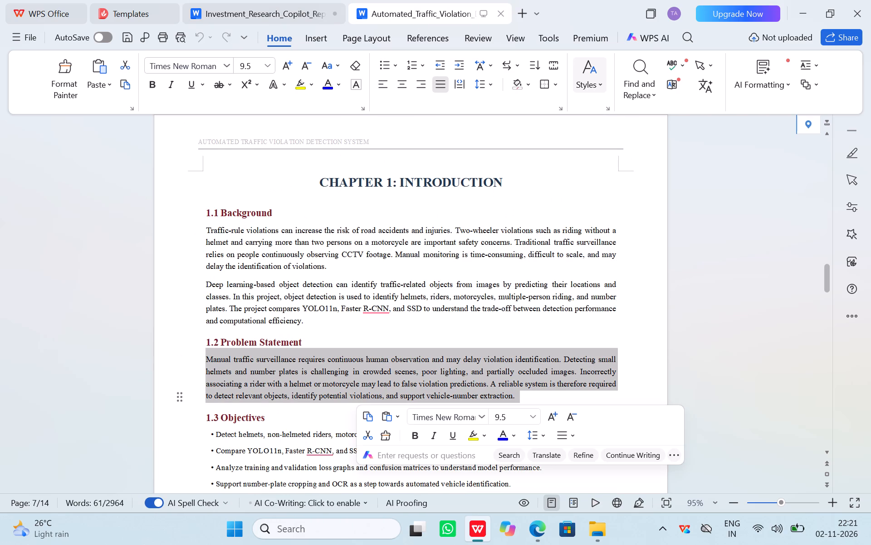
key(ctrl+c)
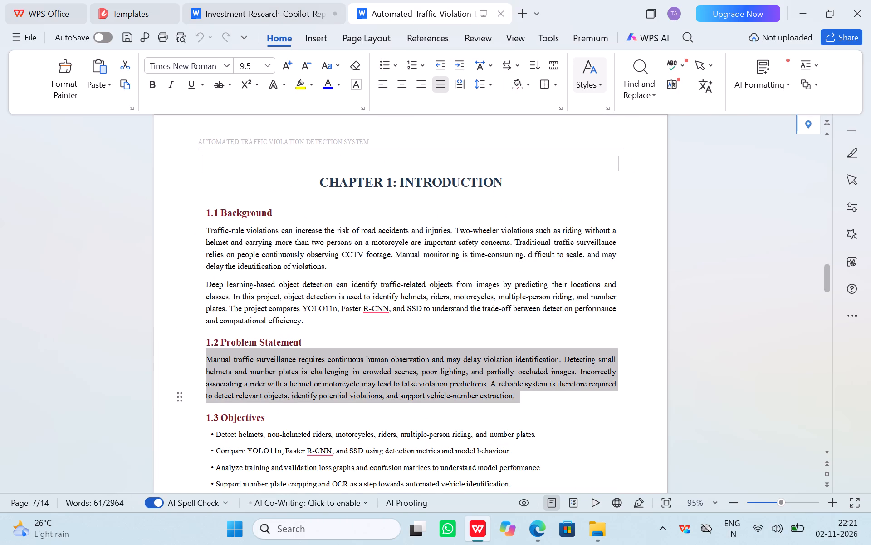
Replace the investment paragraph under 1.2 Problem Statement in the Investment Research Copilot report with the copied text, removing the leftover "Se".
click(271, 16)
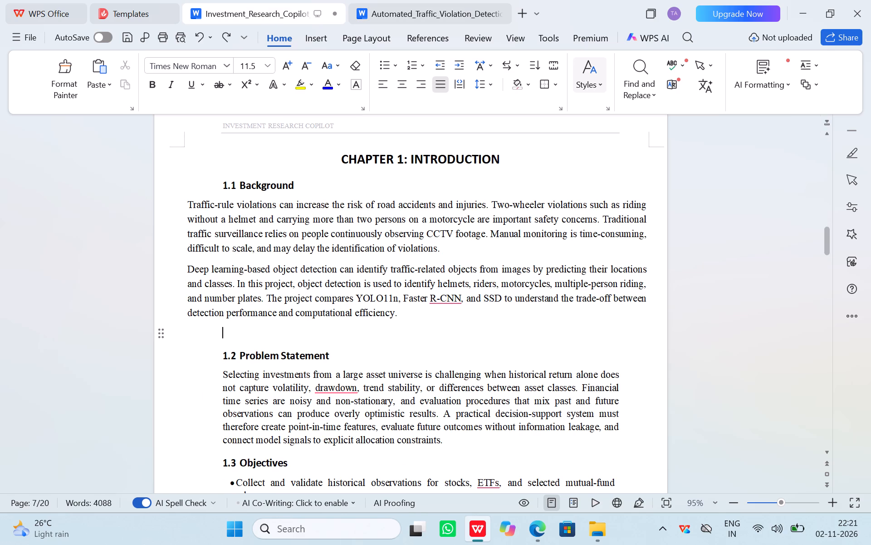
drag(221, 374, 450, 441)
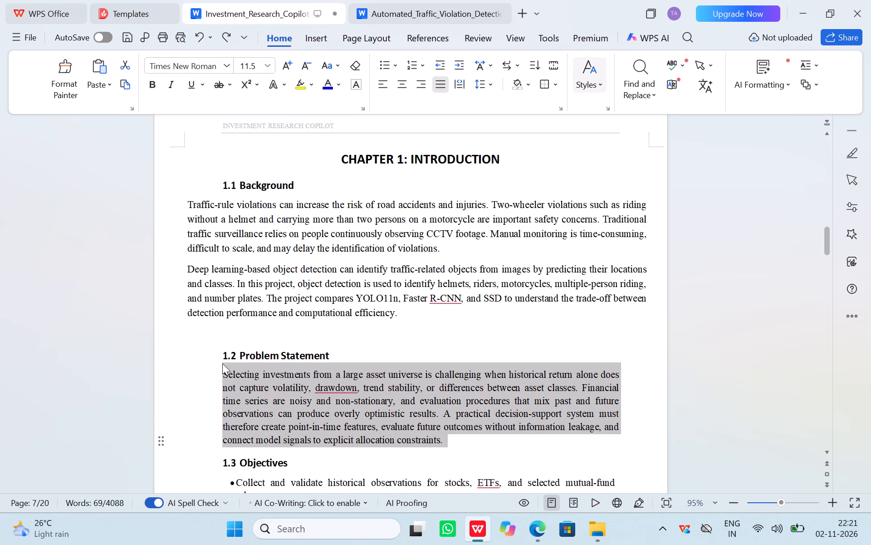
click(238, 369)
drag(230, 372, 318, 423)
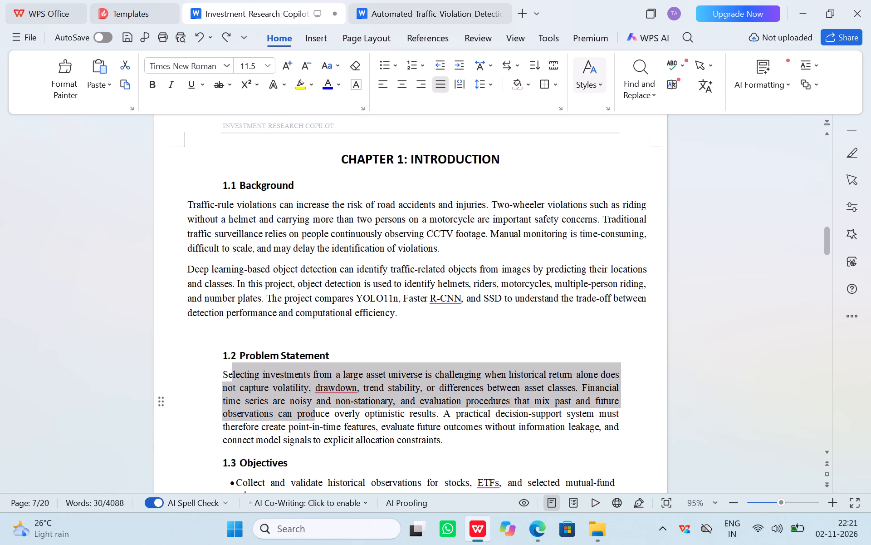
drag(318, 423, 467, 440)
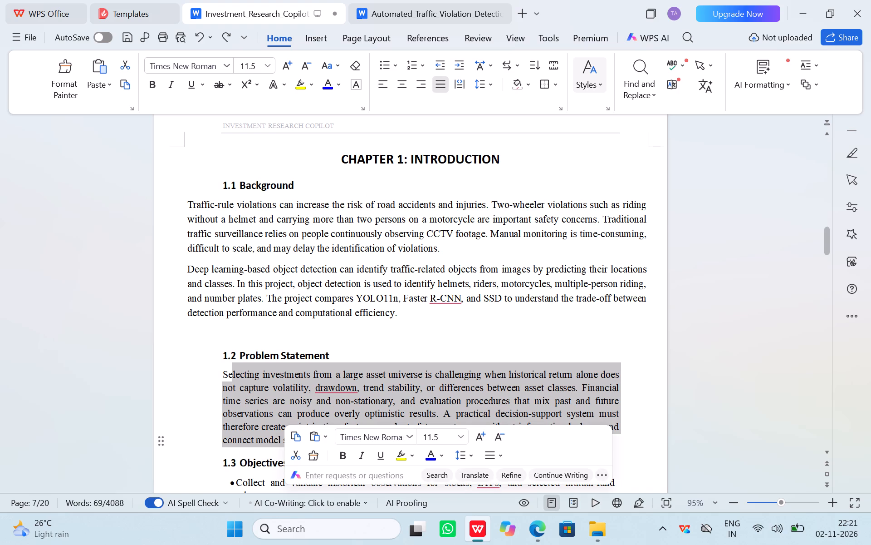
key(BackSpace)
key(ctrl+v)
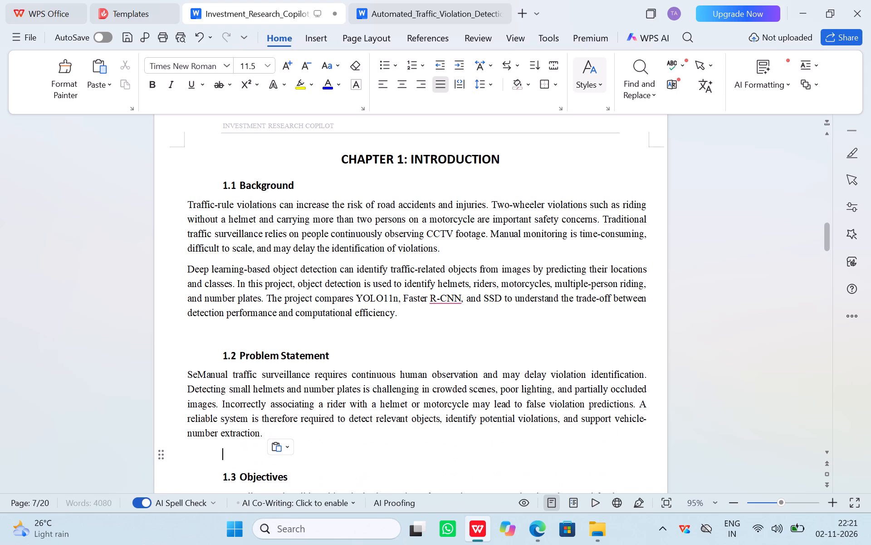
click(198, 377)
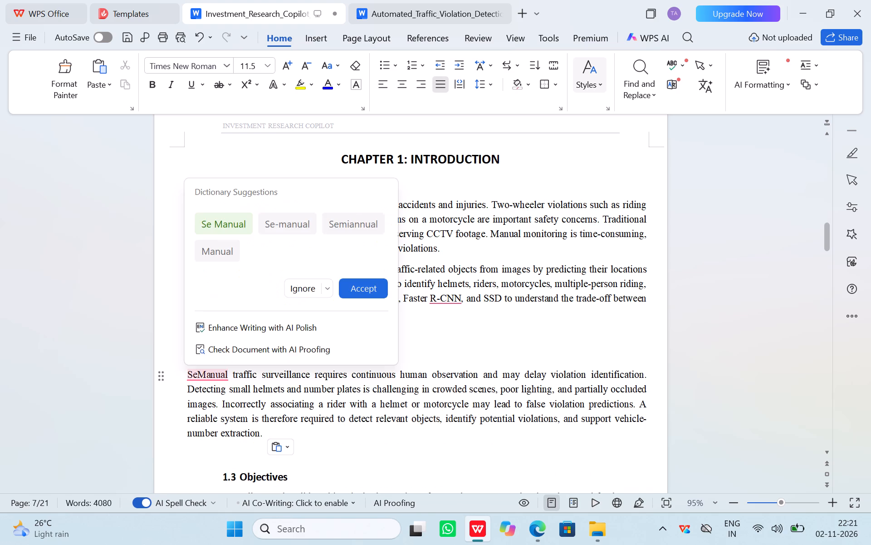
key(BackSpace)
key(BackSpace)
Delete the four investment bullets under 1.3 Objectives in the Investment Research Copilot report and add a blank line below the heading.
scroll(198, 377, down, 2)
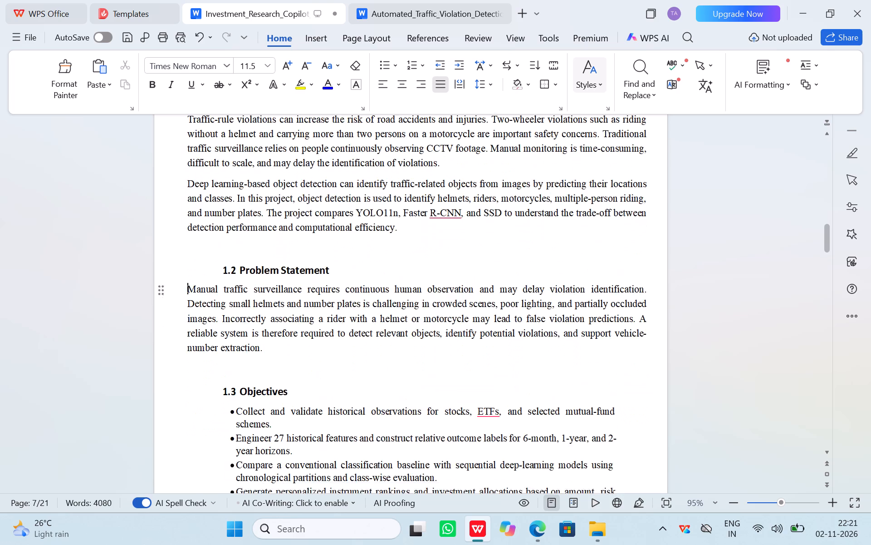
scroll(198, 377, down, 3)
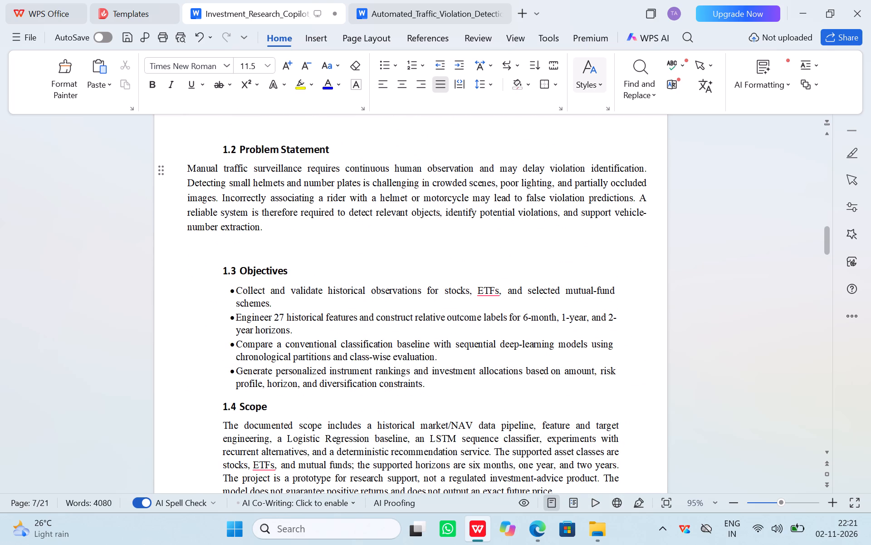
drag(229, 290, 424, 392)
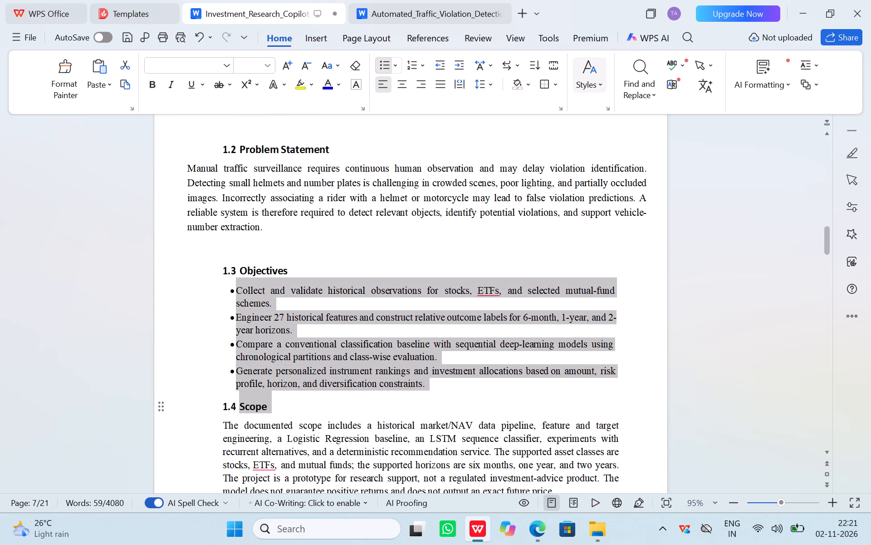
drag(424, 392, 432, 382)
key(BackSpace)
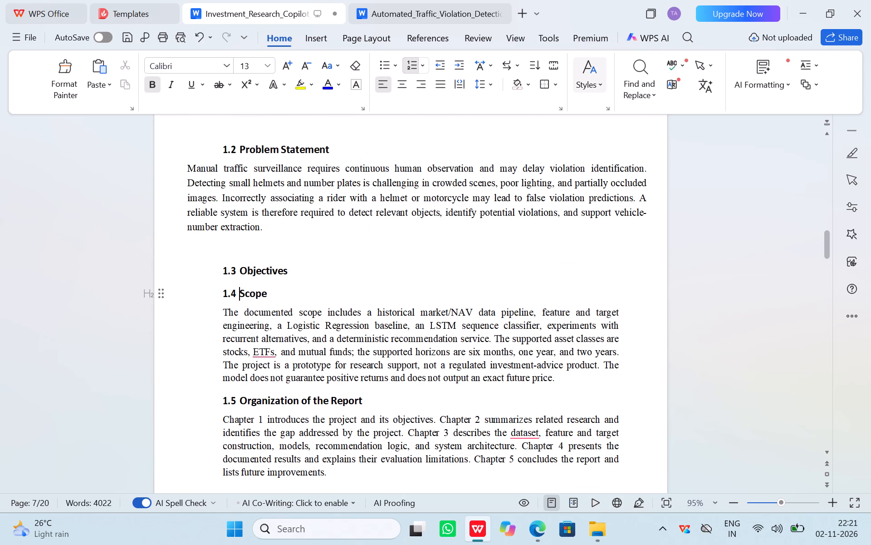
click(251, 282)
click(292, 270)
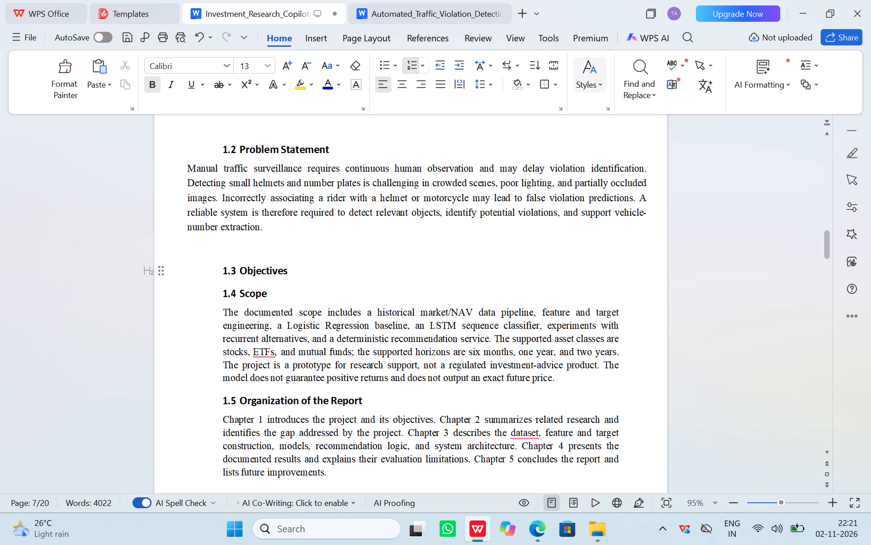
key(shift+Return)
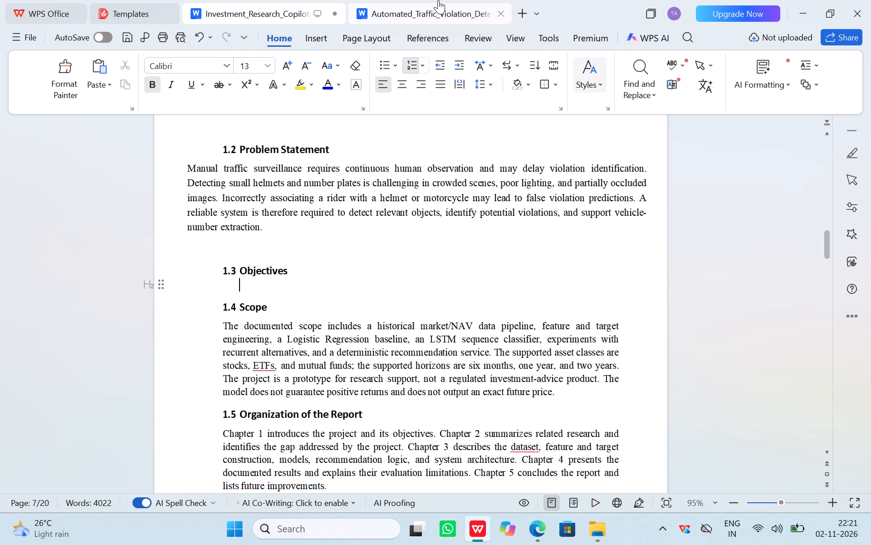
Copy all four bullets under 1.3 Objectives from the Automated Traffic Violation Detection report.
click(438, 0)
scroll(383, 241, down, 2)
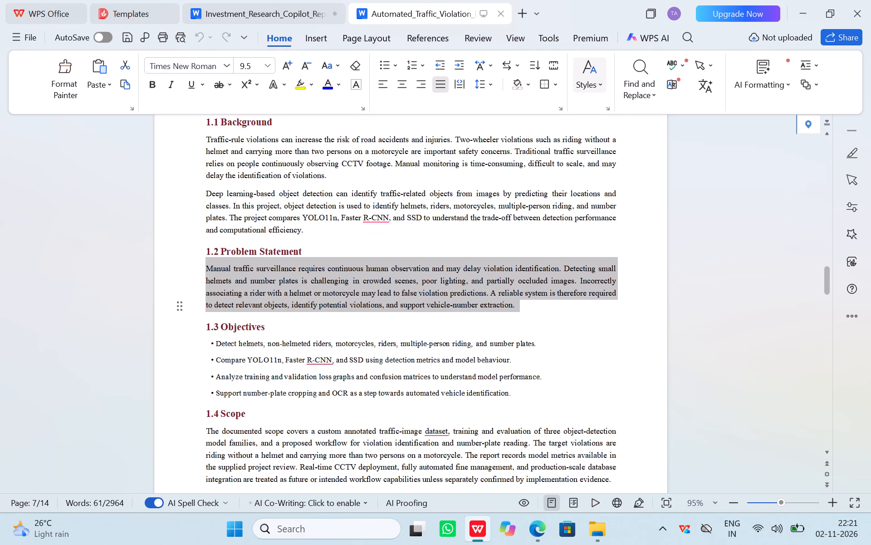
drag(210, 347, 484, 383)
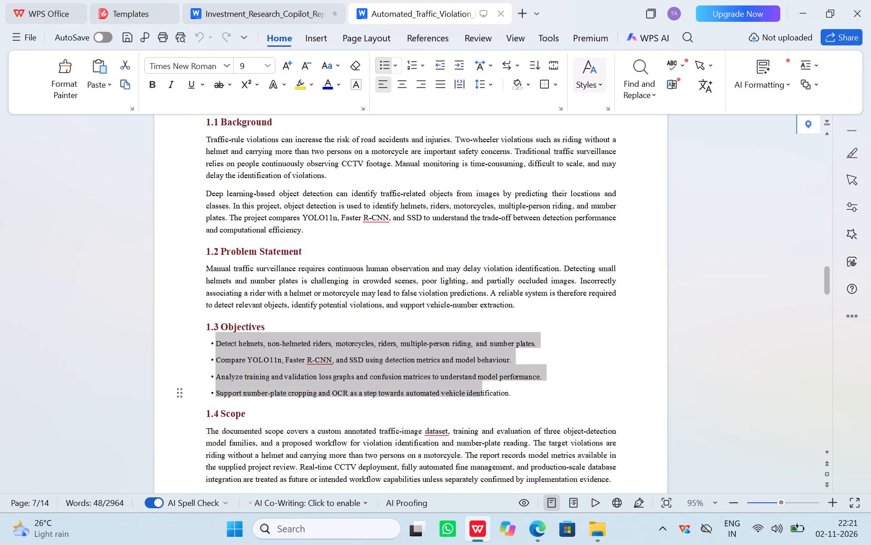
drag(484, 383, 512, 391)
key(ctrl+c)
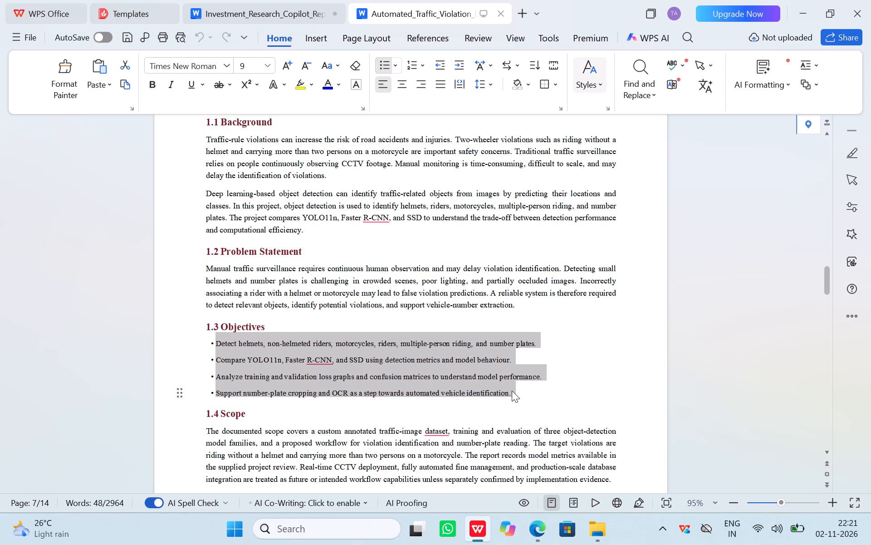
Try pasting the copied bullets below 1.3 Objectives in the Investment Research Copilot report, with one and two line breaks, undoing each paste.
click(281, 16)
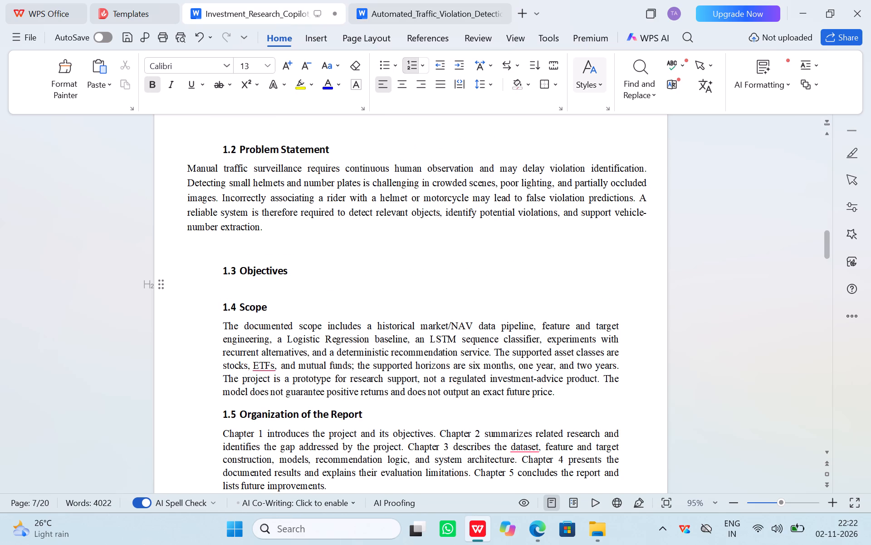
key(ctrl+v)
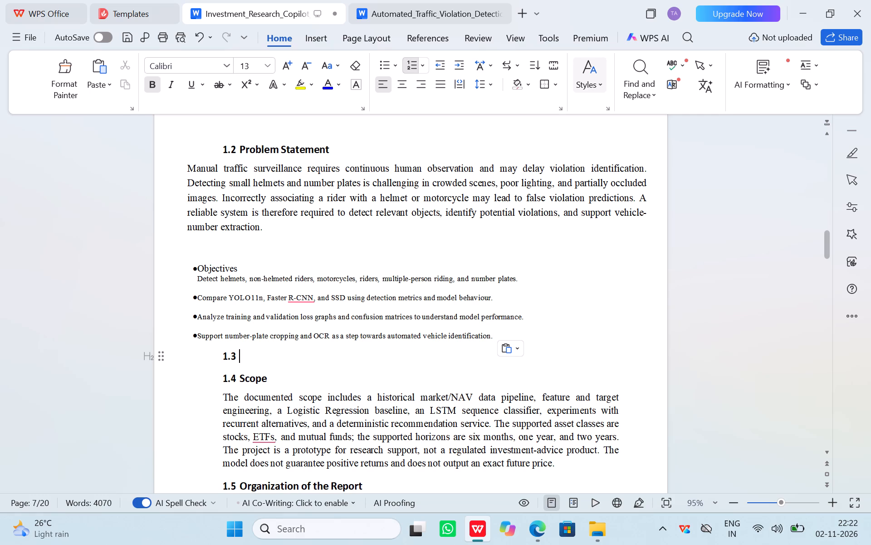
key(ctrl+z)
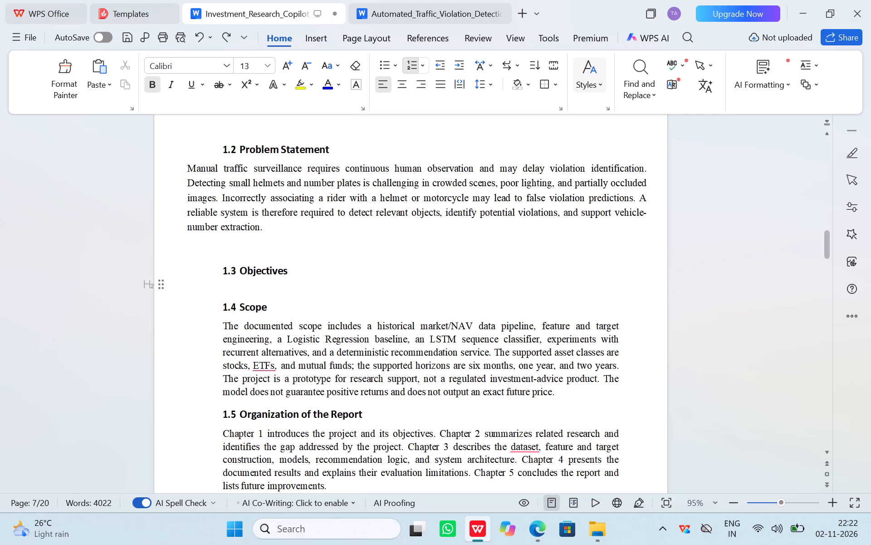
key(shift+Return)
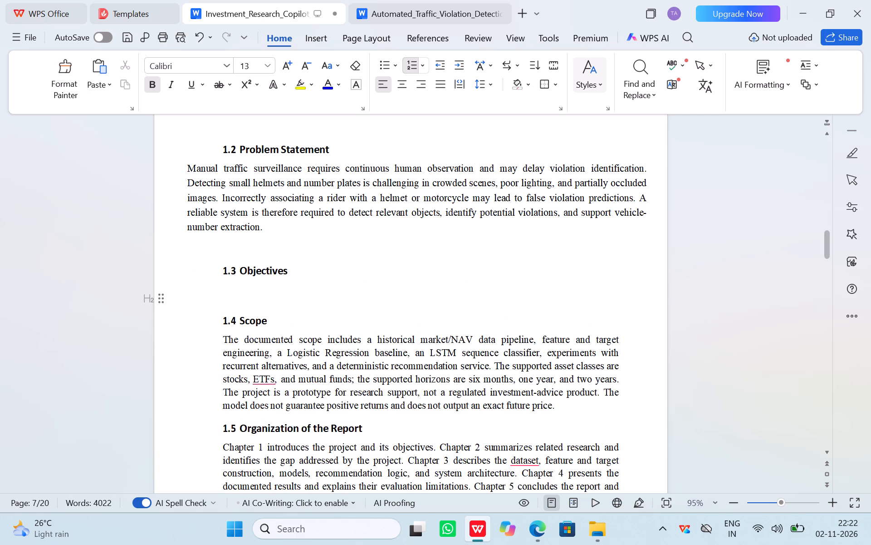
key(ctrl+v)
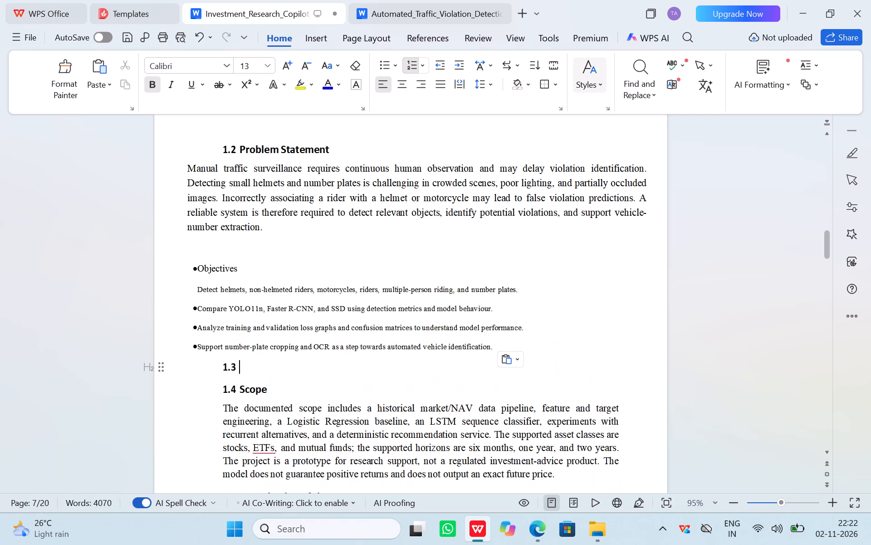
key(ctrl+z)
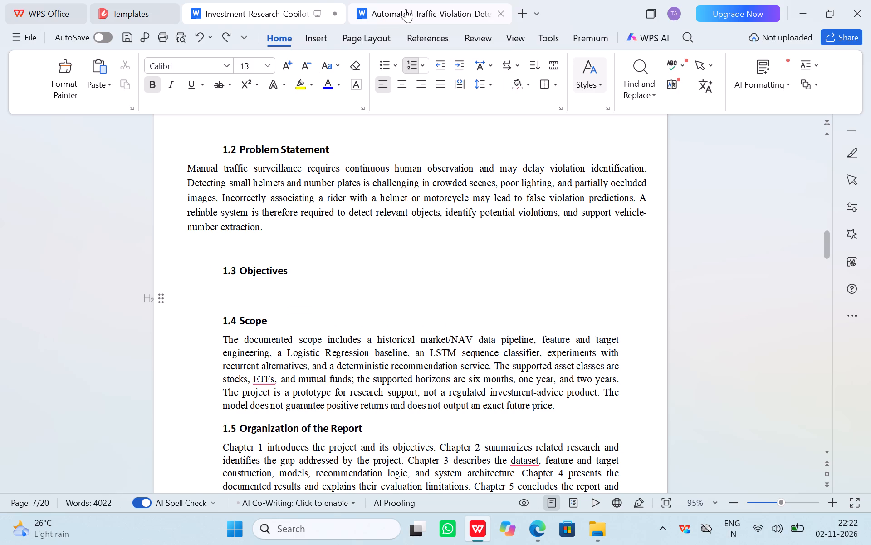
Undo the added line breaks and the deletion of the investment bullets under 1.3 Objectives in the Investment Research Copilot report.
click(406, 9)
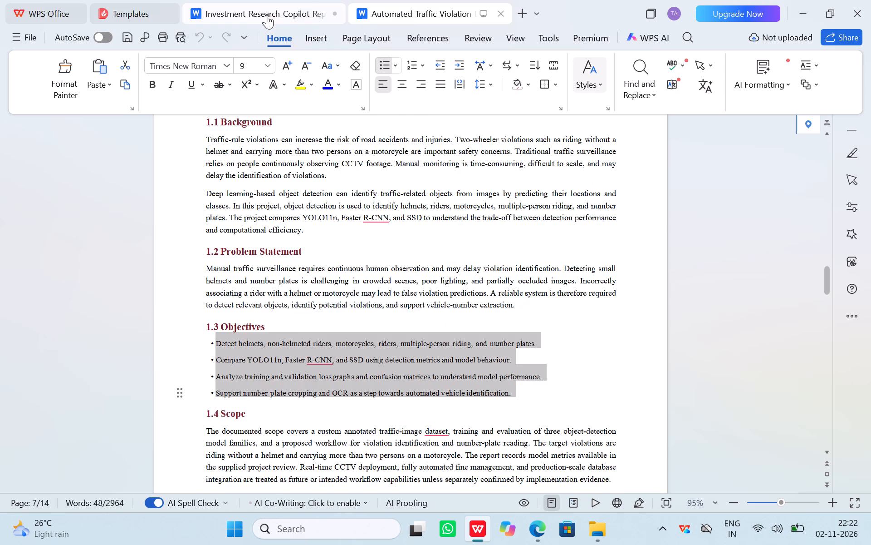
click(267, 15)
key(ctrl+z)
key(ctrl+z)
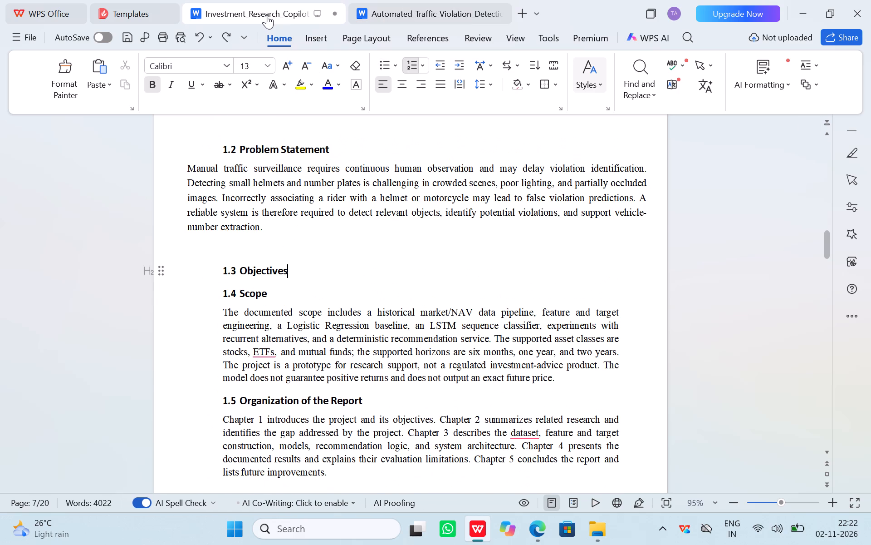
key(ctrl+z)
Delete the first investment bullet, "Collect and validate historical observations", under 1.3 Objectives.
click(345, 283)
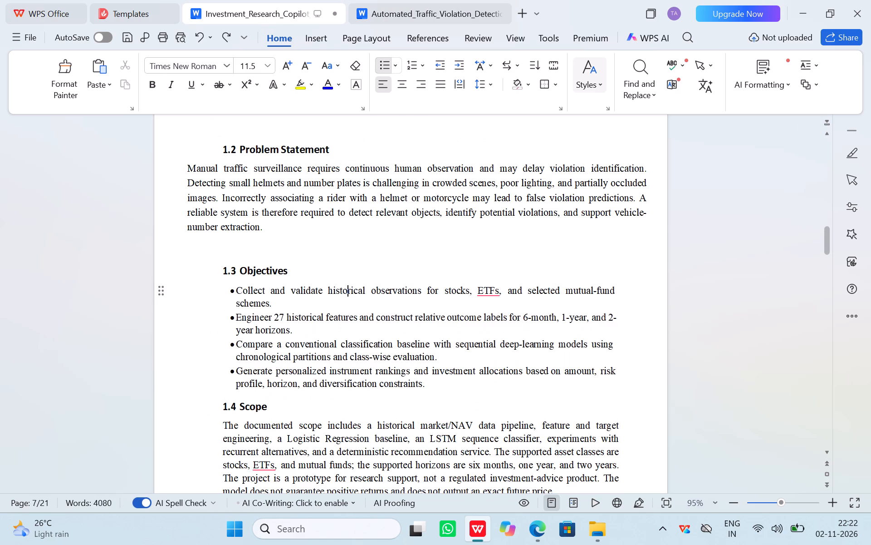
drag(236, 292, 279, 302)
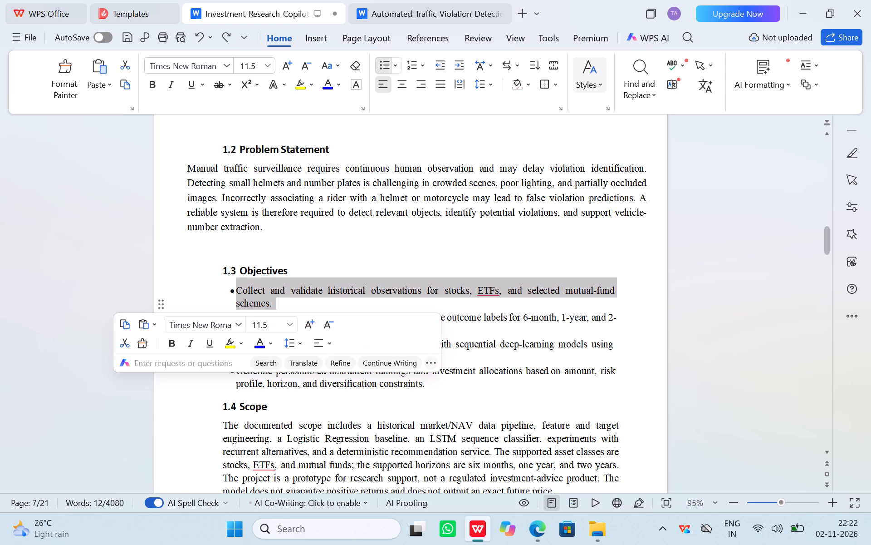
key(BackSpace)
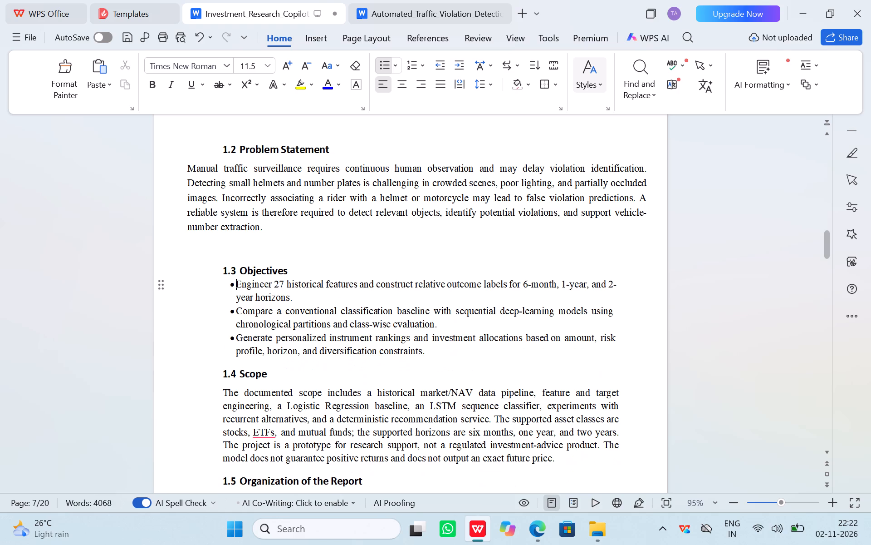
Copy the "Detect helmets" objective from the Automated Traffic Violation Detection report and paste it as the first bullet under 1.3 Objectives in the Copilot report.
click(407, 5)
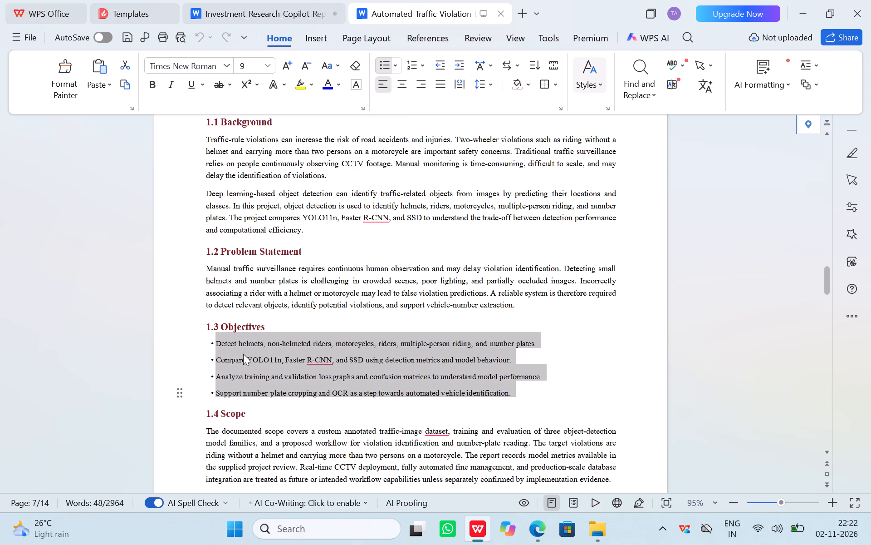
click(230, 348)
drag(214, 344, 244, 344)
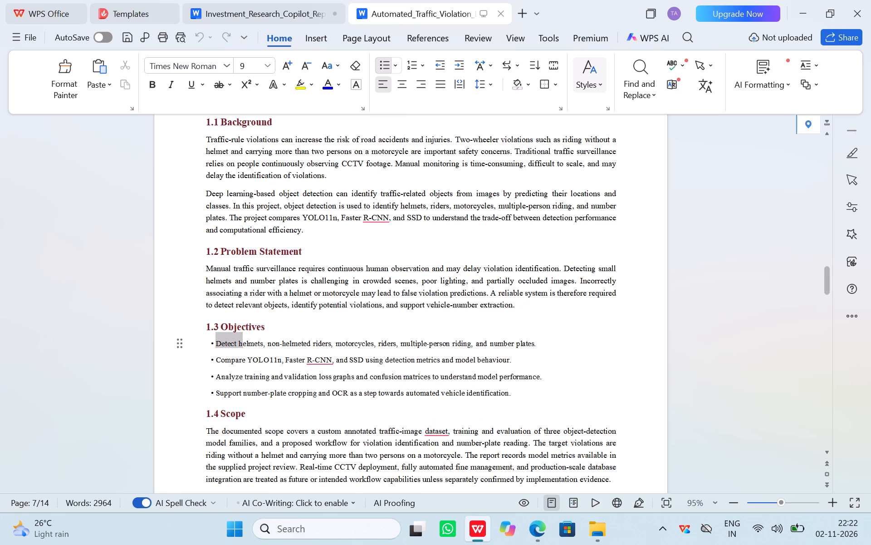
drag(244, 344, 539, 343)
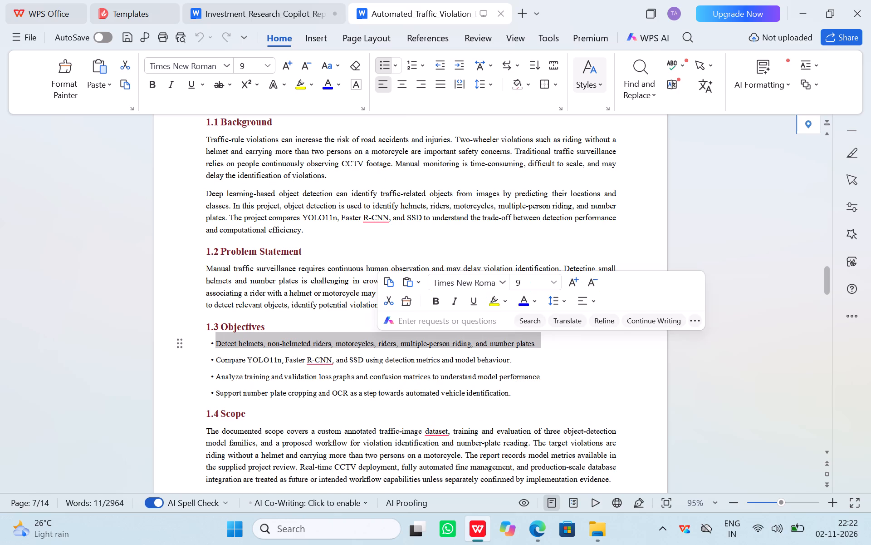
key(ctrl+c)
click(268, 1)
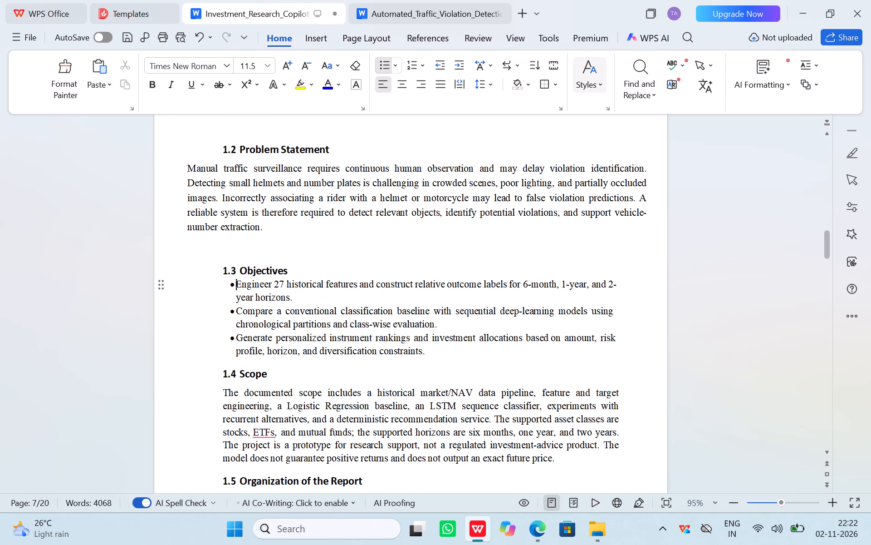
key(ctrl+v)
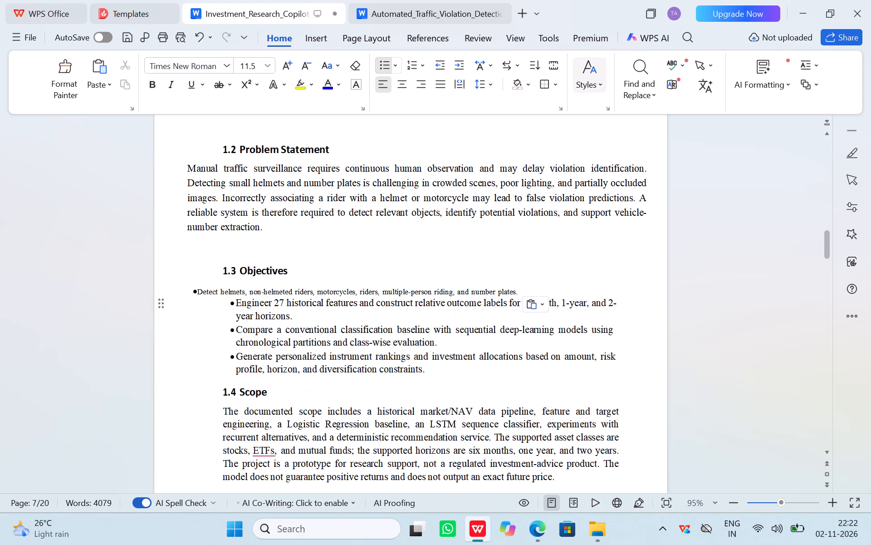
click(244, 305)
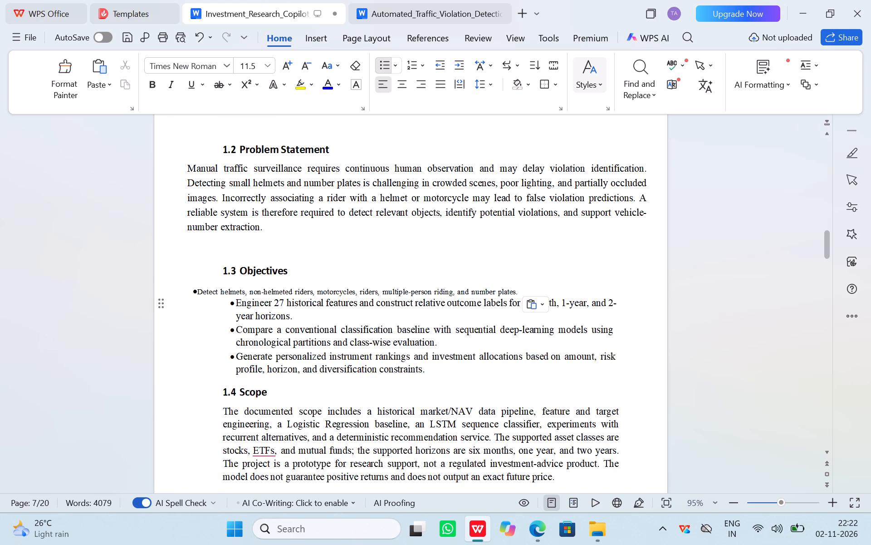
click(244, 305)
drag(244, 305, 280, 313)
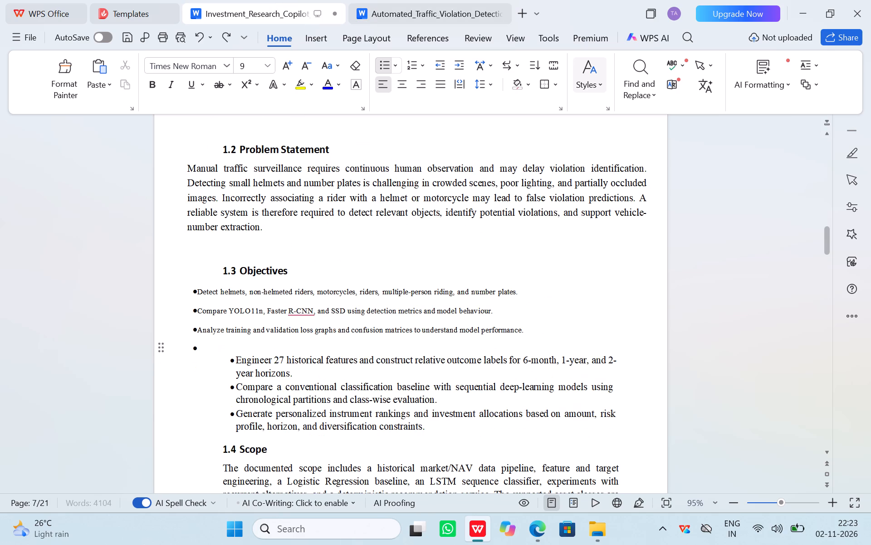
Copy the "Support number-plate cropping and OCR" objective from the traffic violation report and paste it as the fourth bullet under 1.3 Objectives.
click(417, 6)
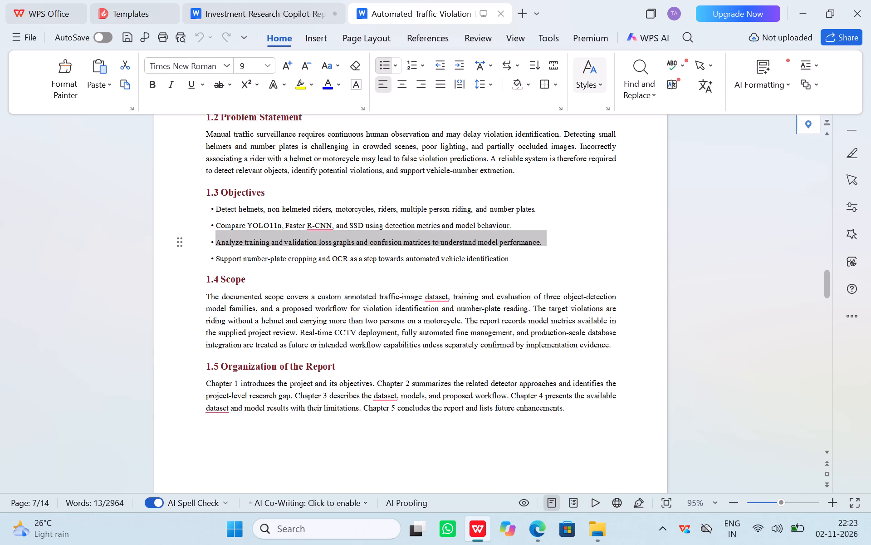
click(276, 271)
drag(214, 259, 393, 264)
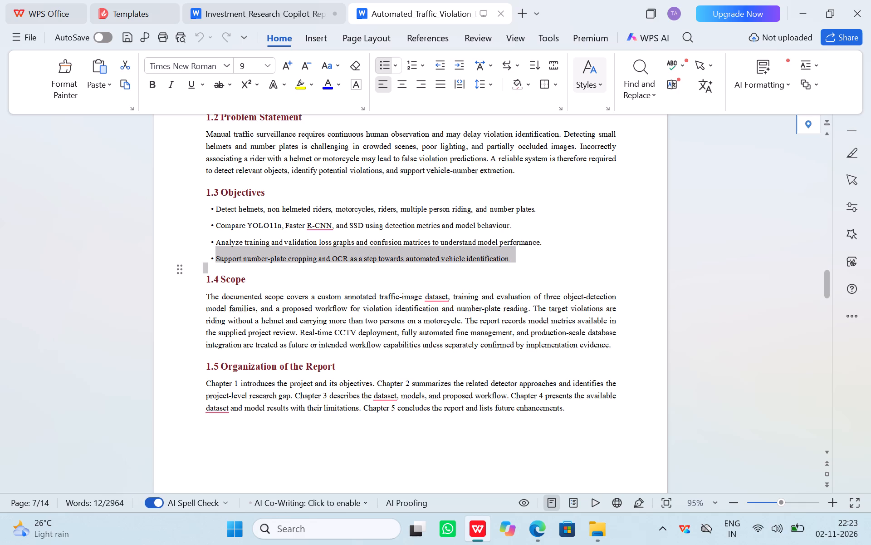
drag(393, 264, 498, 246)
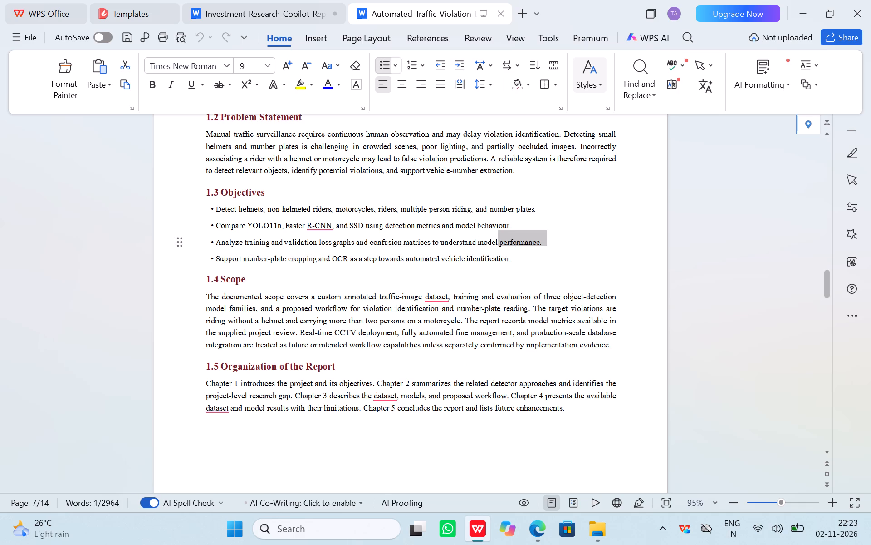
drag(498, 246, 510, 259)
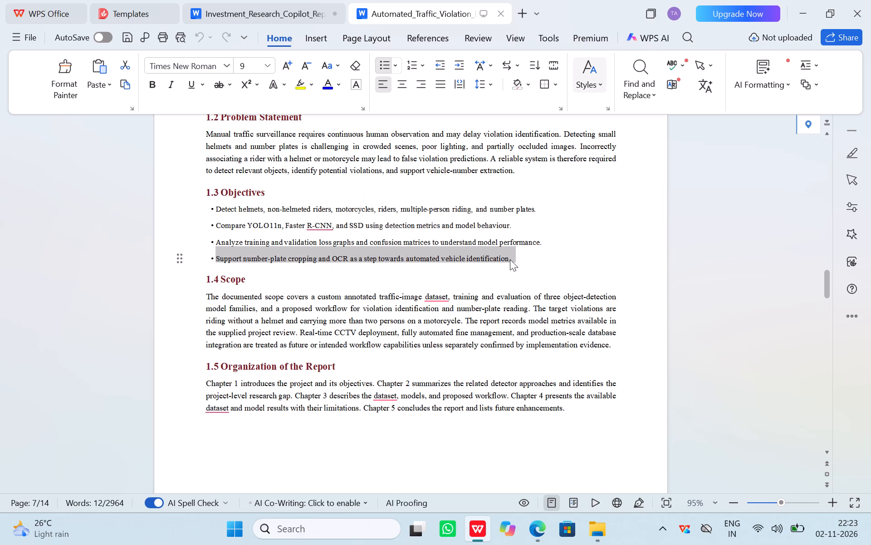
key(ctrl+c)
click(282, 12)
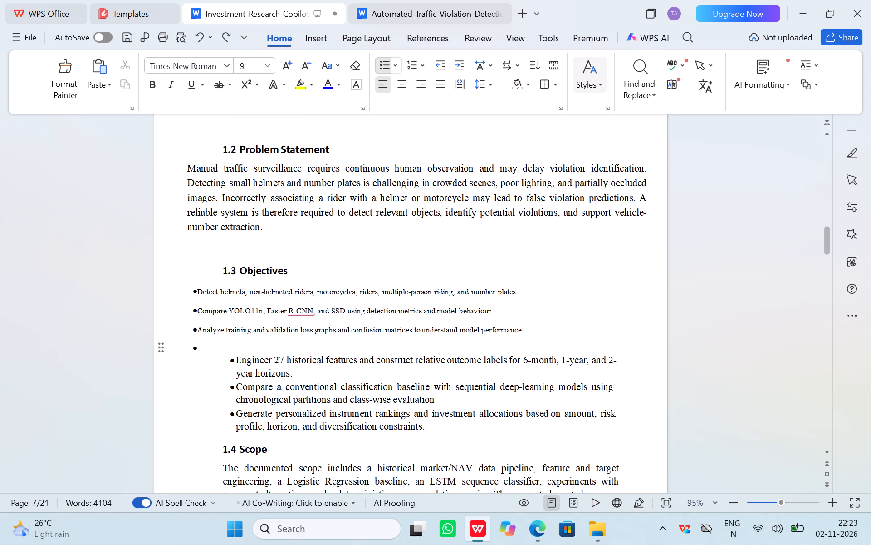
key(ctrl+v)
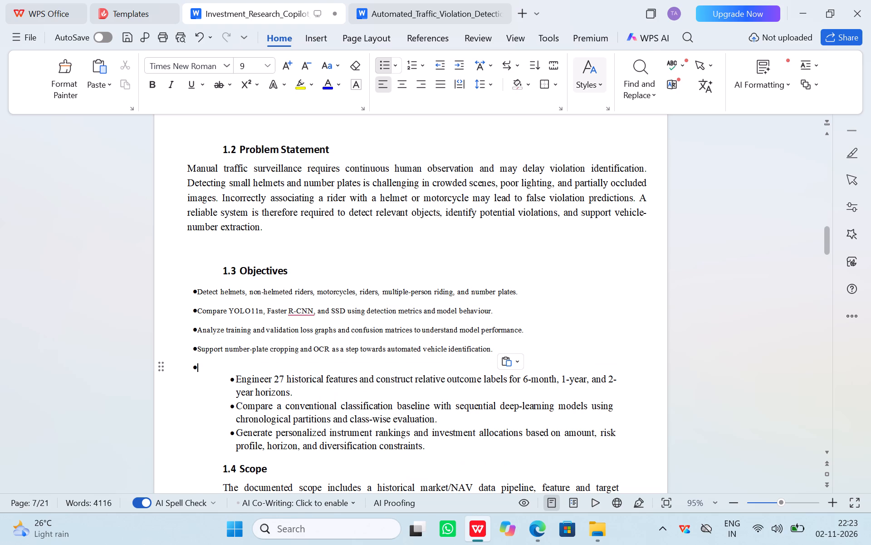
Delete the three remaining investment bullets under 1.3 Objectives and remove the bullet marker from the empty line above 1.4 Scope.
drag(228, 376, 441, 445)
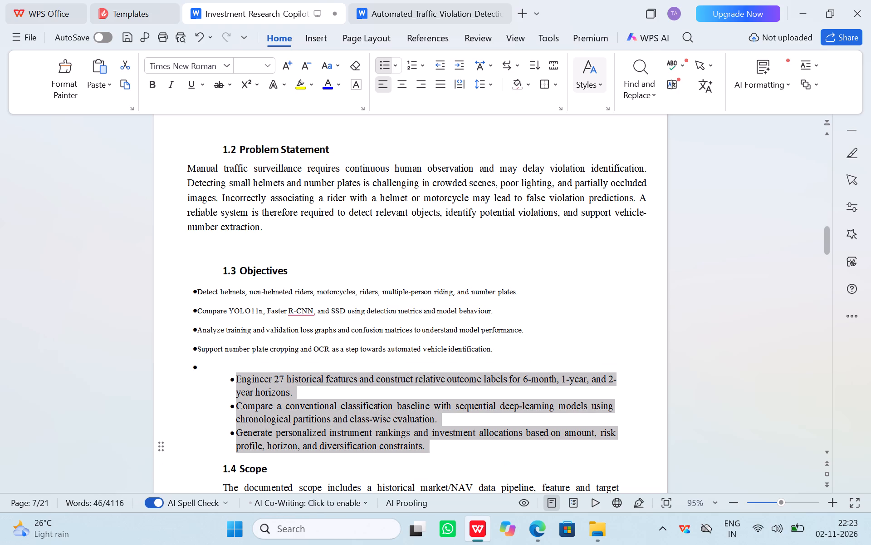
drag(441, 445, 439, 442)
key(BackSpace)
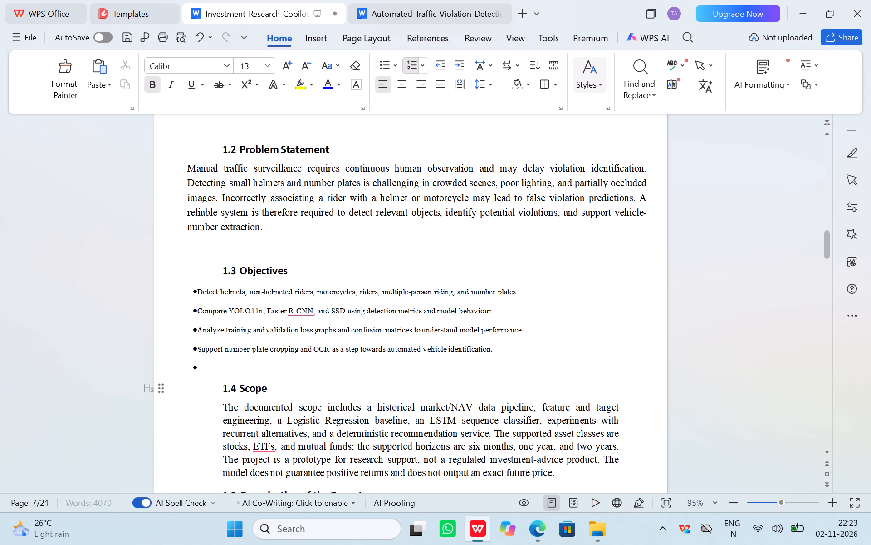
key(Up)
key(BackSpace)
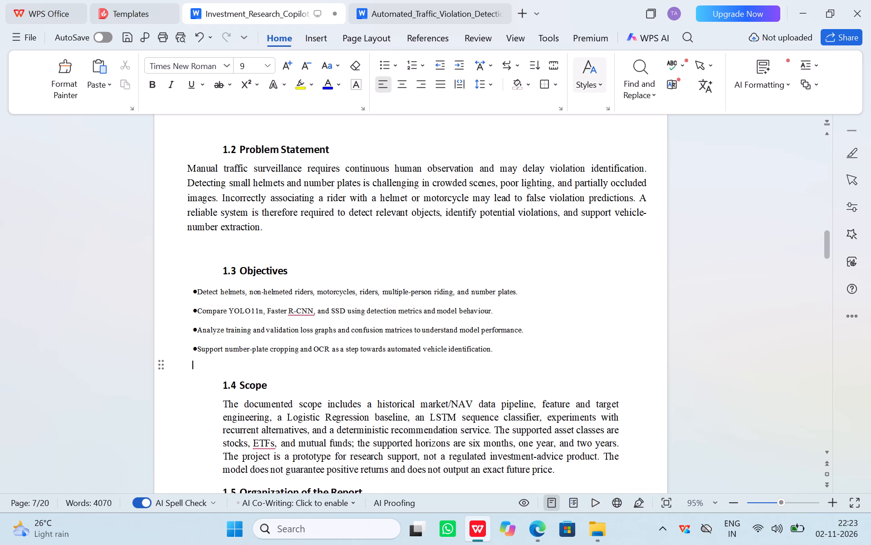
Set the font size of the four traffic objectives under 1.3 to 11.5.
drag(494, 354, 189, 291)
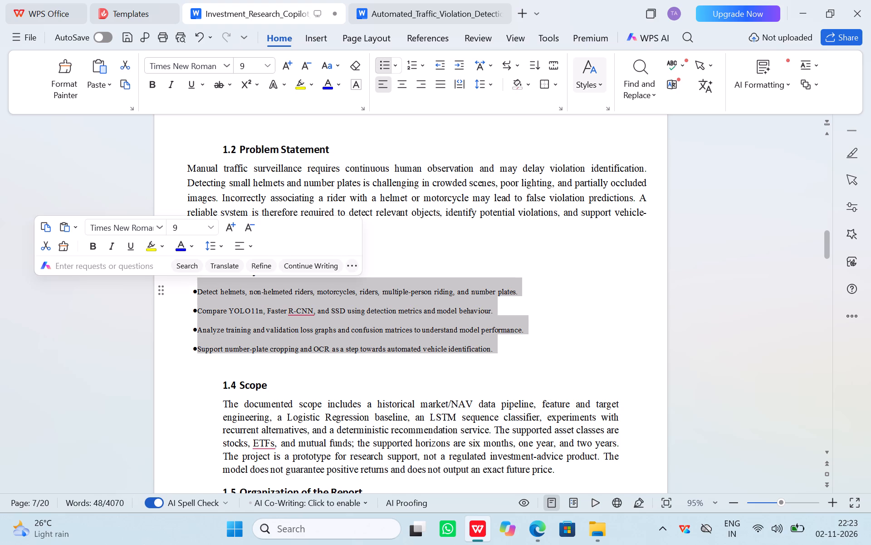
click(208, 222)
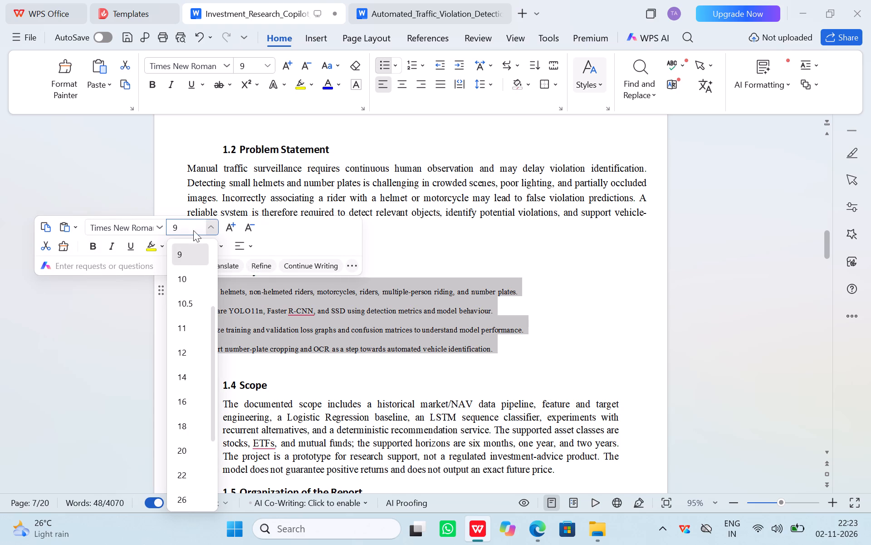
click(185, 330)
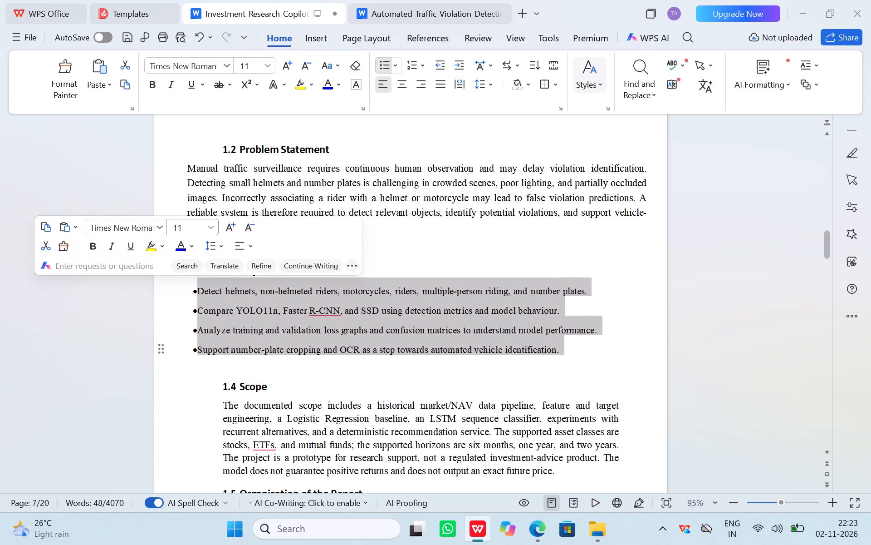
click(181, 229)
click(181, 229)
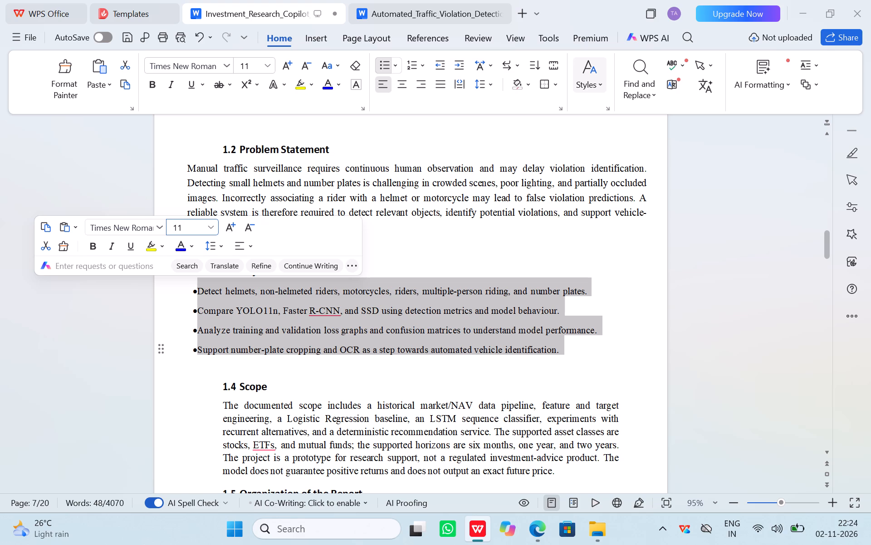
text(.5)
key(Return)
click(341, 386)
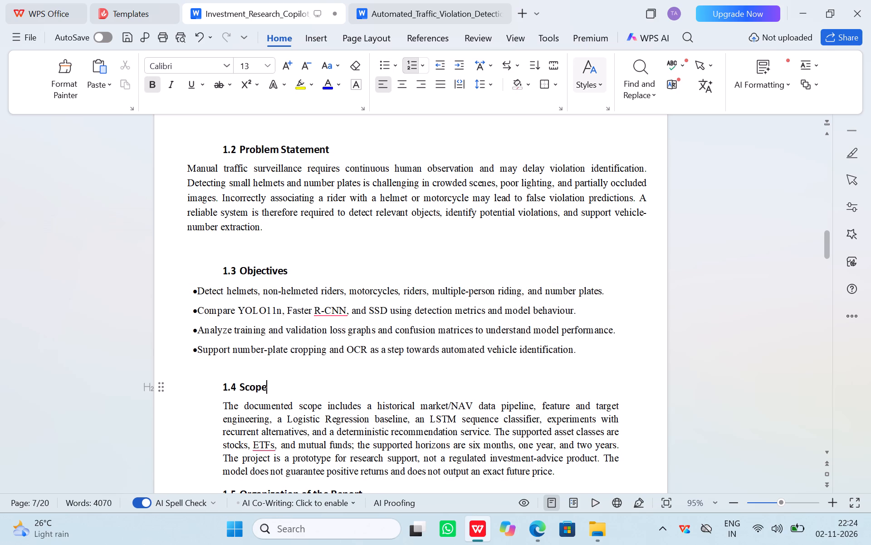
Copy the 1.4 Scope paragraph from the traffic violation report and return to the Copilot report.
scroll(341, 386, down, 4)
click(433, 10)
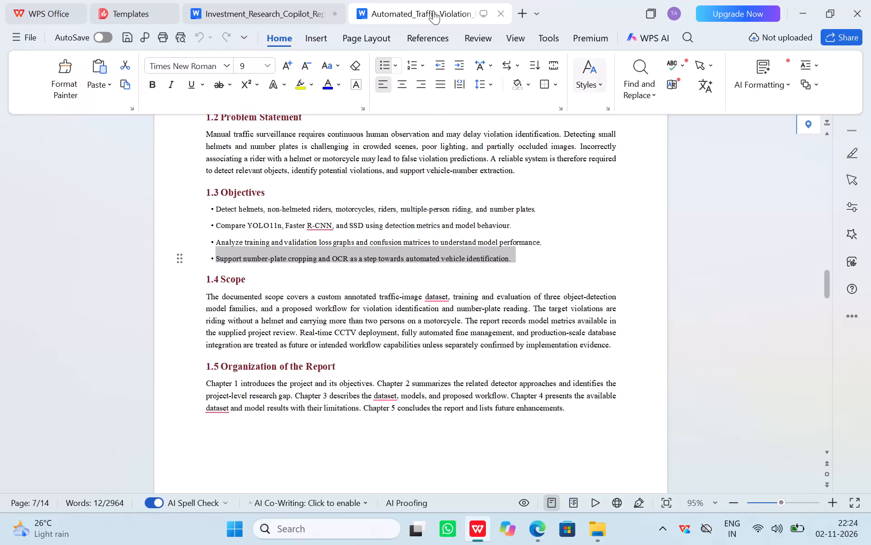
drag(206, 297, 373, 326)
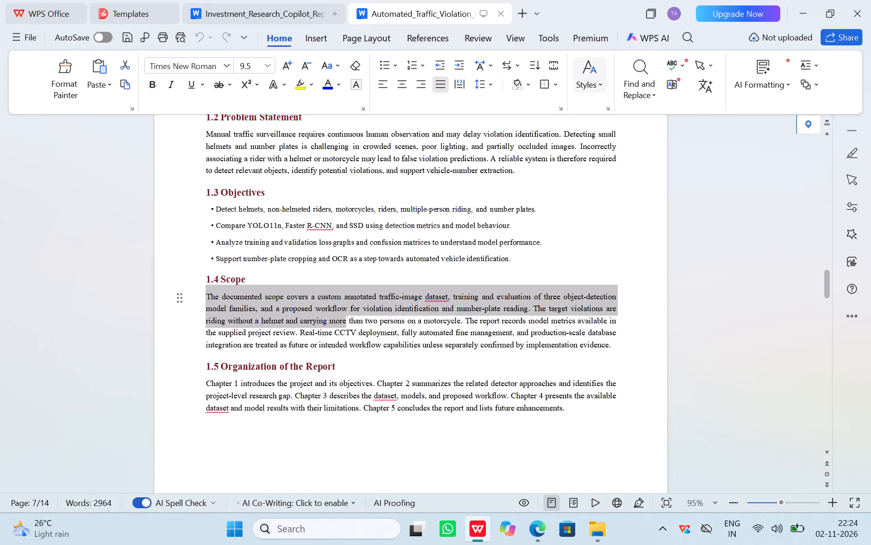
drag(373, 326, 612, 345)
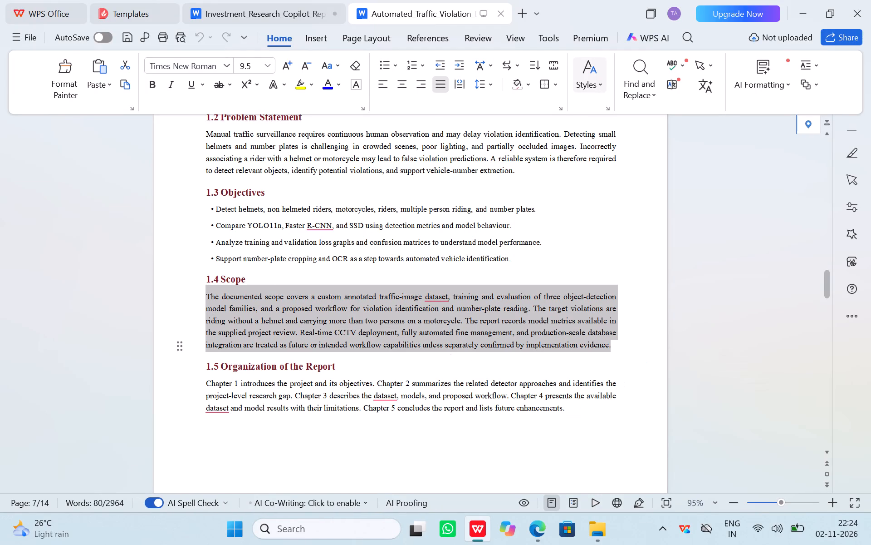
key(ctrl+c)
click(265, 13)
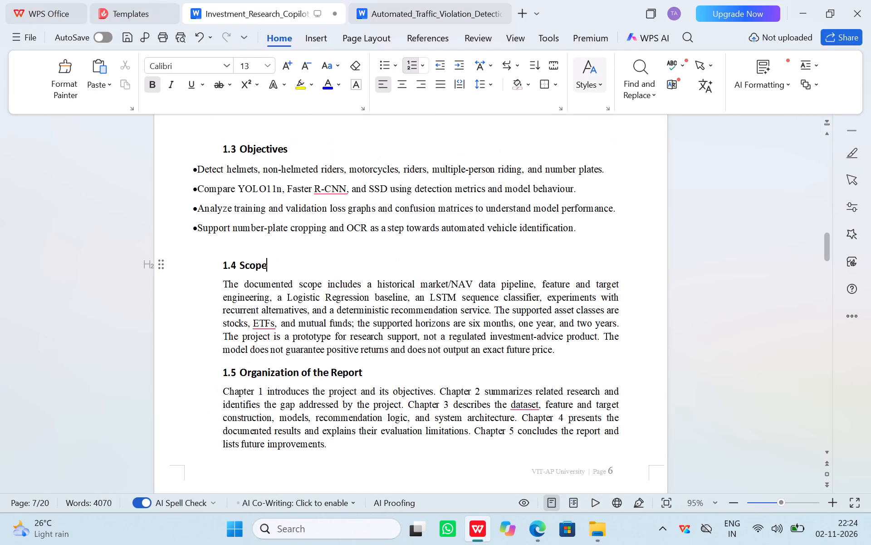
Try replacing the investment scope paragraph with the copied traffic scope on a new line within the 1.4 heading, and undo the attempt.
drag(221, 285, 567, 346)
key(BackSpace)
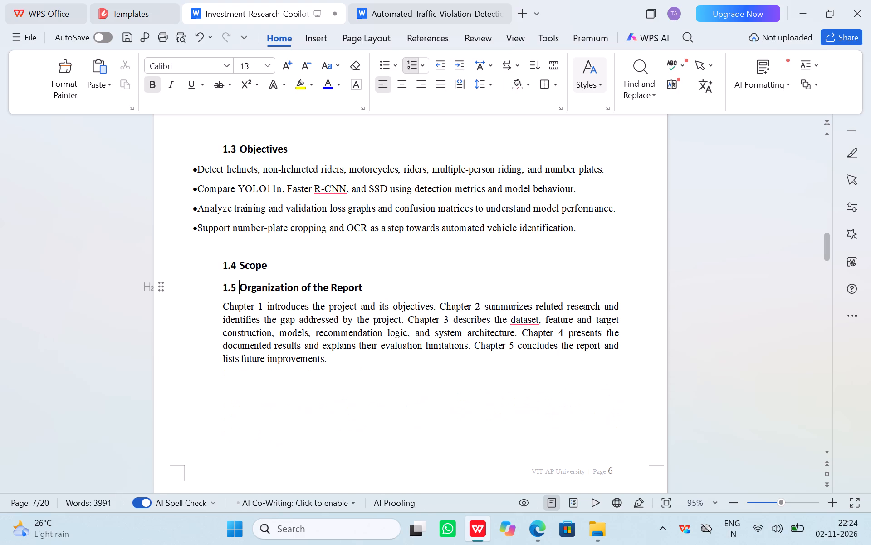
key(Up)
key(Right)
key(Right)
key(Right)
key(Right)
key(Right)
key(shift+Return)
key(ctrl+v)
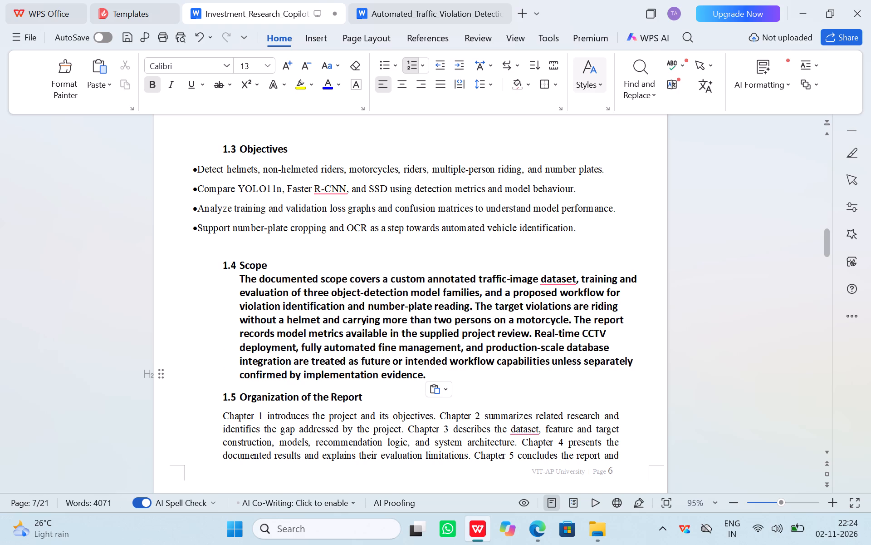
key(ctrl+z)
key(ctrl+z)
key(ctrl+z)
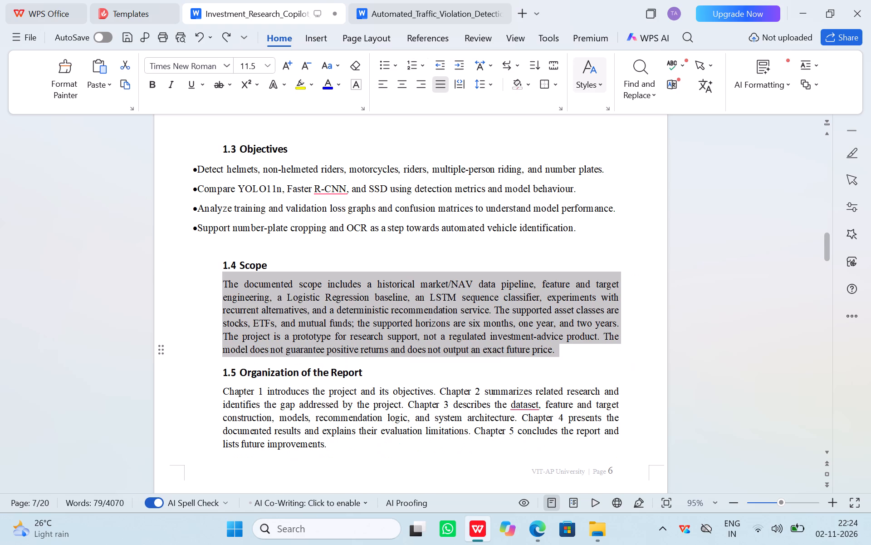
Replace the investment text under 1.4 Scope with the copied traffic scope paragraph, keeping only one "The" at its start.
click(231, 283)
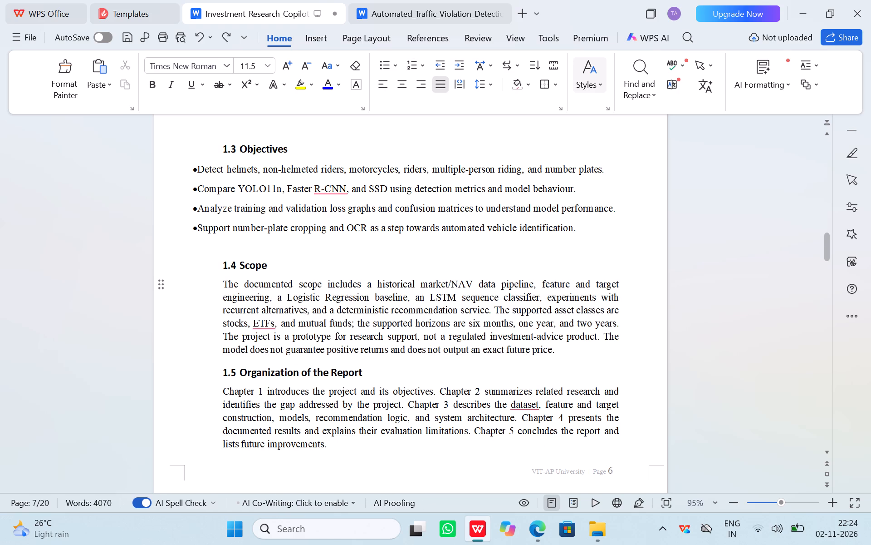
drag(241, 283, 561, 353)
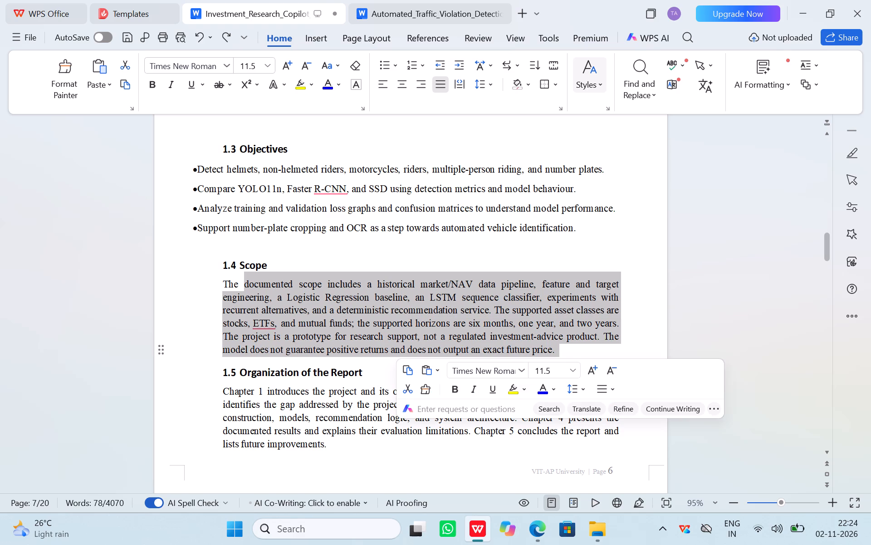
key(BackSpace)
key(ctrl+v)
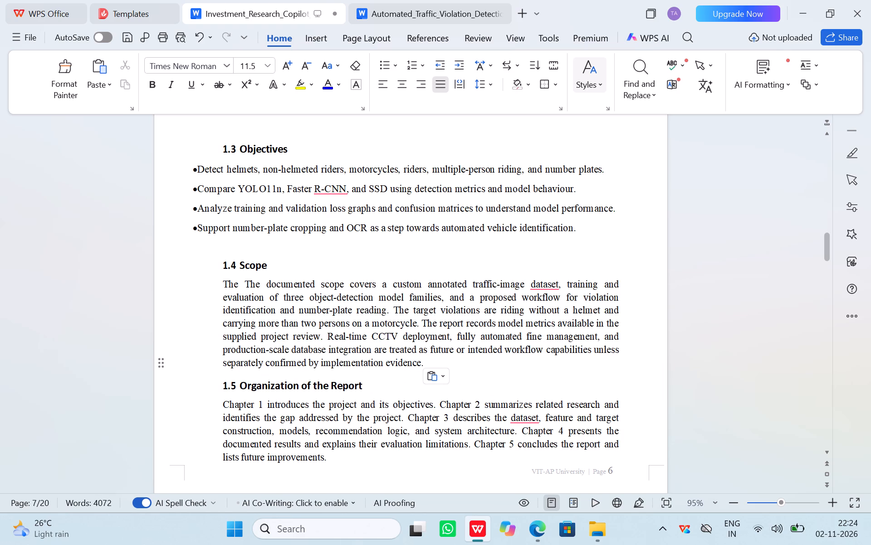
click(259, 282)
key(BackSpace)
key(BackSpace)
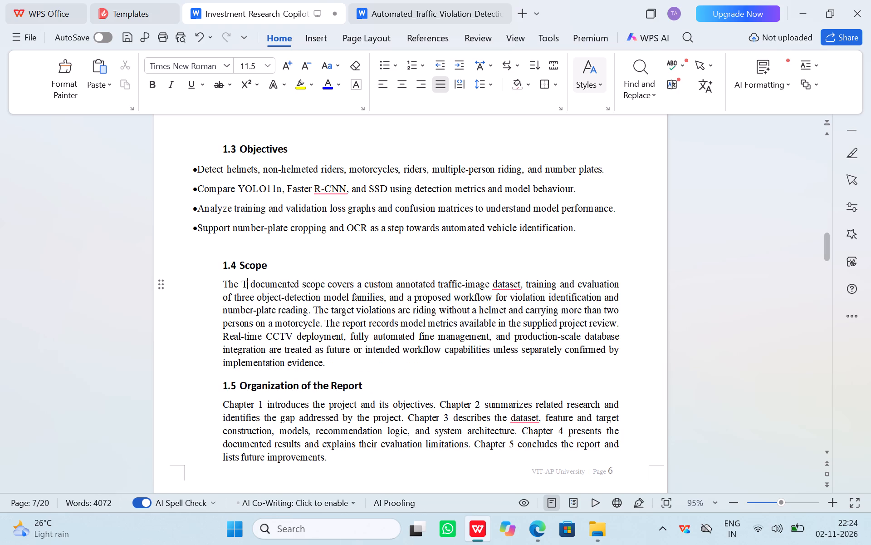
key(BackSpace)
key(BackSpace)
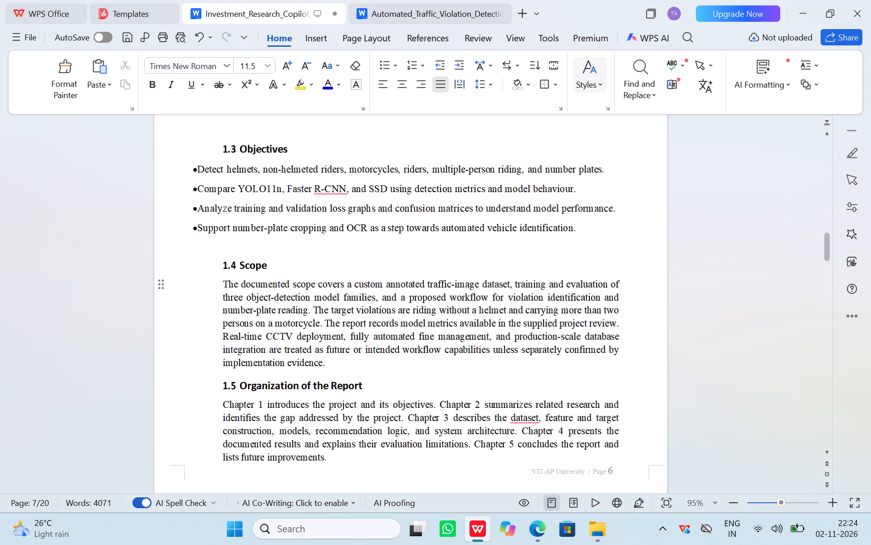
click(419, 10)
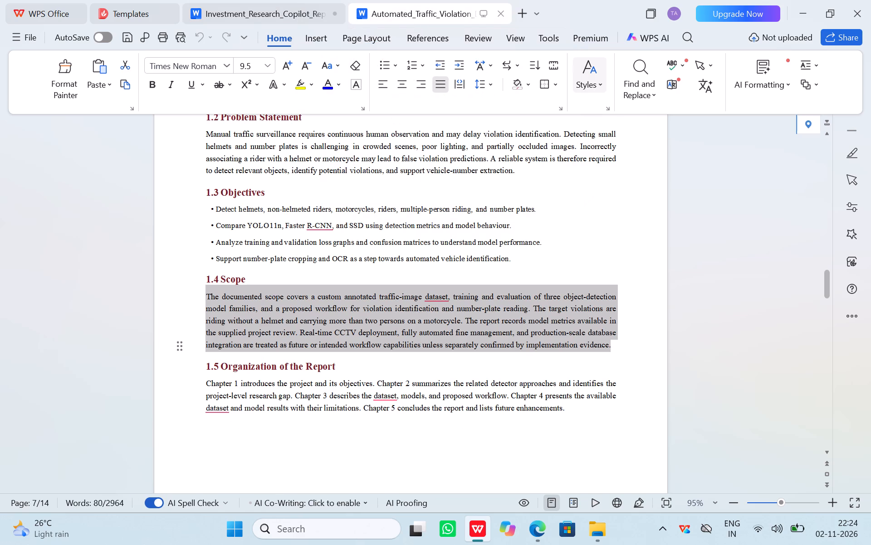
scroll(416, 292, down, 2)
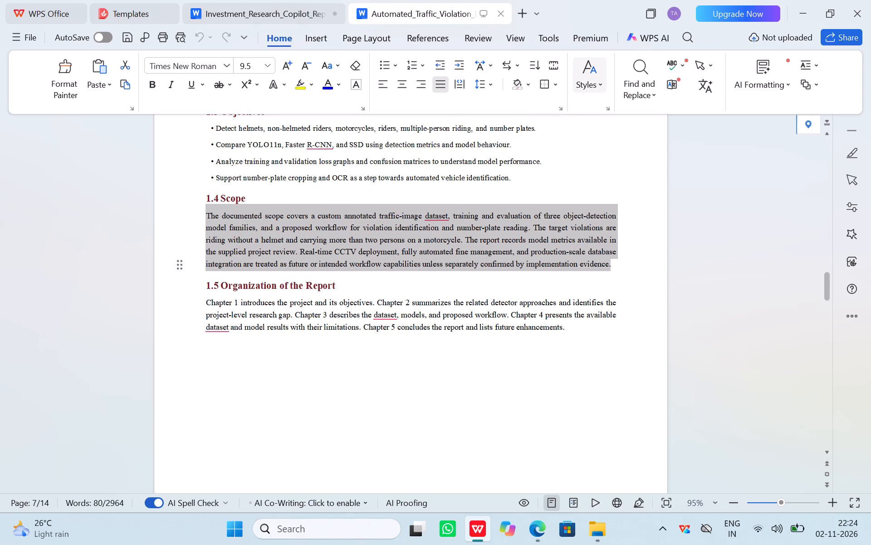
drag(206, 302, 581, 344)
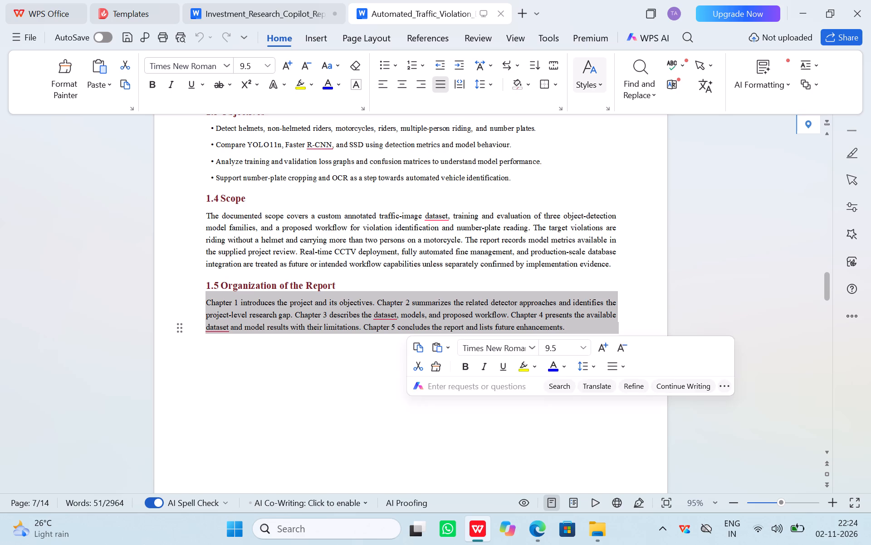
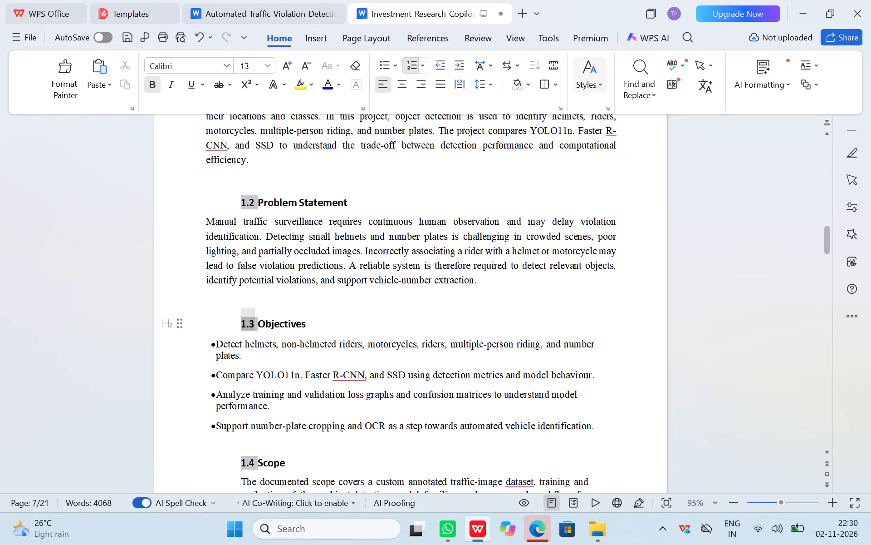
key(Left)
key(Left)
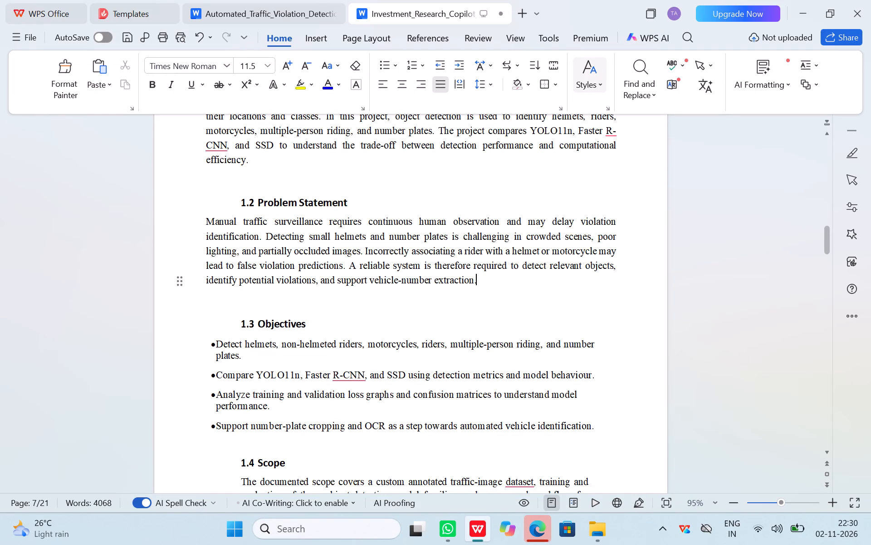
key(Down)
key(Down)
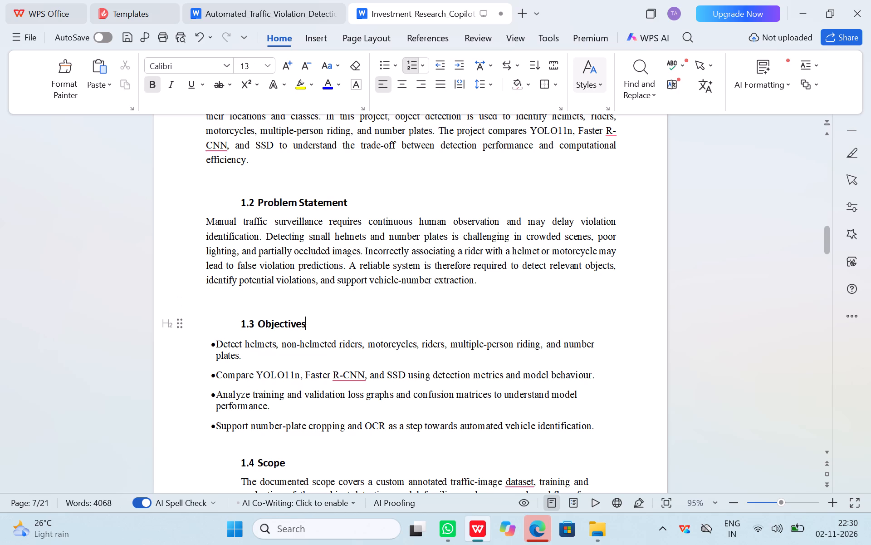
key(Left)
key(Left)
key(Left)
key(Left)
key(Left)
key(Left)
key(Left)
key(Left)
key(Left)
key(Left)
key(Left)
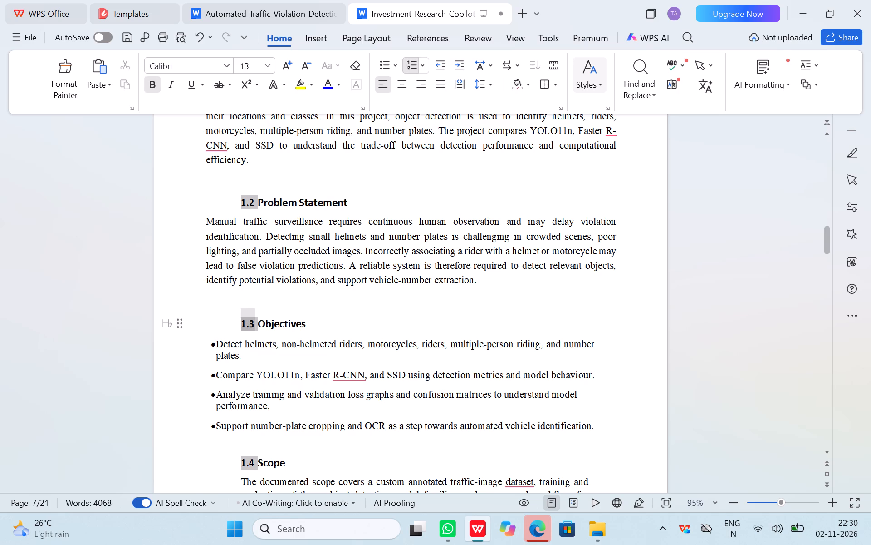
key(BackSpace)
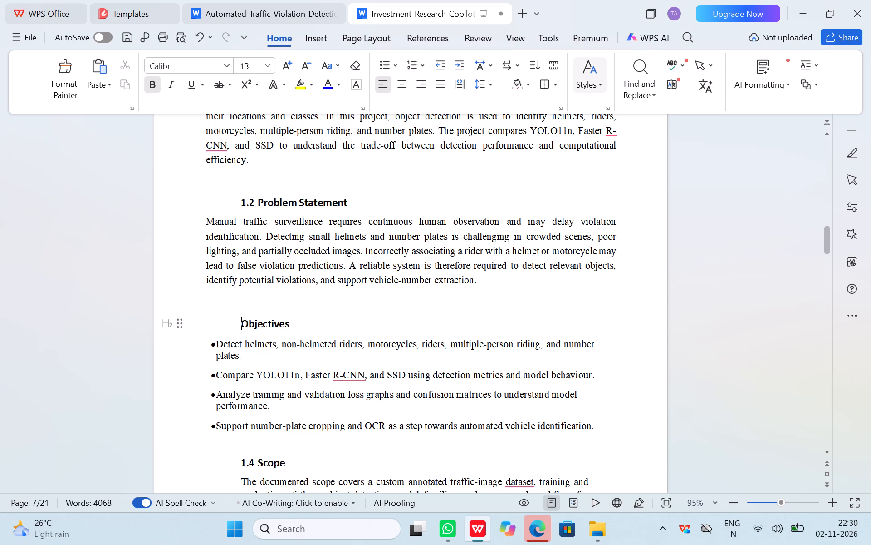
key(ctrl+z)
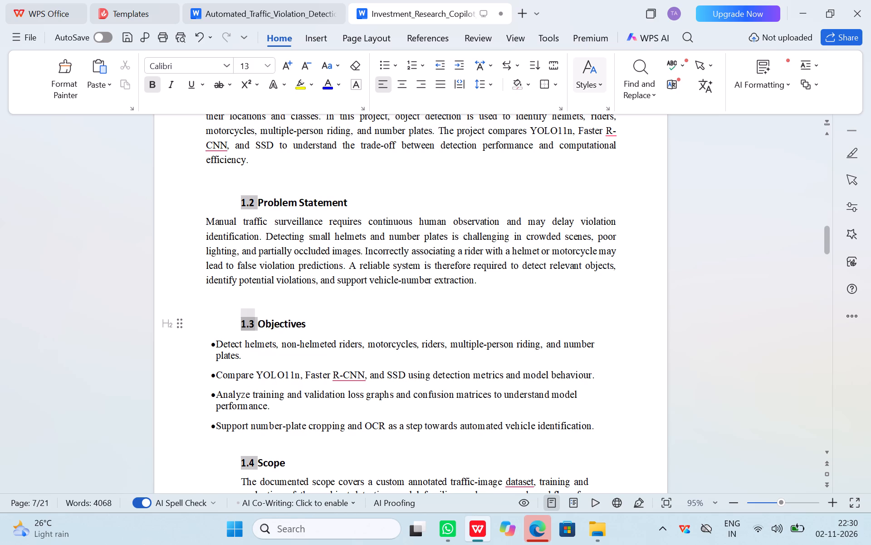
Justify all Chapter 1 text from the 1.1 Background heading through the Organization of the Report paragraph.
click(408, 180)
scroll(408, 180, up, 2)
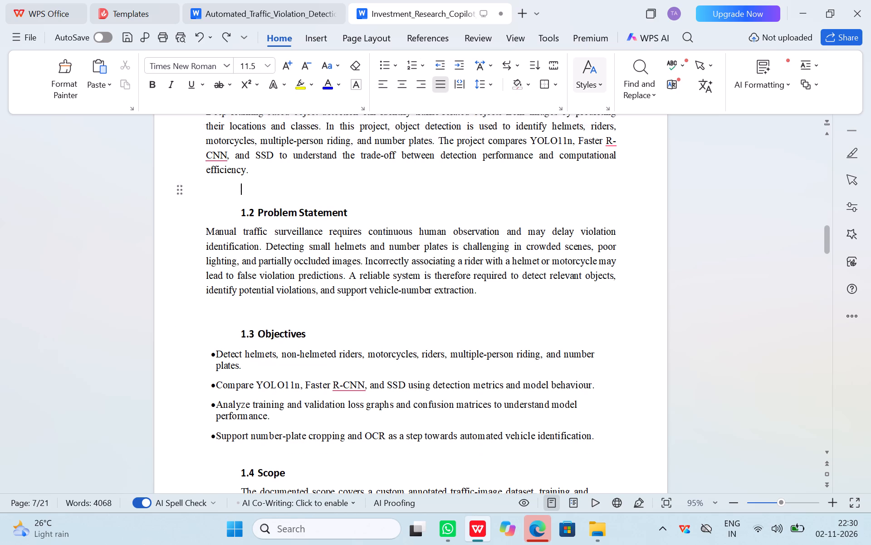
scroll(408, 180, up, 3)
drag(239, 219, 251, 232)
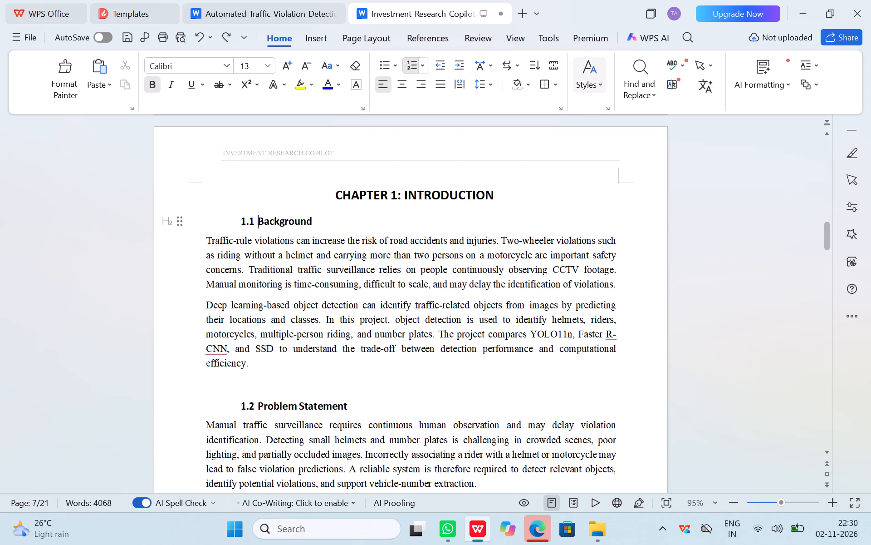
drag(251, 232, 504, 327)
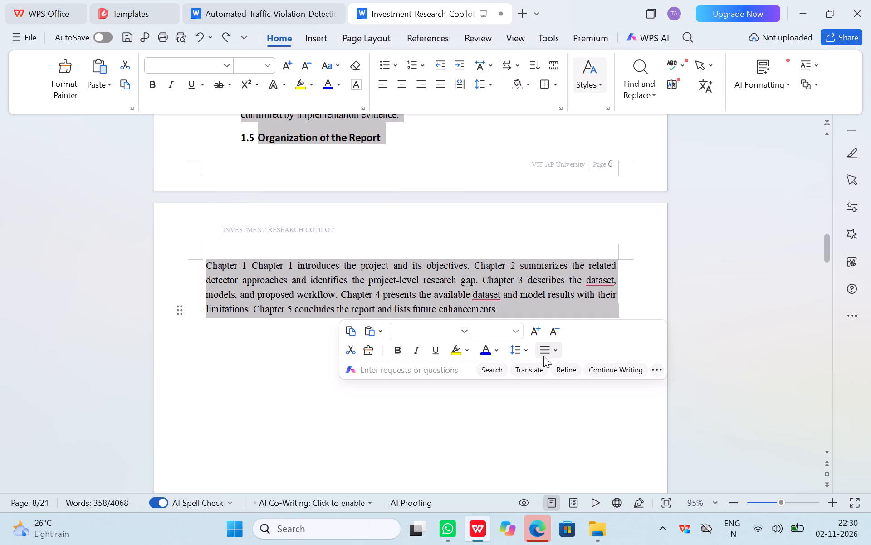
click(543, 353)
click(564, 452)
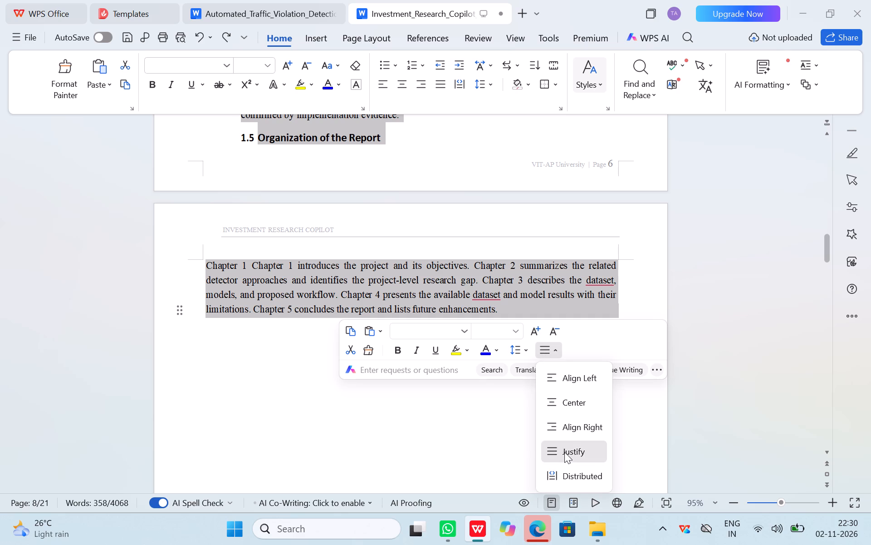
click(444, 449)
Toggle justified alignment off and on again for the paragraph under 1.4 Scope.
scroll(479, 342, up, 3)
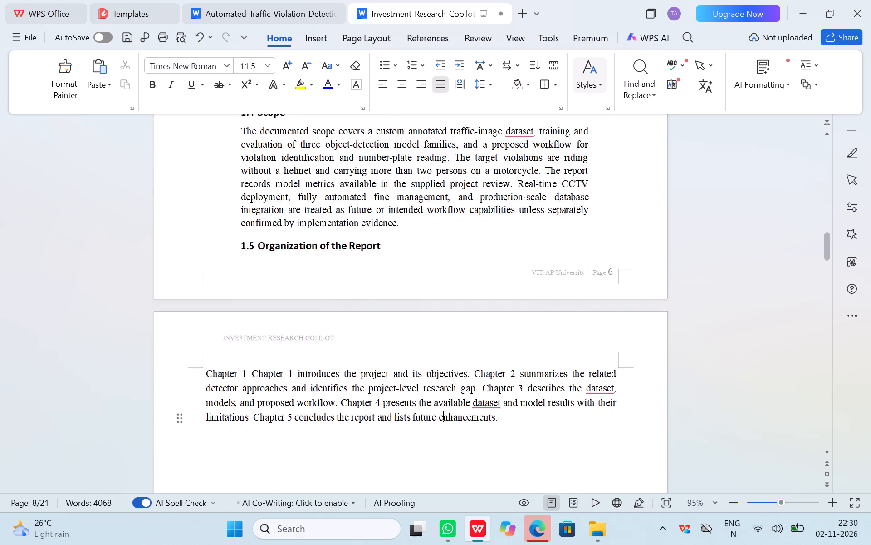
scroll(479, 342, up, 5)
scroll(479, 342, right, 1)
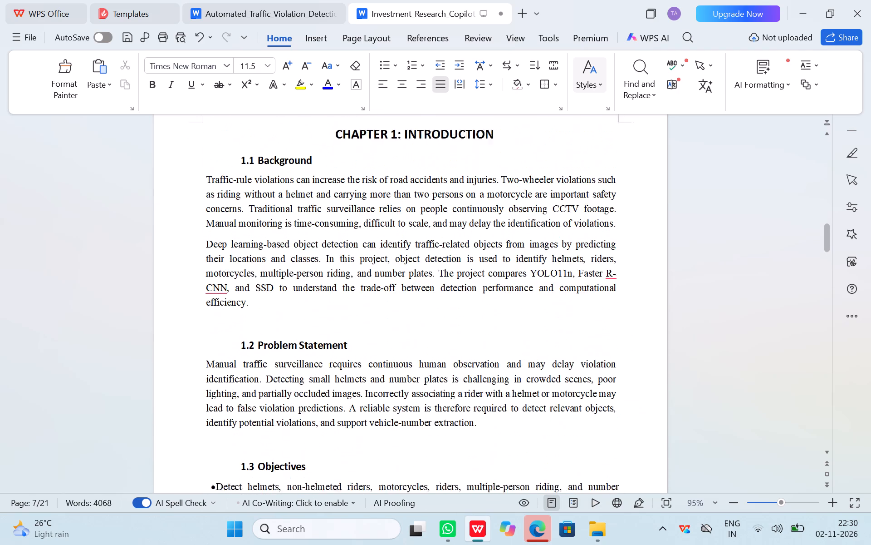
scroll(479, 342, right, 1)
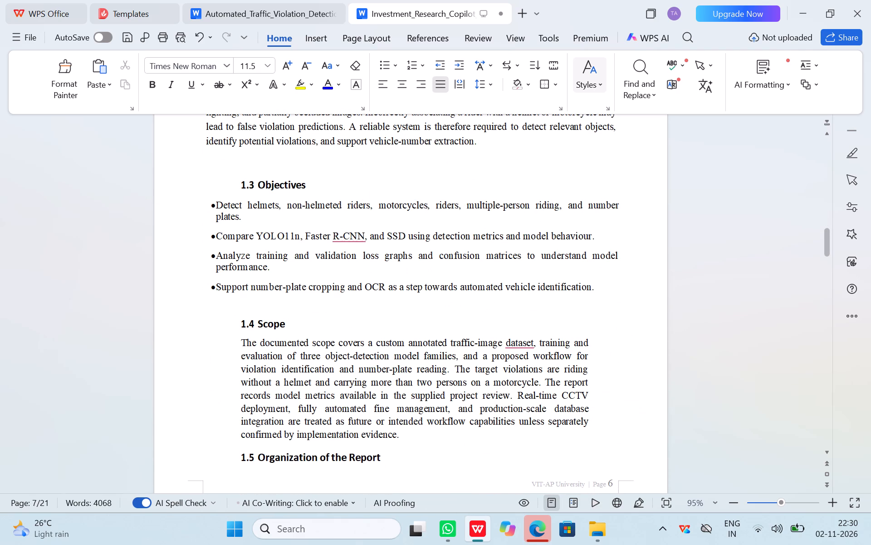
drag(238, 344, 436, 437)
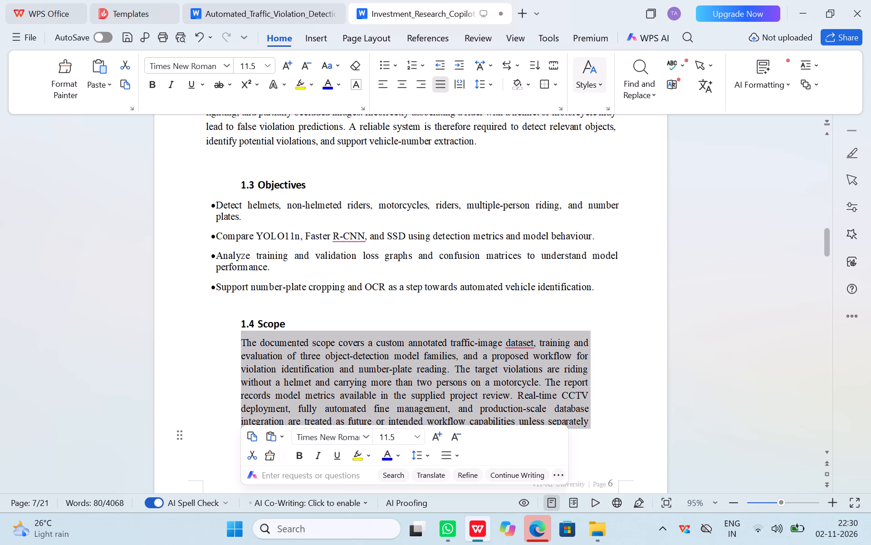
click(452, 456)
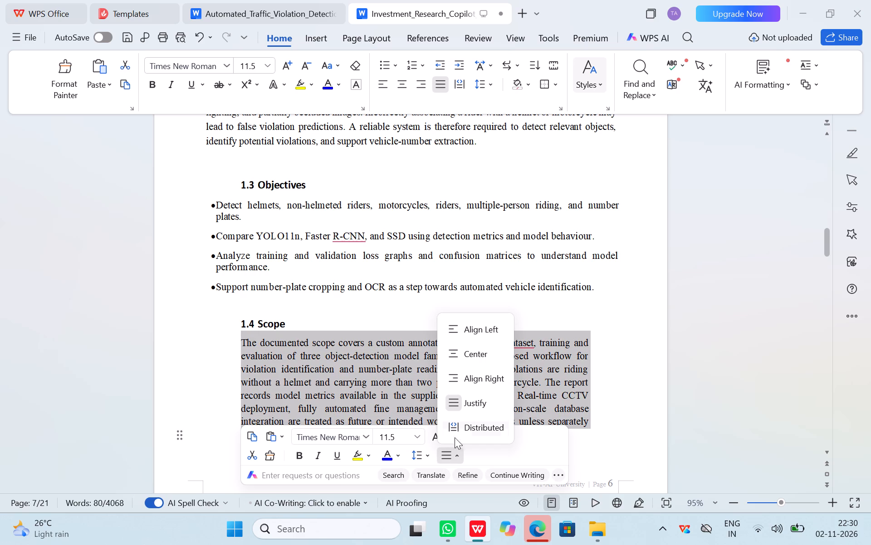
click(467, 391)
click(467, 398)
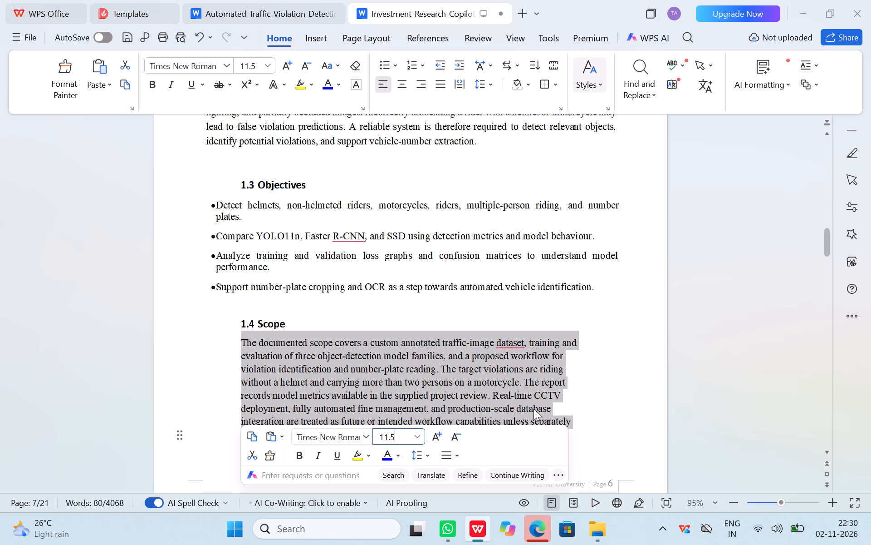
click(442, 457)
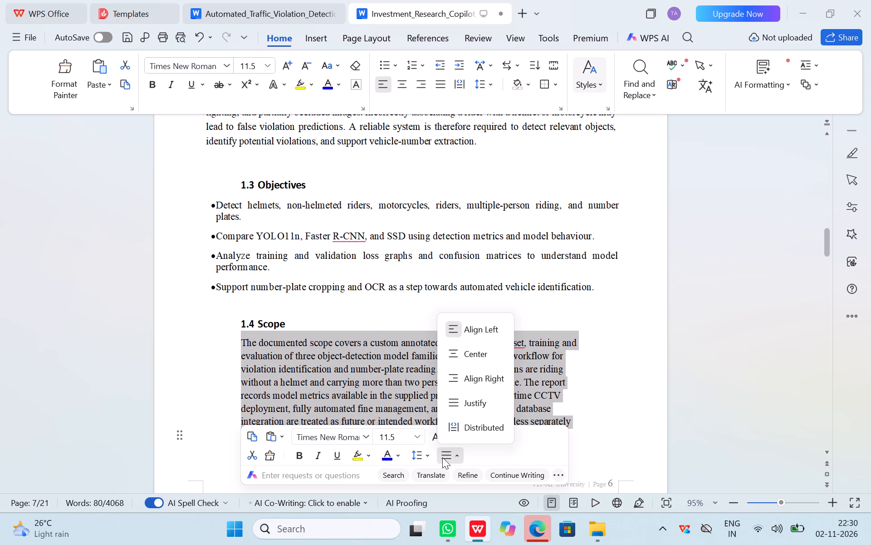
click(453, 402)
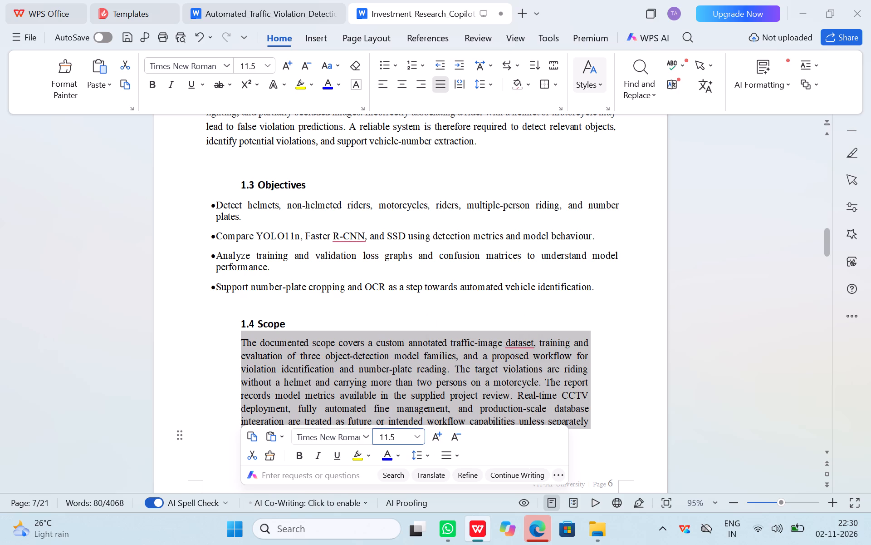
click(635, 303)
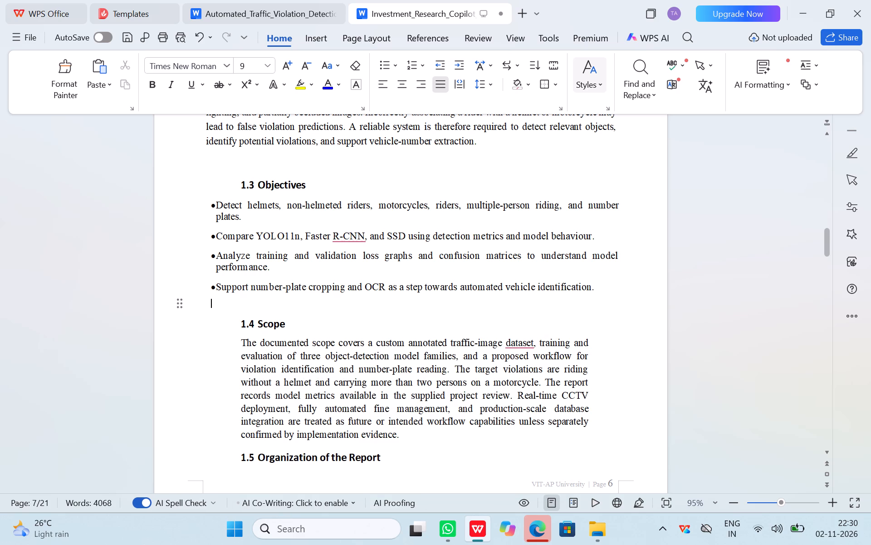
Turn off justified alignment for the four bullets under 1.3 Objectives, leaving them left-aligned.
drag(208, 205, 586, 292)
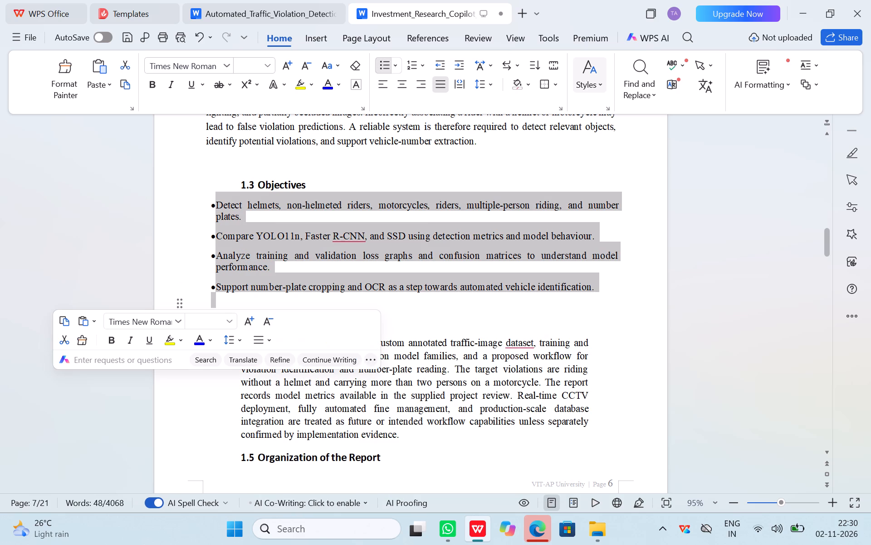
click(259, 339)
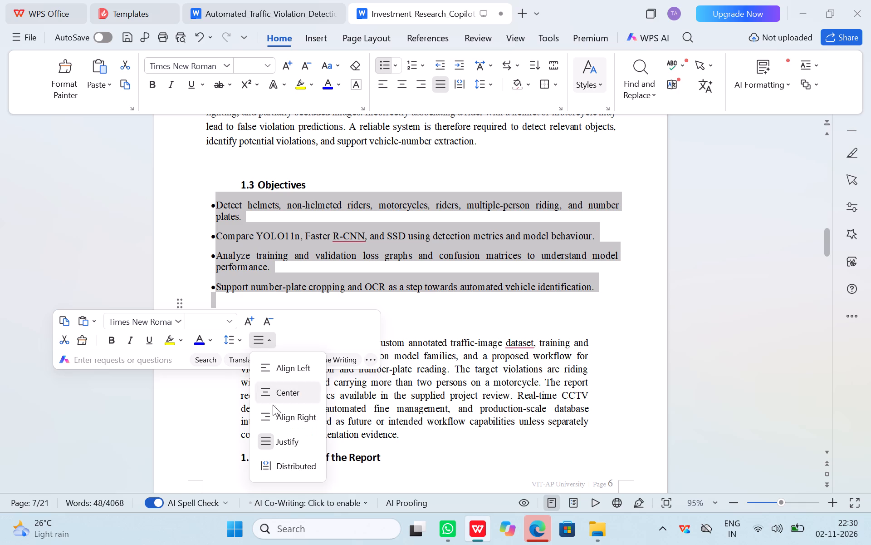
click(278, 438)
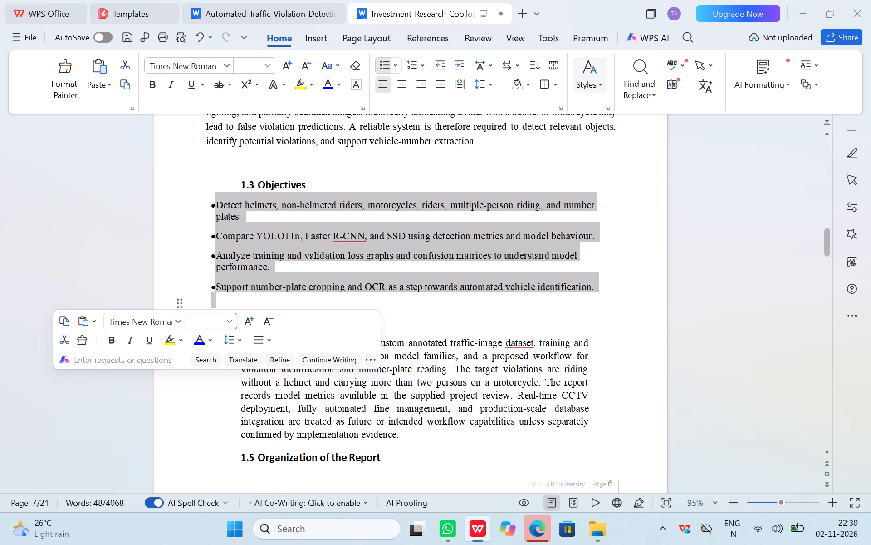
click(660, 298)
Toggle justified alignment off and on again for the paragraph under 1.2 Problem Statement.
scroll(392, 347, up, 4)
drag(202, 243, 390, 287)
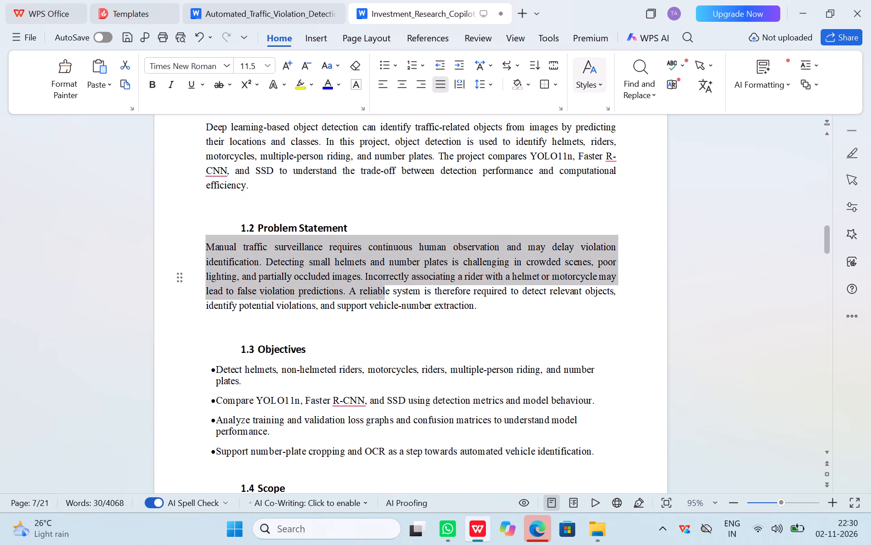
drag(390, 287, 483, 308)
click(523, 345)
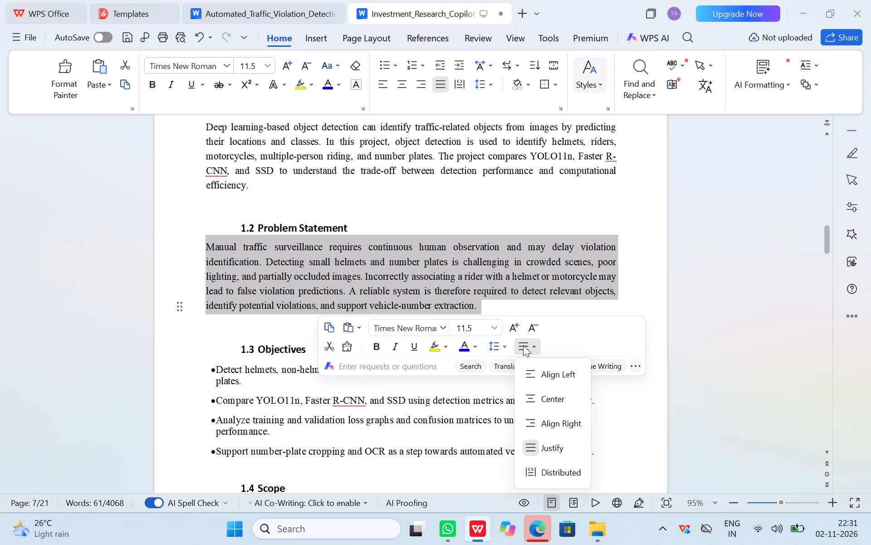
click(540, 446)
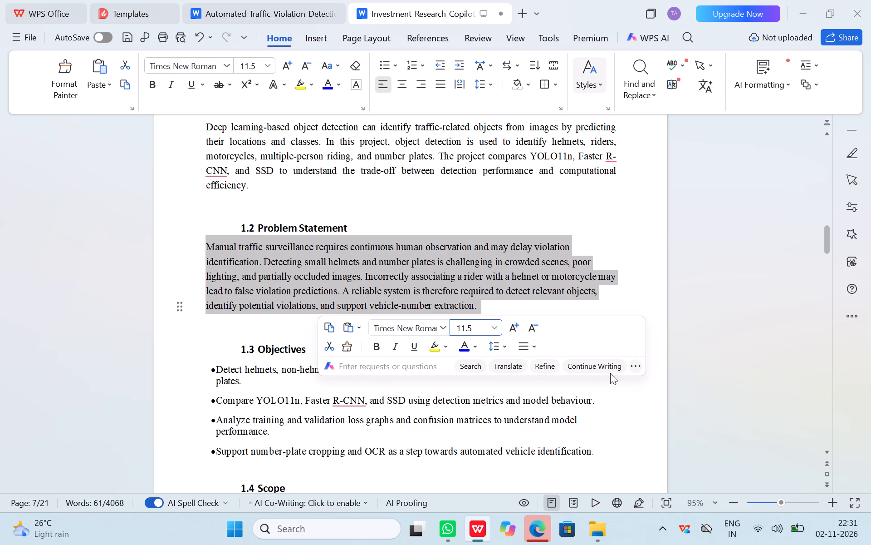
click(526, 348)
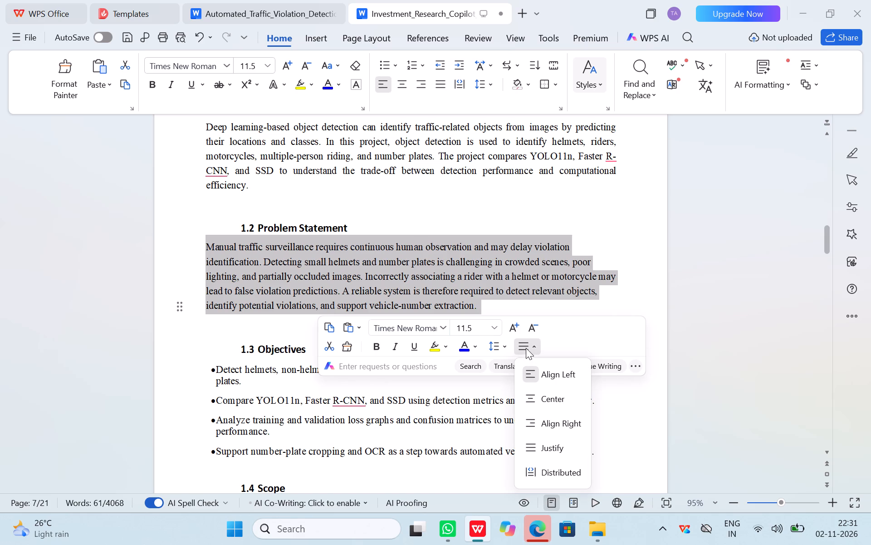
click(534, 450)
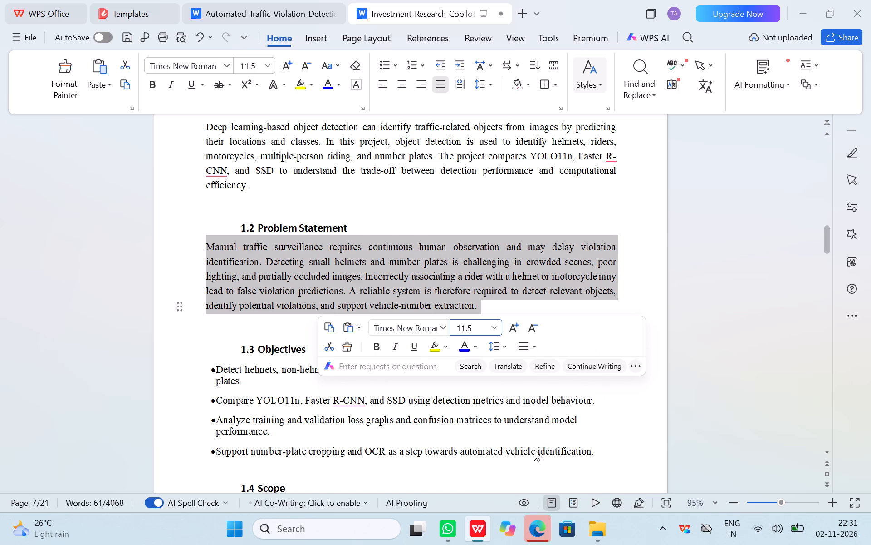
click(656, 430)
scroll(602, 419, down, 3)
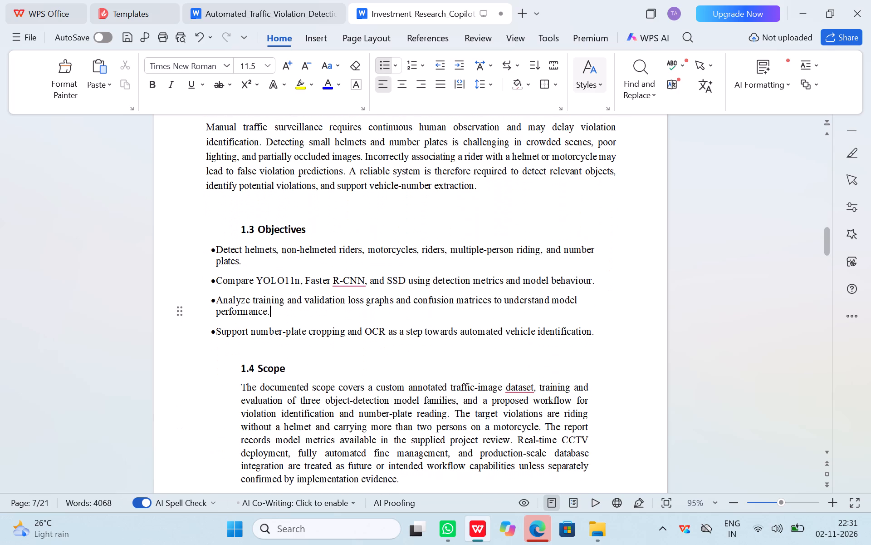
drag(208, 251, 559, 328)
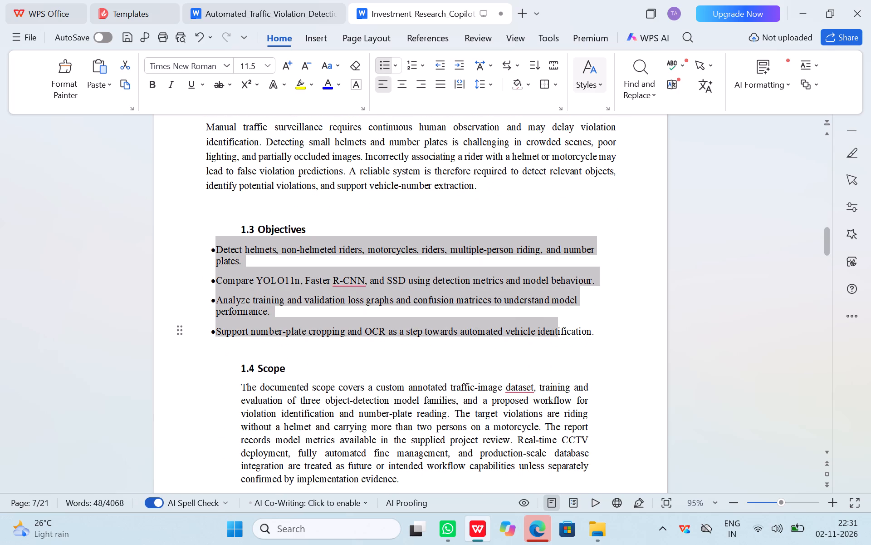
drag(559, 328, 595, 332)
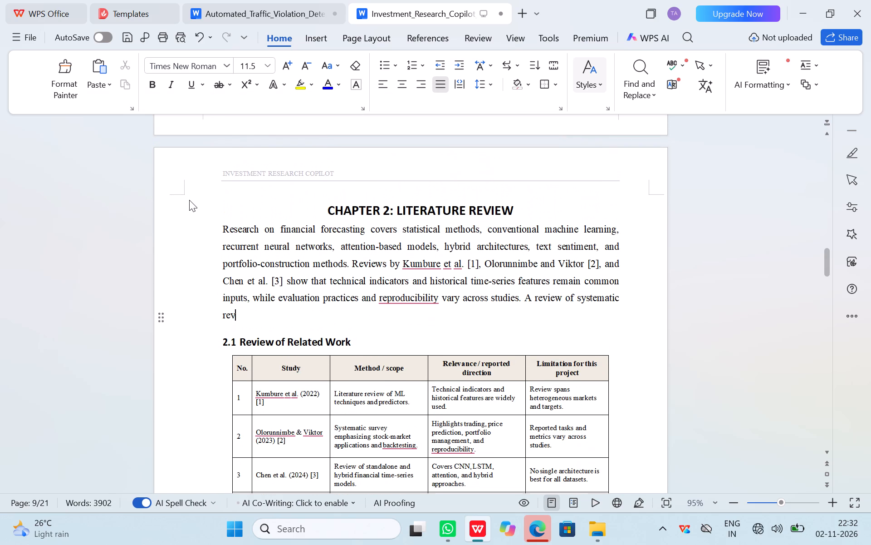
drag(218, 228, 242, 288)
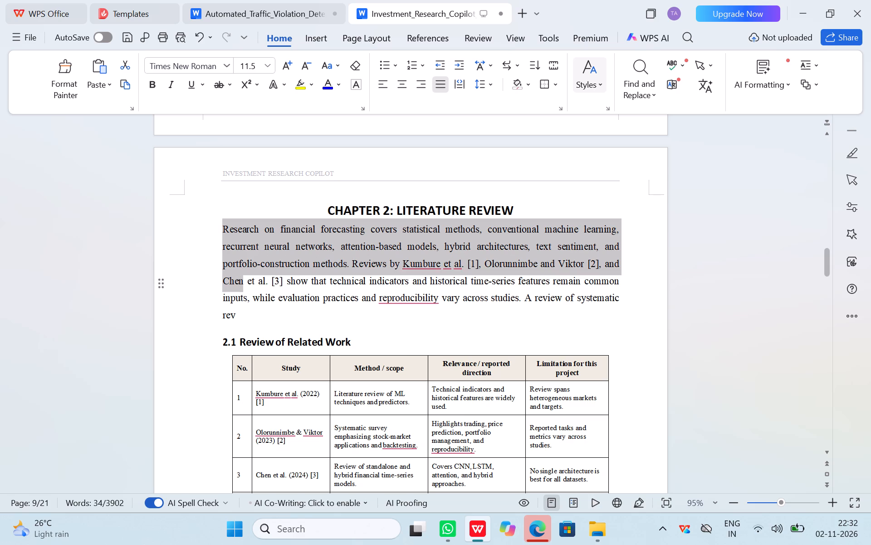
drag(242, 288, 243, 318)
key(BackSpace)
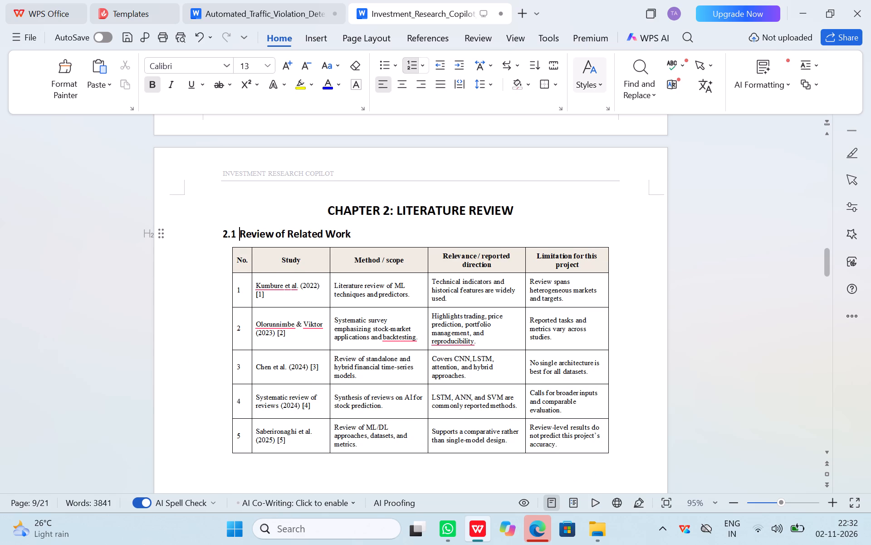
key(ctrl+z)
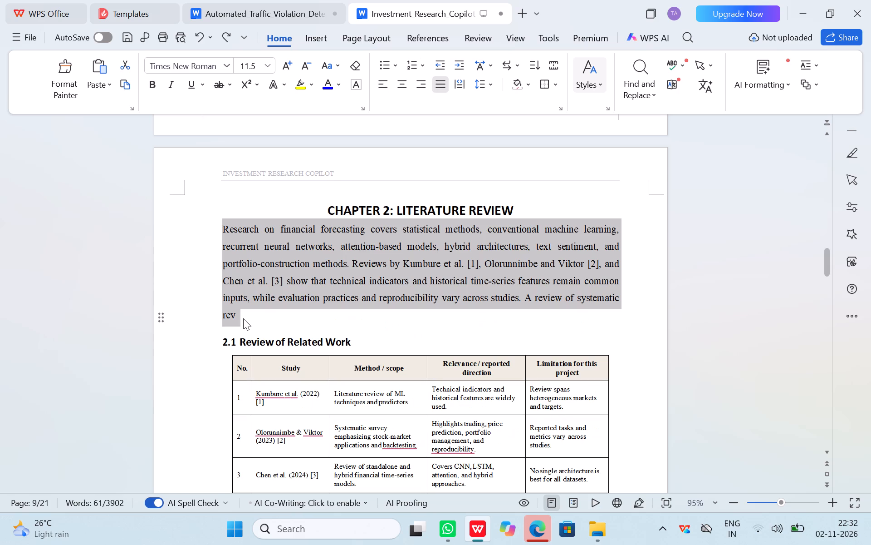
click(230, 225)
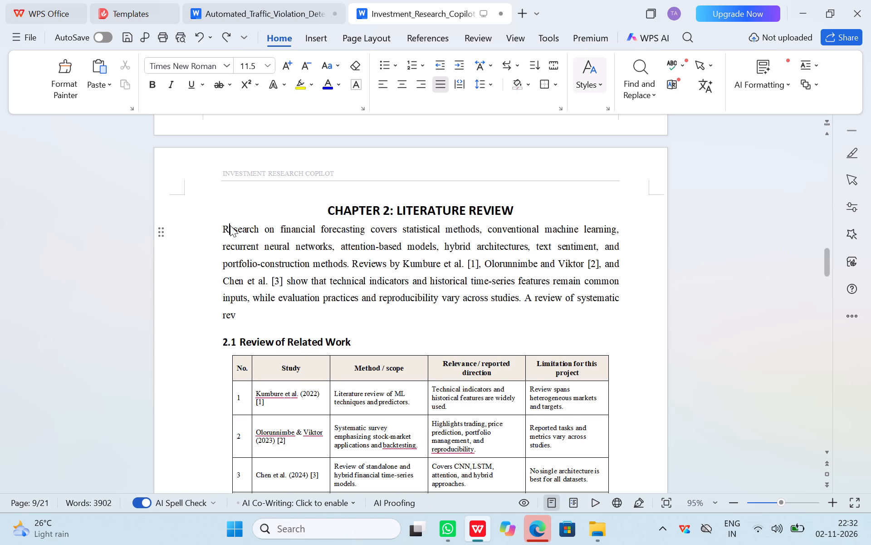
Replace the remaining "Research on financial forecasting" paragraph under the Chapter 2 heading with the copied object-detection introduction, removing the stray leading "R".
drag(230, 225, 254, 319)
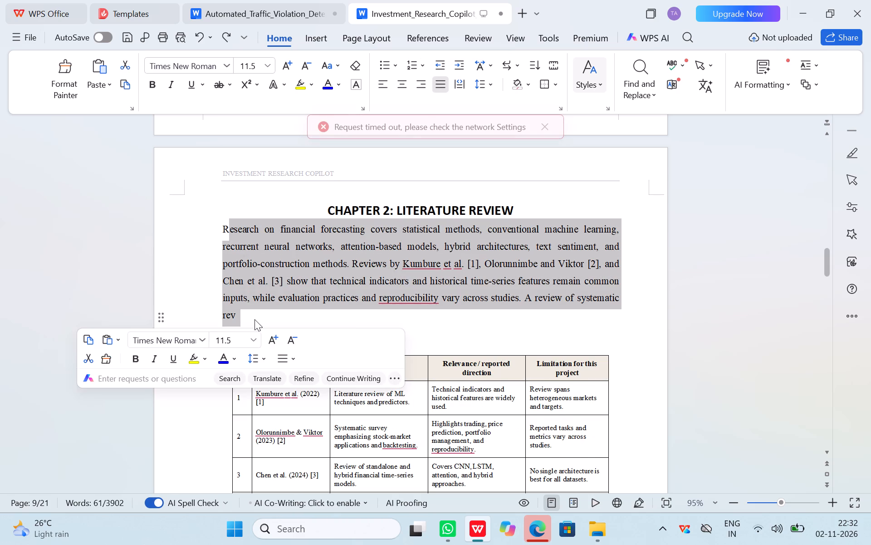
key(BackSpace)
key(ctrl+v)
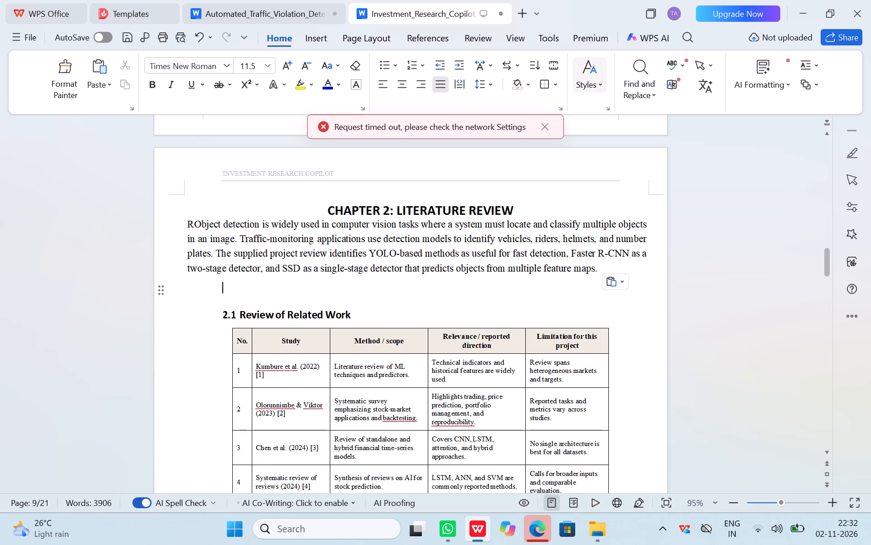
click(194, 224)
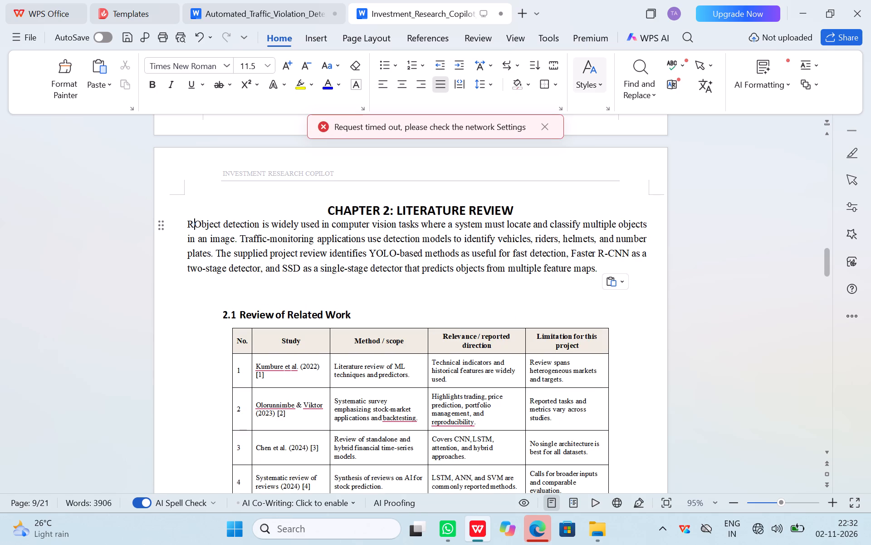
key(BackSpace)
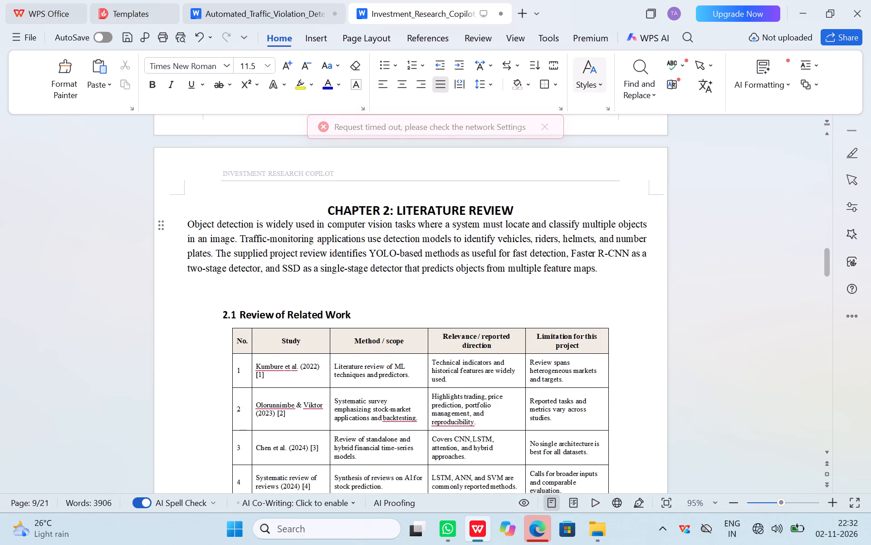
Insert an empty line between the "CHAPTER 2: LITERATURE REVIEW" heading and the object-detection paragraph.
click(525, 209)
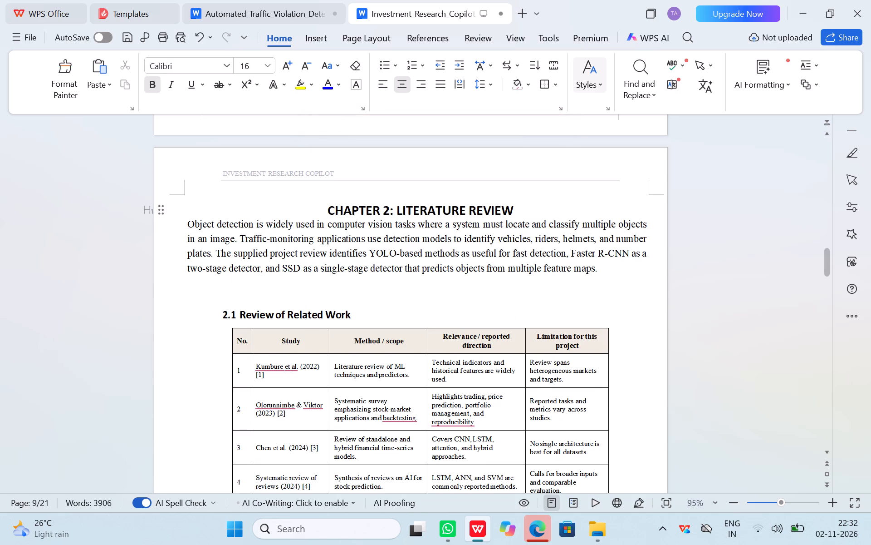
key(Return)
scroll(525, 209, down, 2)
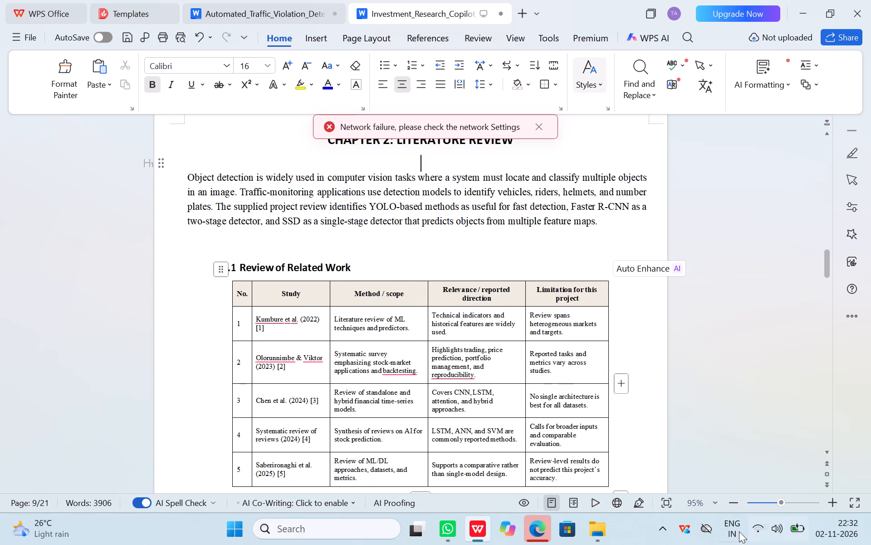
Connect the computer to the HOSTEL 1 Wi-Fi network and return to the Investment Research Copilot report.
click(762, 538)
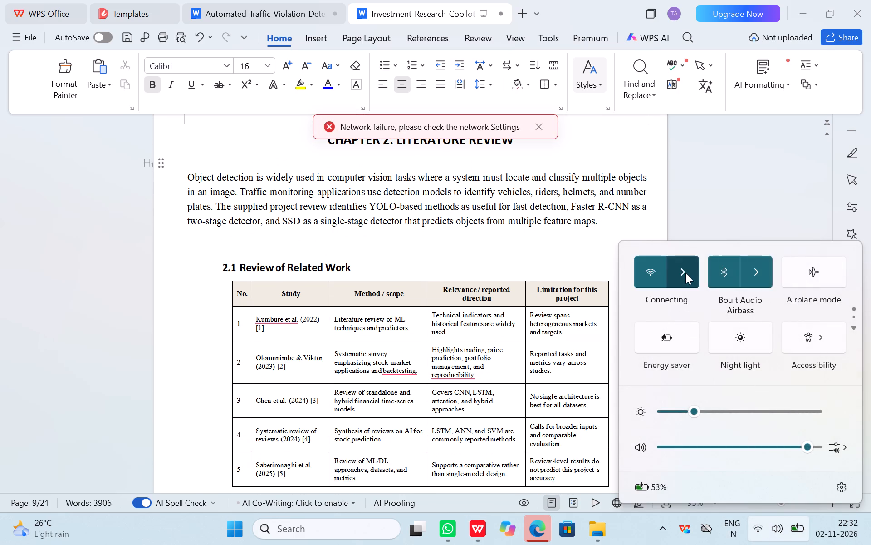
click(685, 273)
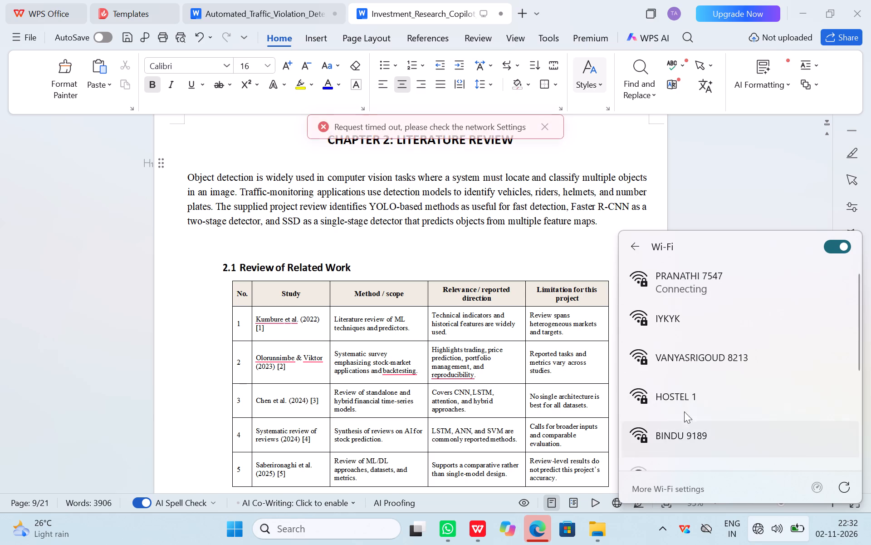
click(691, 389)
click(791, 450)
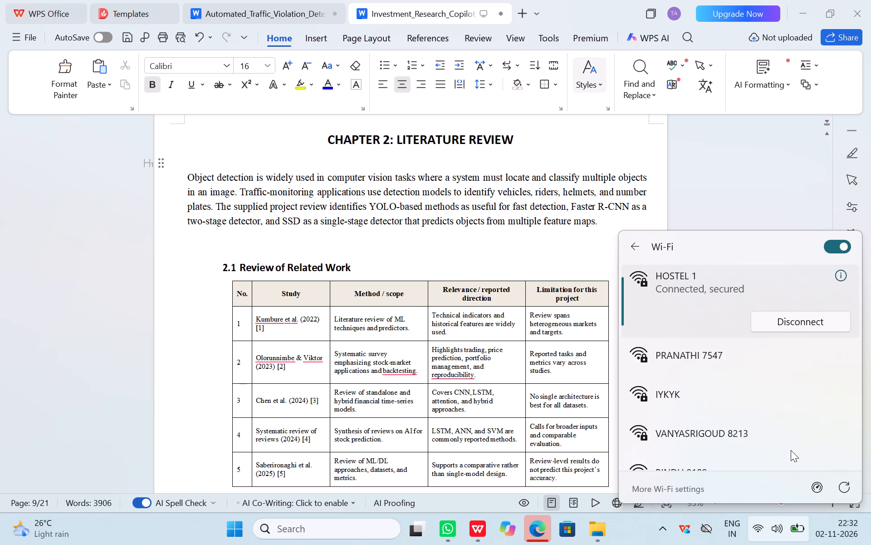
scroll(517, 256, down, 1)
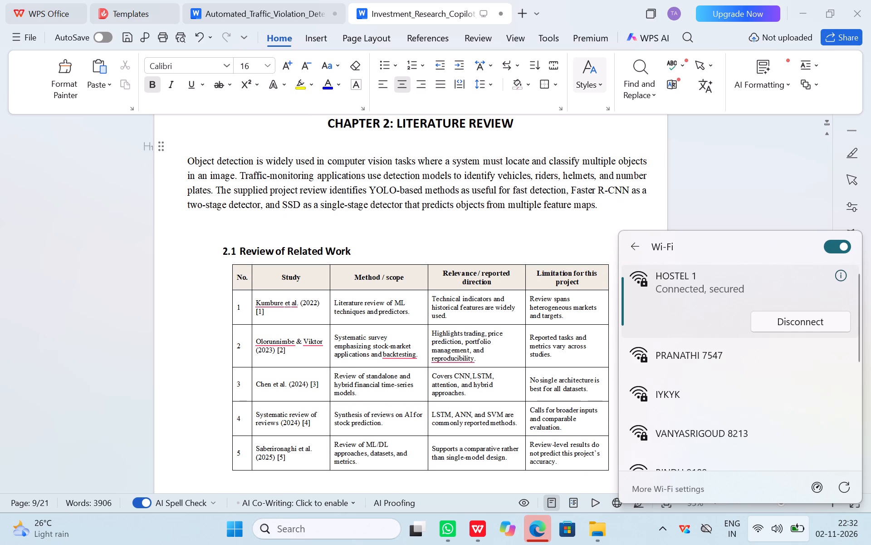
scroll(517, 256, down, 2)
click(726, 195)
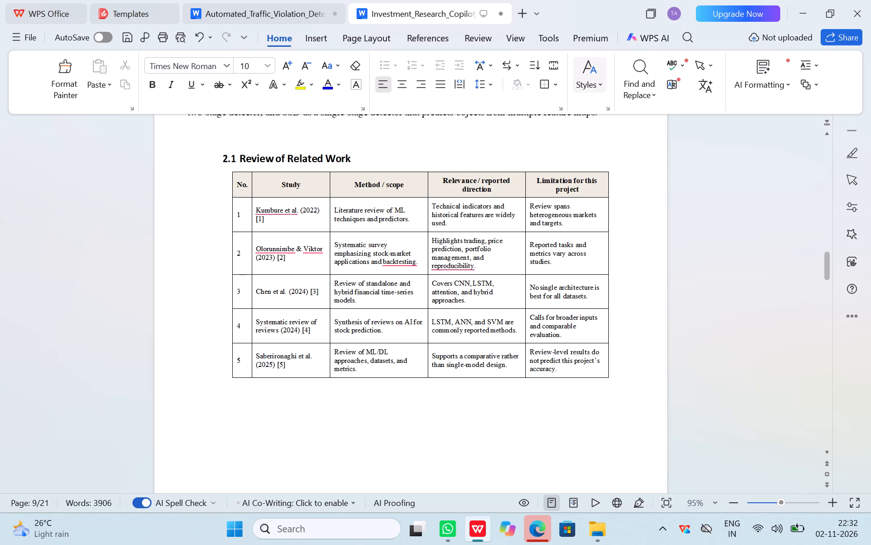
Compare the 2.1 Review of Related Work table with its counterpart in the Automated Traffic Violation Detection report.
scroll(568, 278, up, 2)
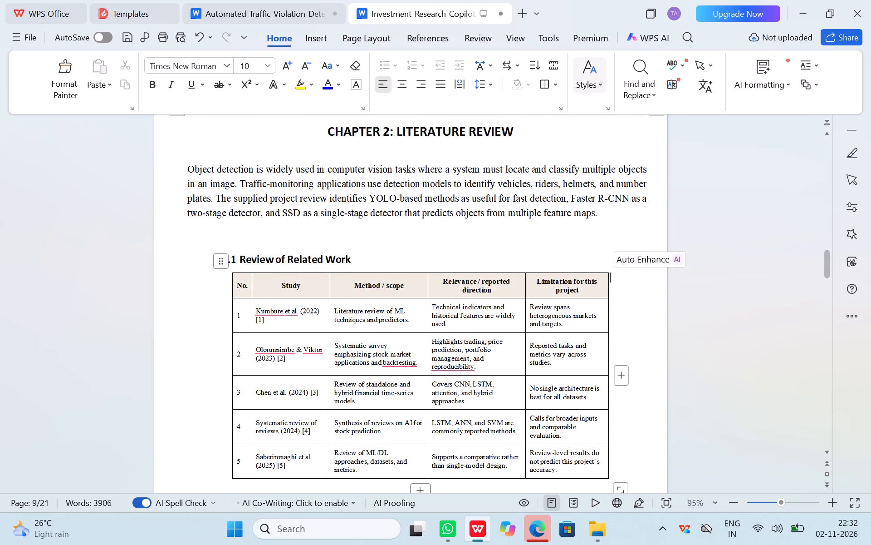
scroll(568, 278, down, 1)
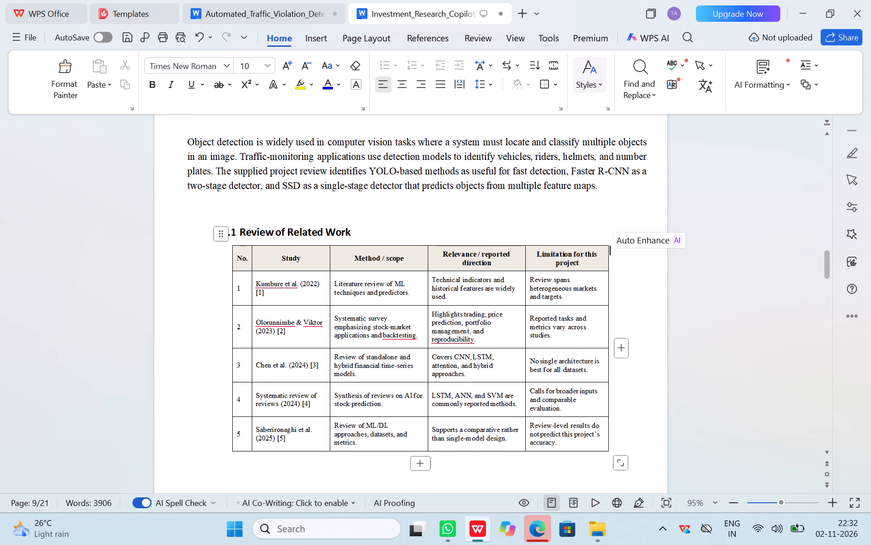
scroll(568, 278, down, 2)
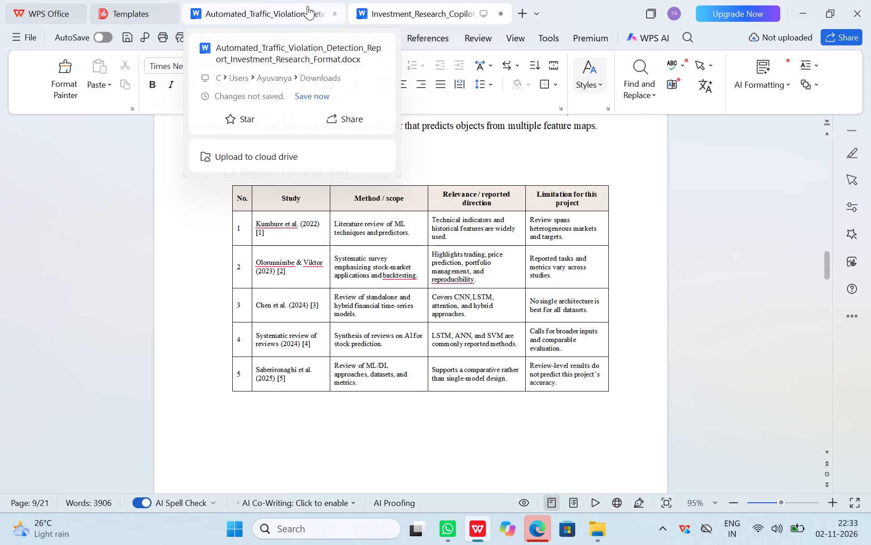
click(264, 14)
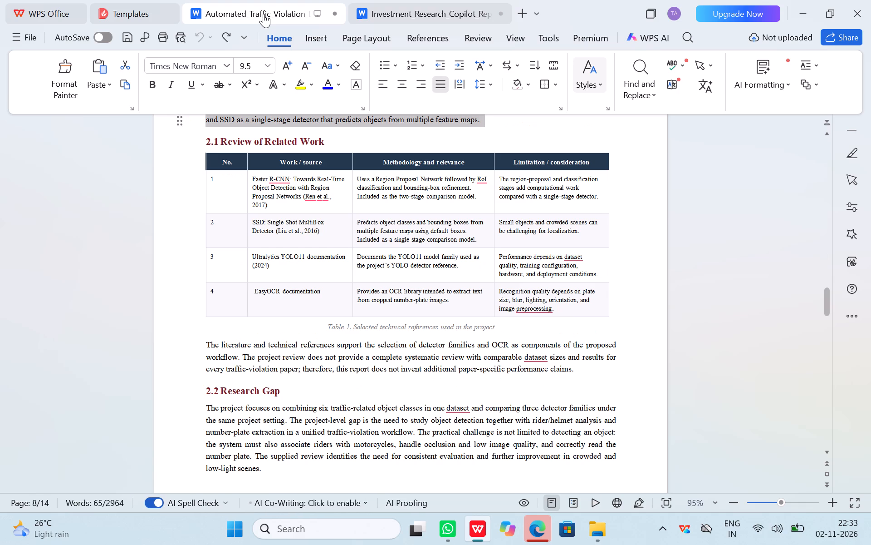
scroll(409, 295, up, 1)
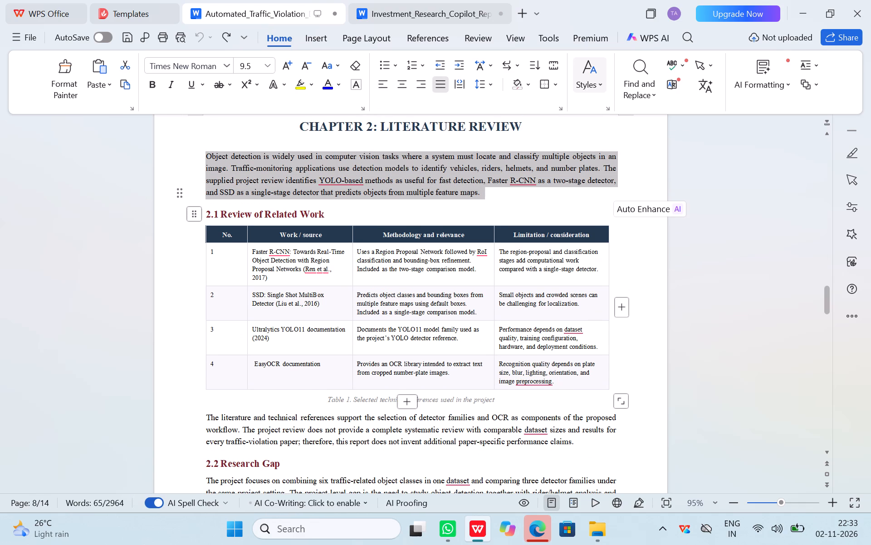
Copy the whole 2.1 Review of Related Work table from the Automated Traffic Violation Detection report.
drag(200, 234, 503, 364)
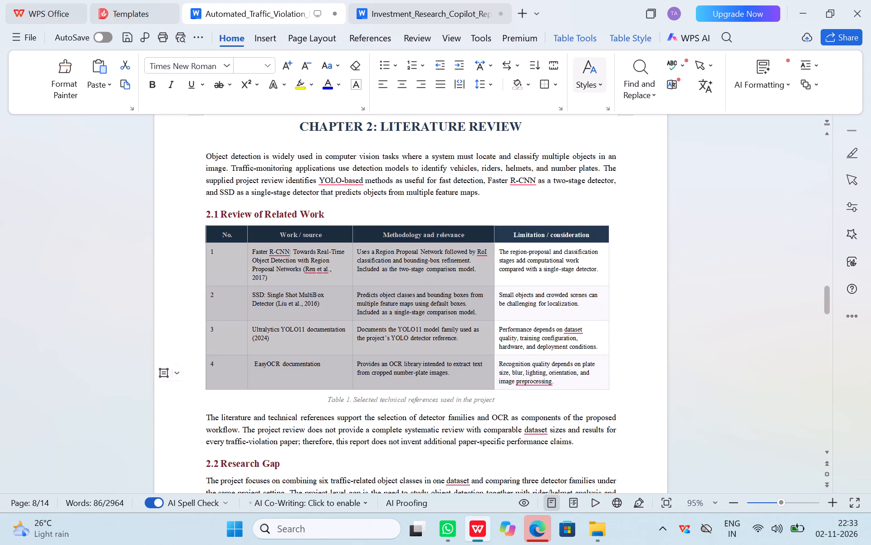
drag(503, 364, 587, 379)
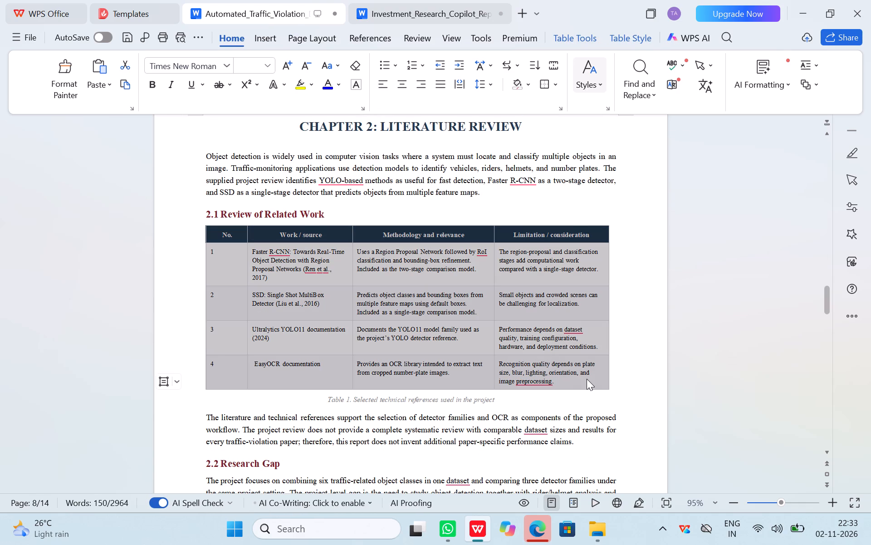
key(ctrl+c)
Paste the copied table on a new line beneath the 2.1 Review of Related Work heading in the Investment Research Copilot report.
click(272, 17)
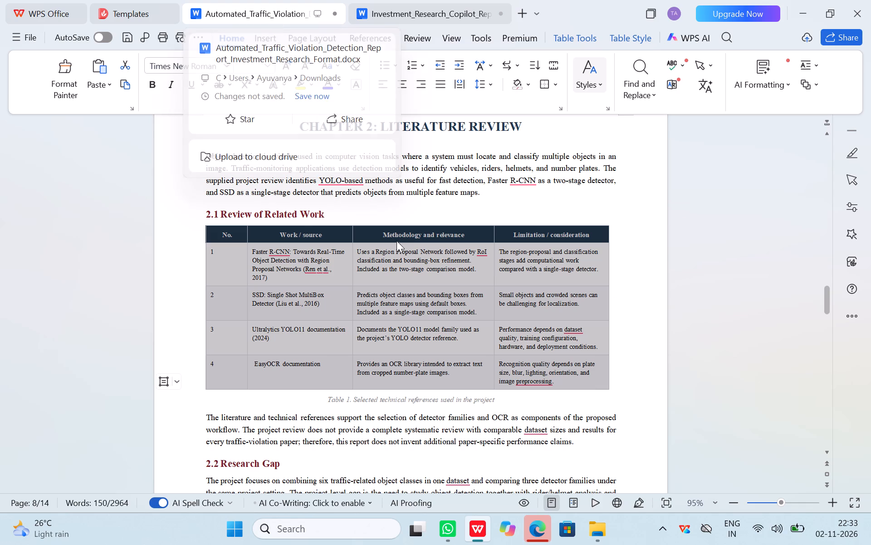
click(425, 0)
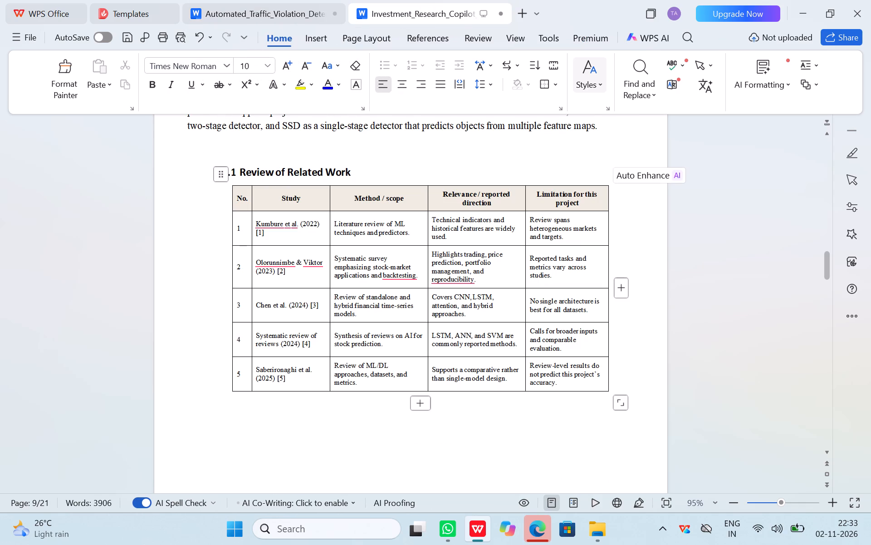
click(371, 172)
key(Return)
key(BackSpace)
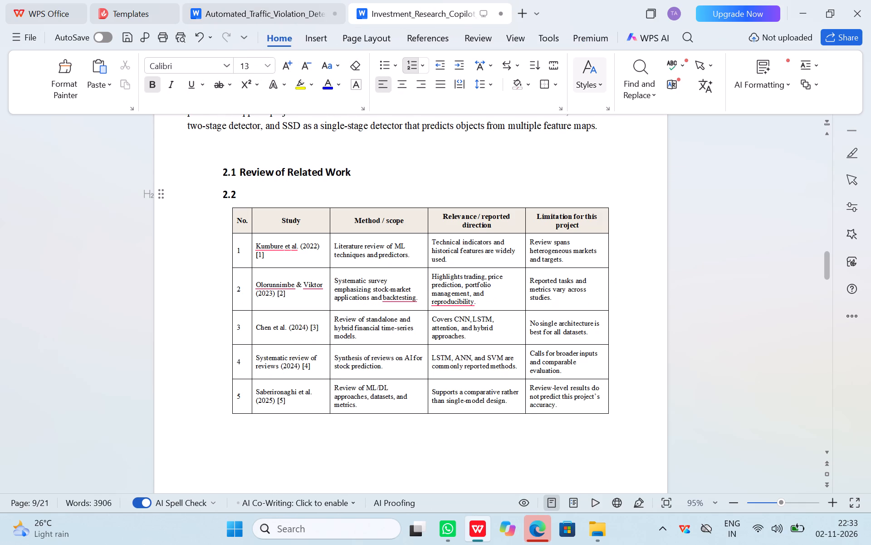
key(BackSpace)
key(BackSpace)
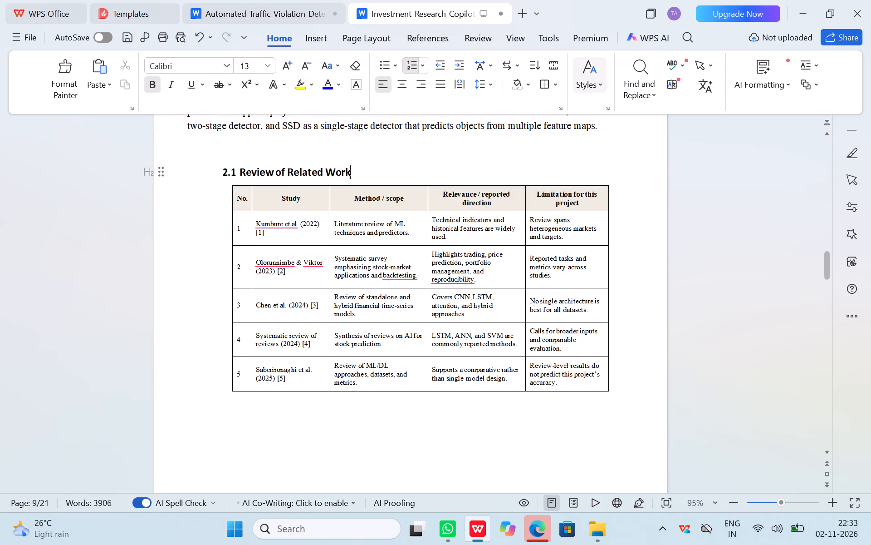
key(shift+Return)
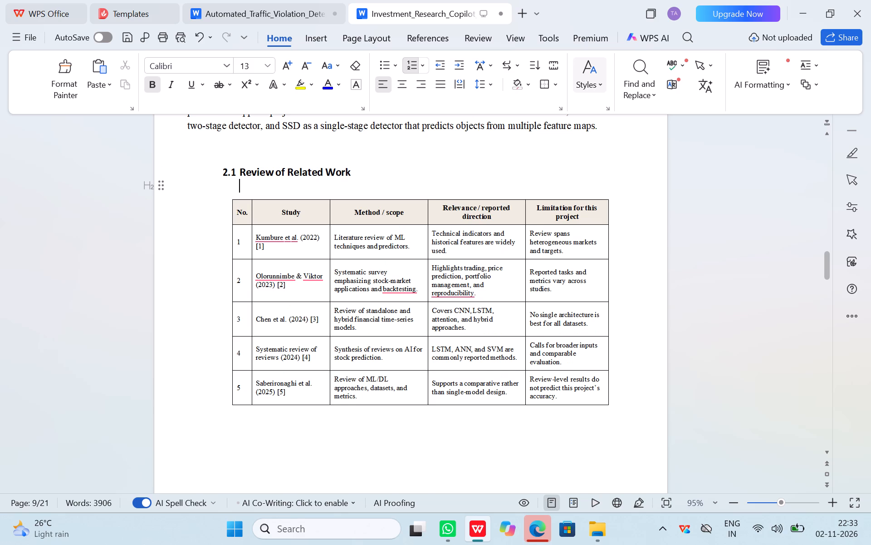
key(ctrl+v)
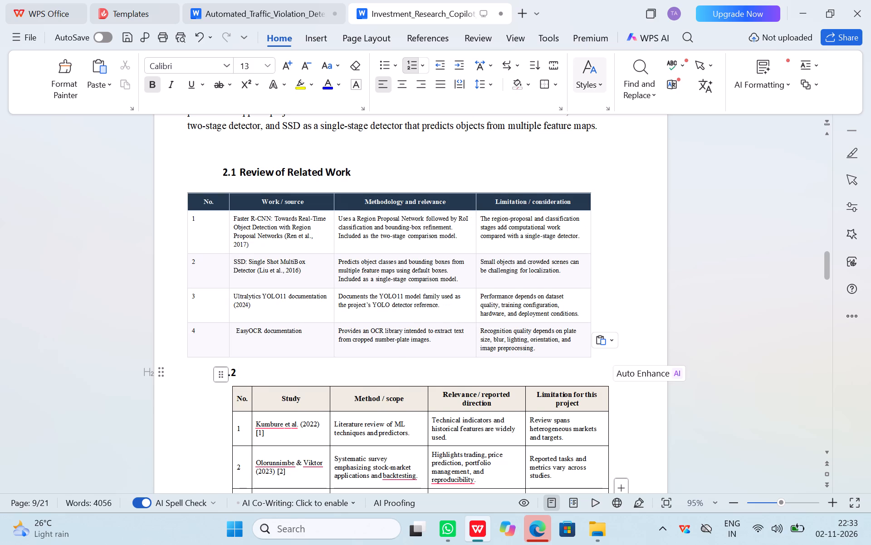
Remove the 2.2 heading number from the empty line between the pasted table and the old related-work table.
scroll(503, 436, down, 3)
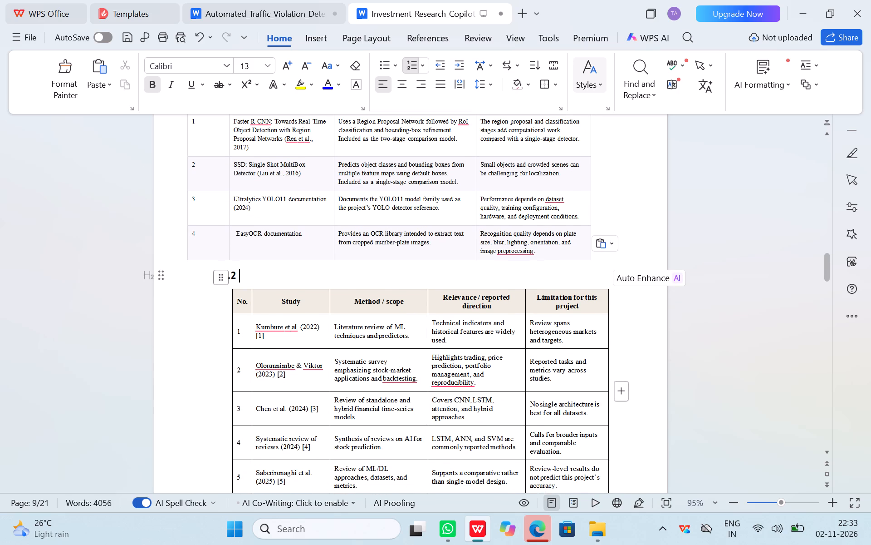
key(BackSpace)
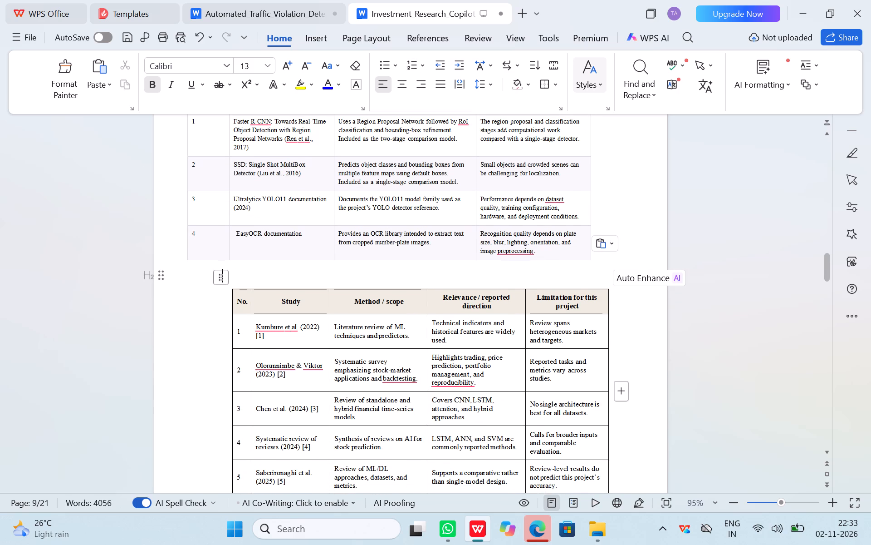
Delete the entire old related-work table of financial forecasting studies above the "Table 1. Summary of reviewed literature" caption.
drag(235, 293, 617, 498)
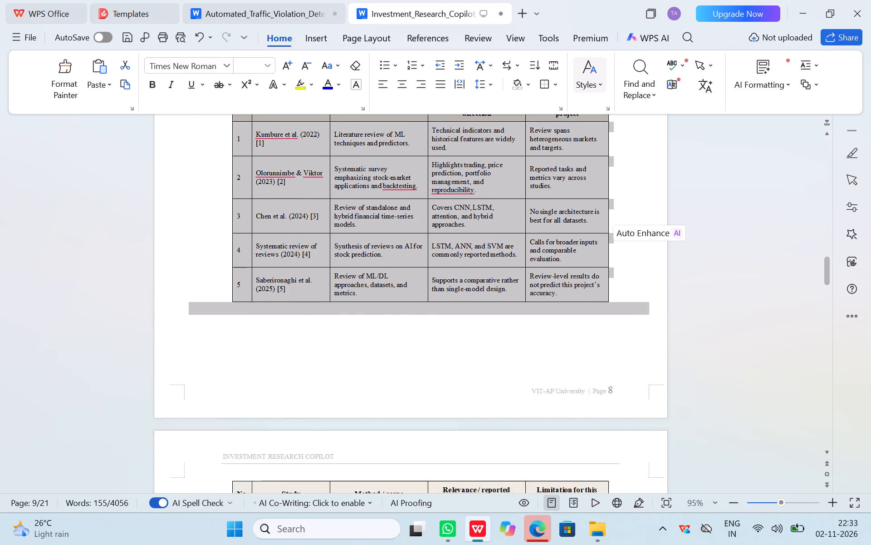
drag(617, 498, 599, 485)
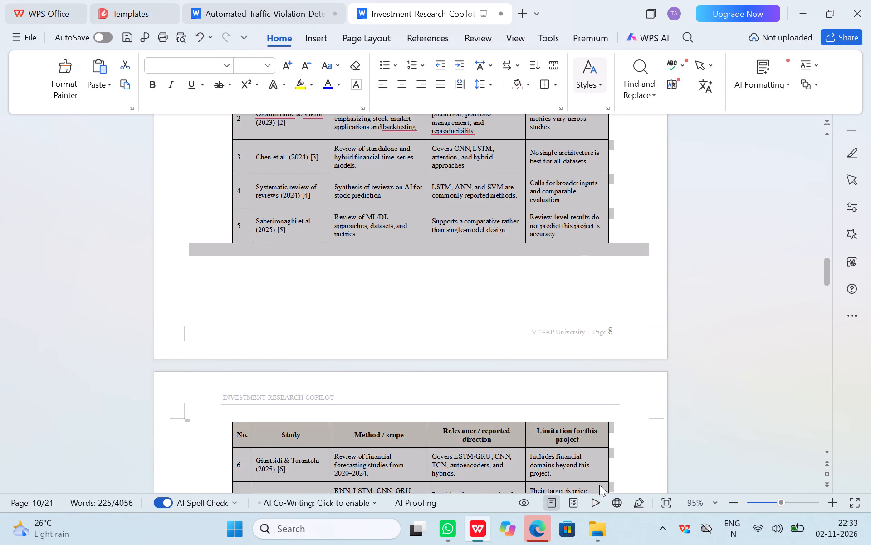
drag(599, 485, 576, 273)
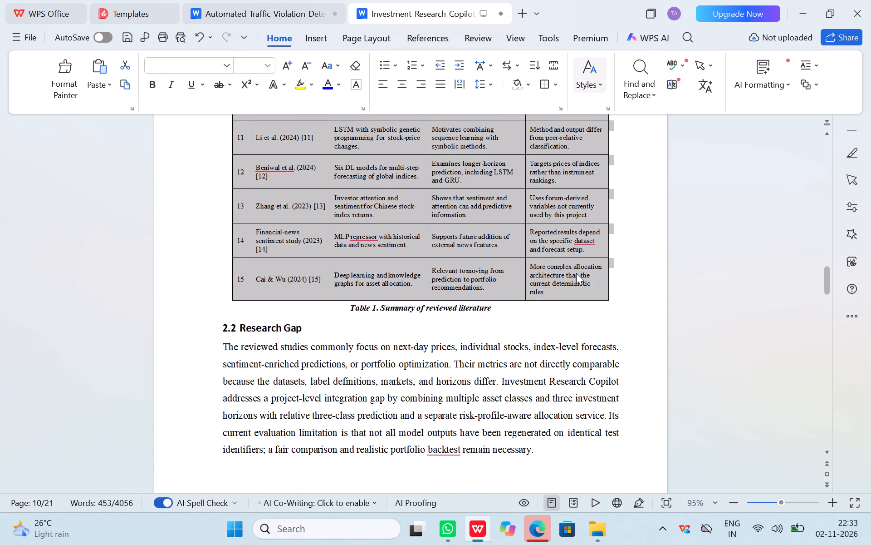
drag(576, 273, 594, 265)
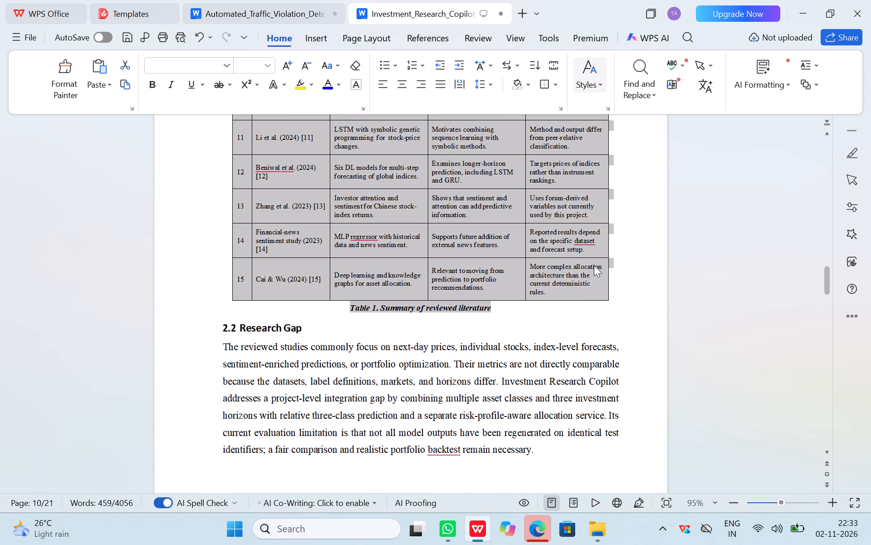
drag(594, 265, 615, 279)
key(BackSpace)
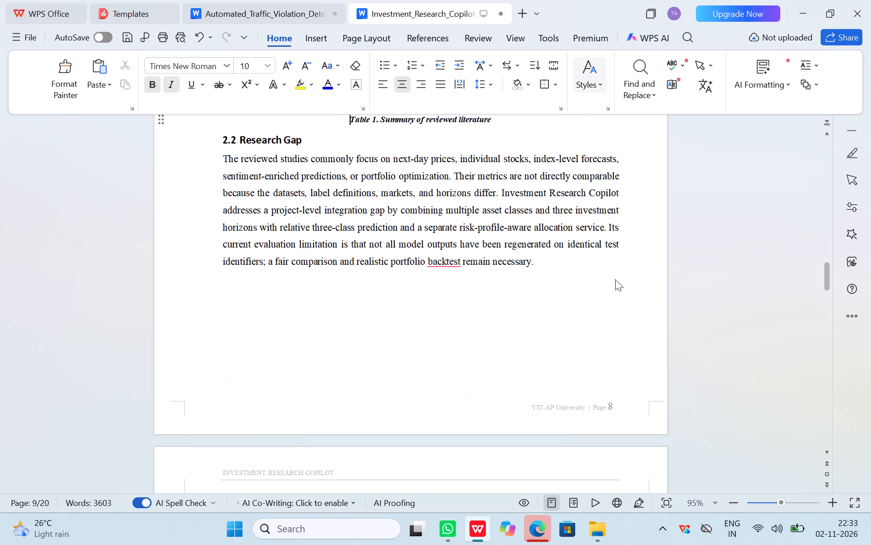
Remove the indent and empty line before the "Table 1. Summary of reviewed literature" caption so it sits directly under the pasted table.
scroll(615, 279, up, 5)
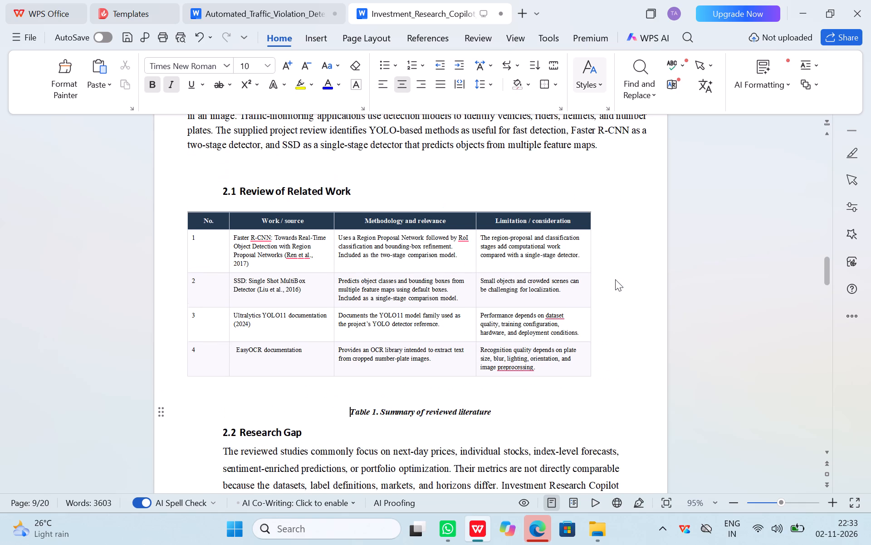
scroll(615, 279, up, 1)
key(BackSpace)
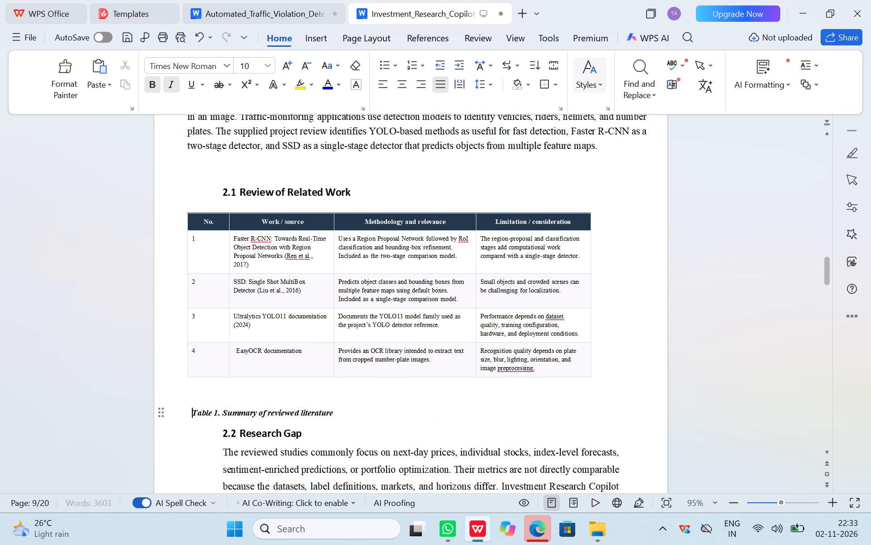
key(BackSpace)
key(BackSpace)
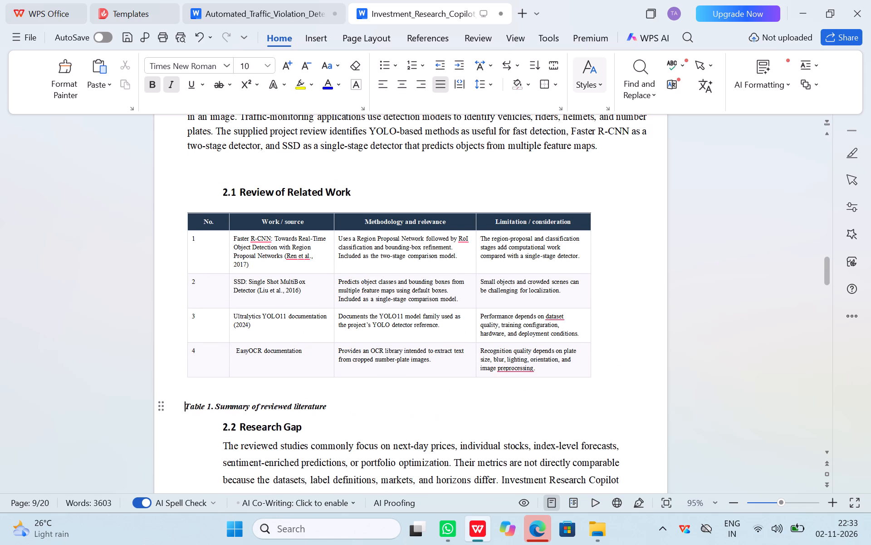
key(BackSpace)
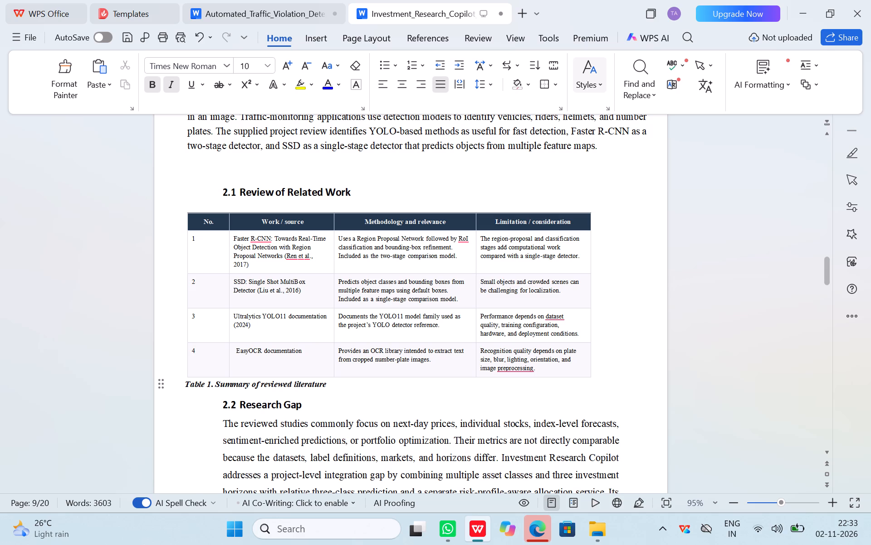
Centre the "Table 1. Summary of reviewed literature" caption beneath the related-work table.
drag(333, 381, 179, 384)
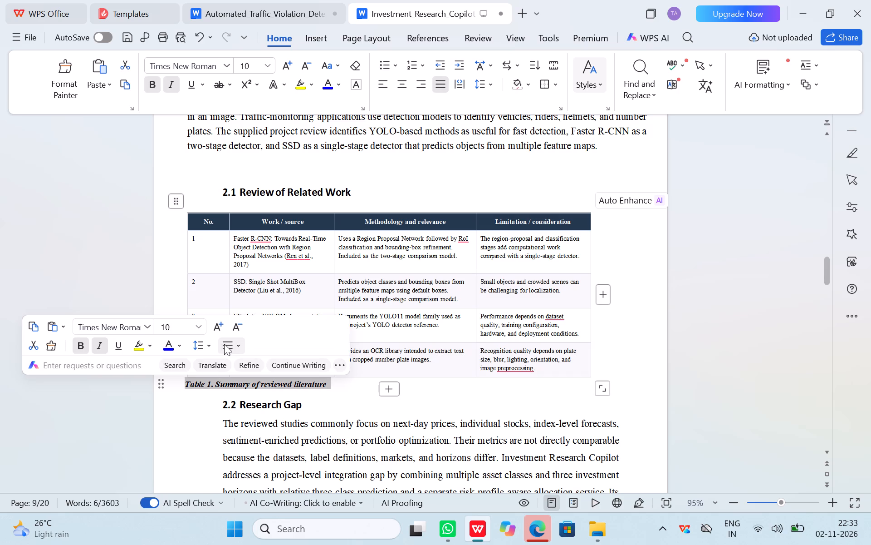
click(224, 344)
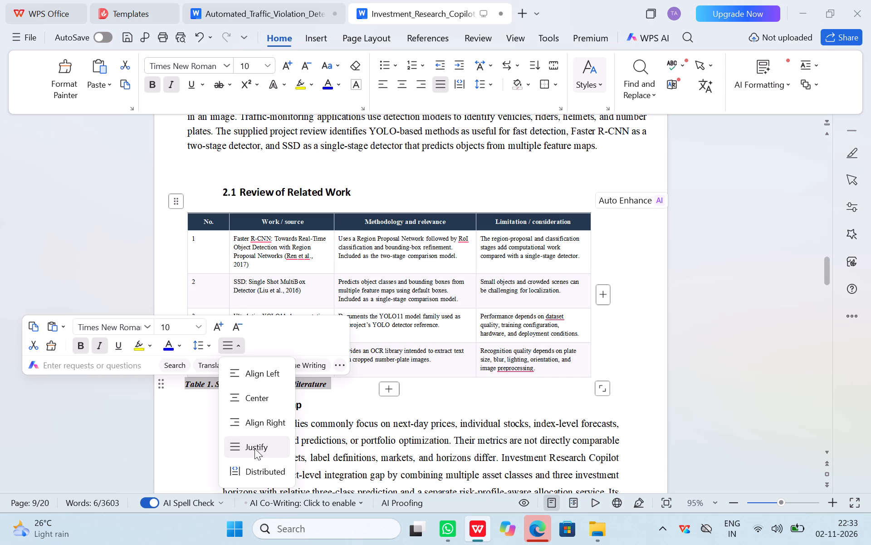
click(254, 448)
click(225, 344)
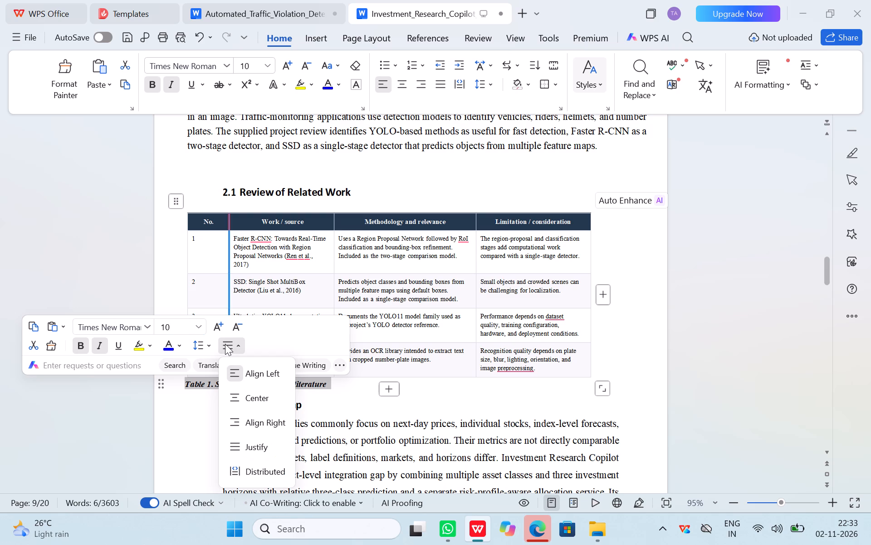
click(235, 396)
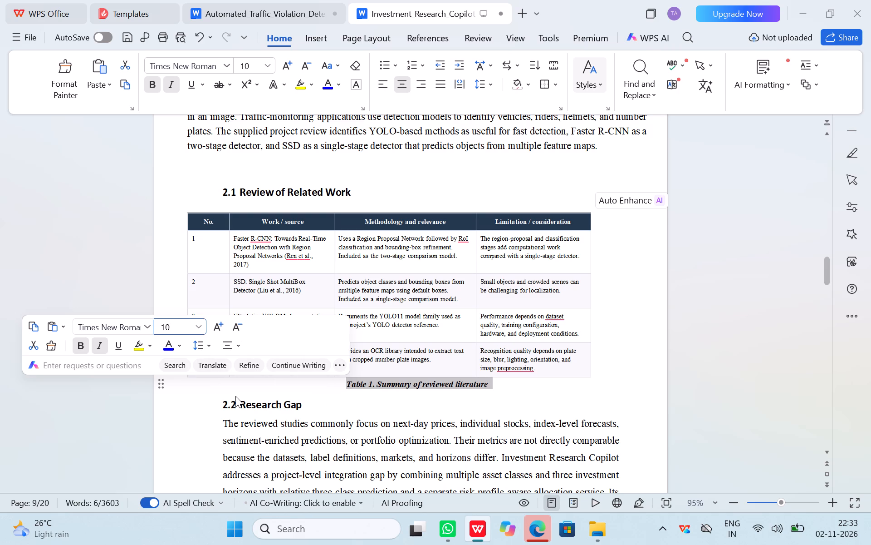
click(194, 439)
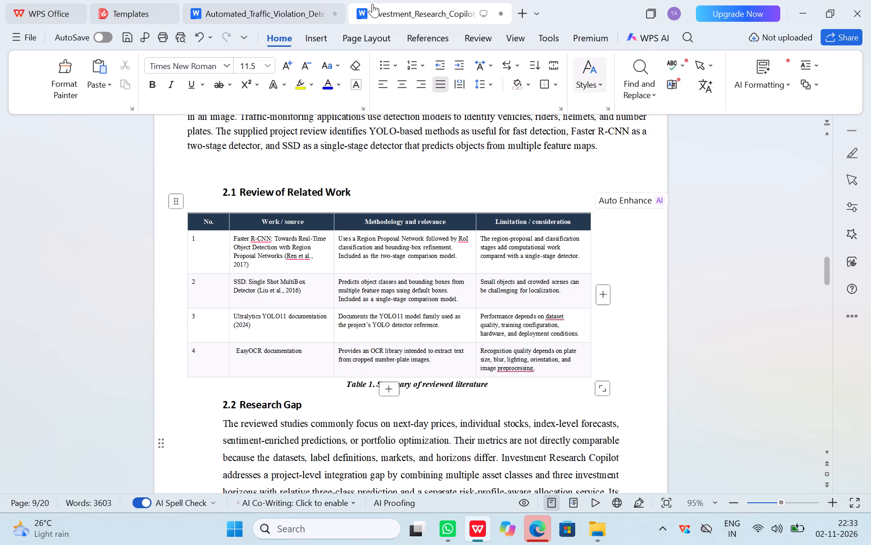
Copy the paragraph starting "The literature and technical references support" below Table 1 in the Automated Traffic Violation Detection report.
click(293, 14)
scroll(348, 233, down, 4)
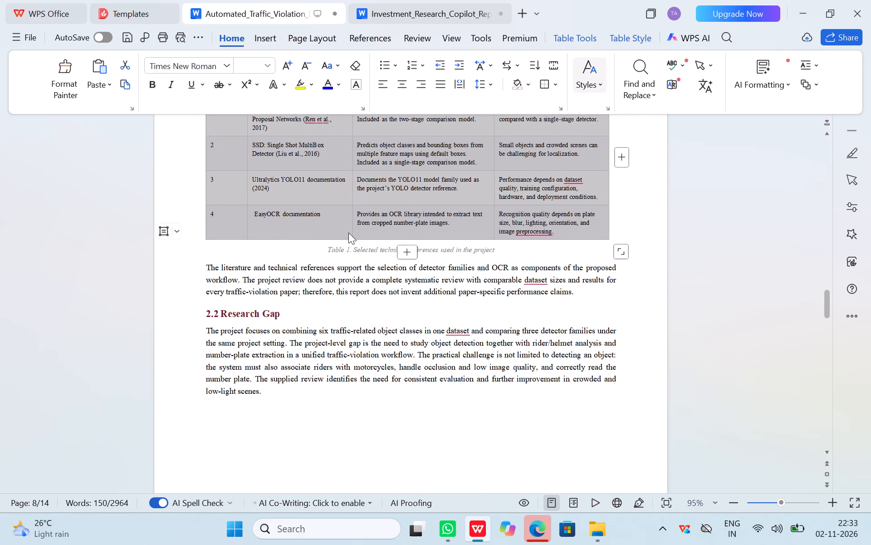
drag(203, 267, 485, 286)
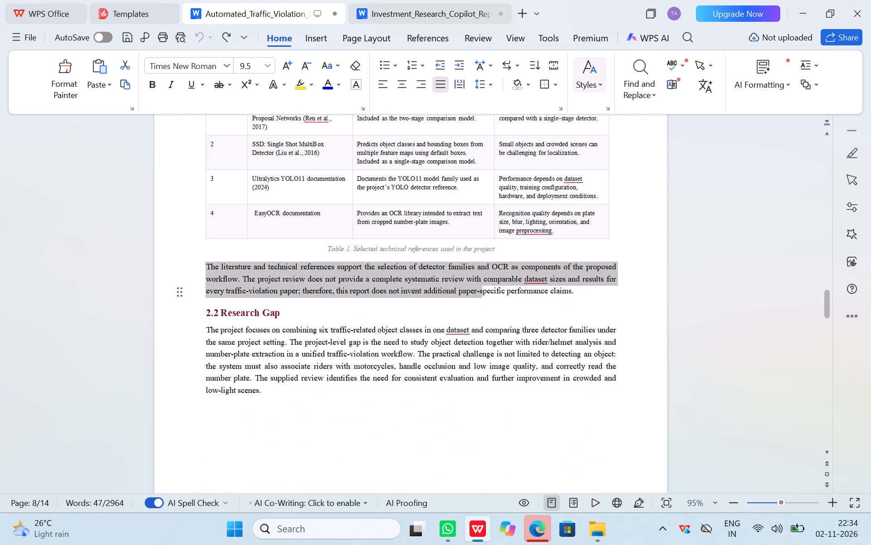
drag(485, 286, 593, 293)
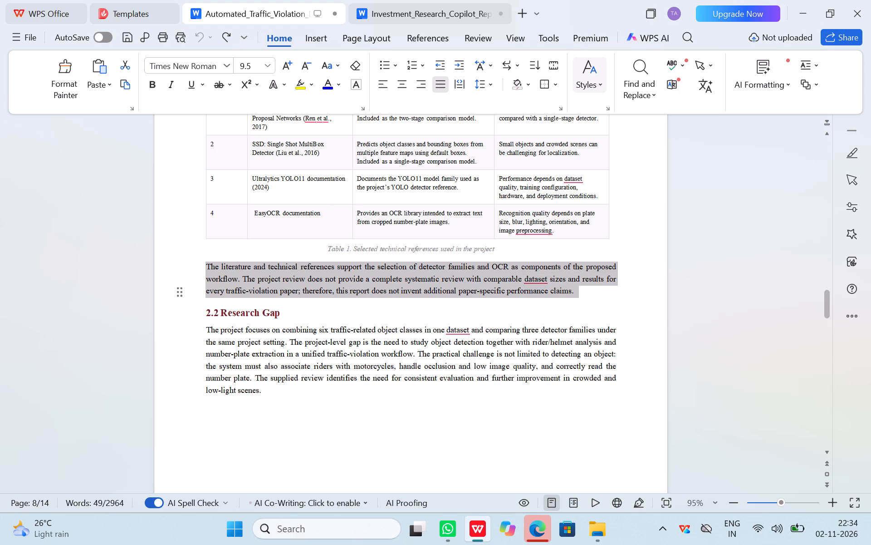
drag(593, 293, 592, 293)
key(ctrl+c)
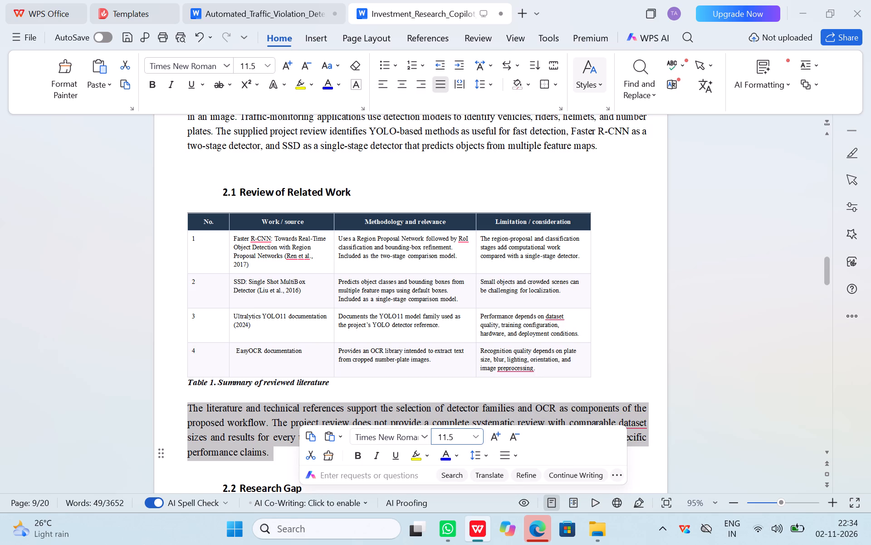
Insert spaces before the "Table 1. Summary of reviewed literature" caption to shift it towards the middle of the table.
click(187, 381)
key(space)
key(space)
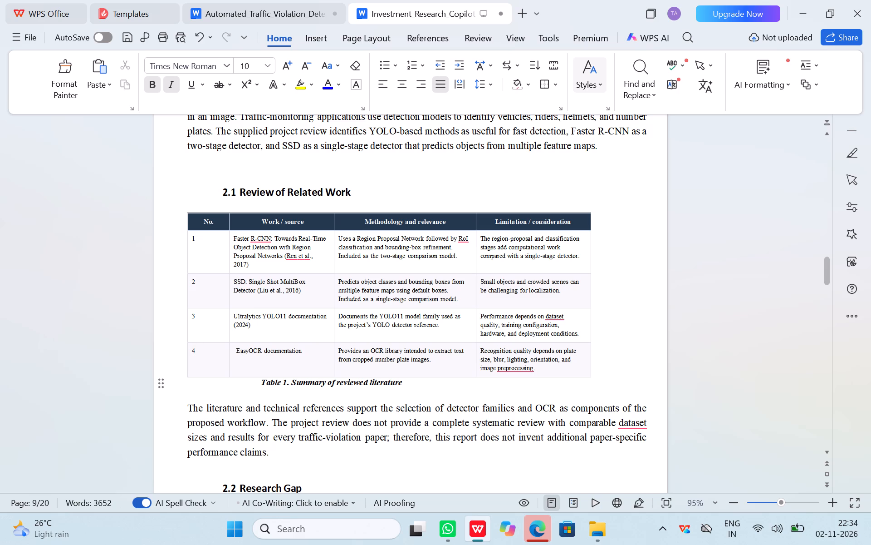
key(space)
key(space)
key(space)
key(space)
key(space)
key(space)
key(space)
key(space)
key(space)
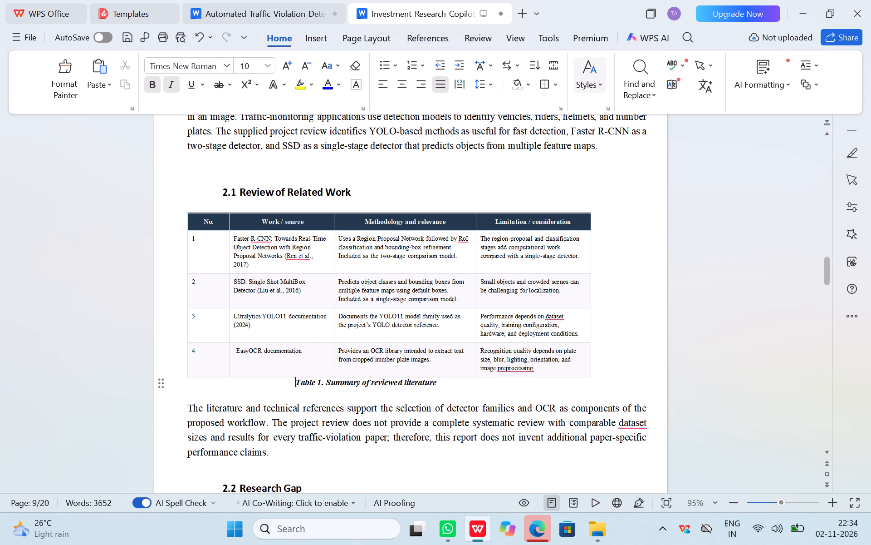
key(space)
key(space)
key(space)
key(space)
key(space)
key(space)
key(space)
key(space)
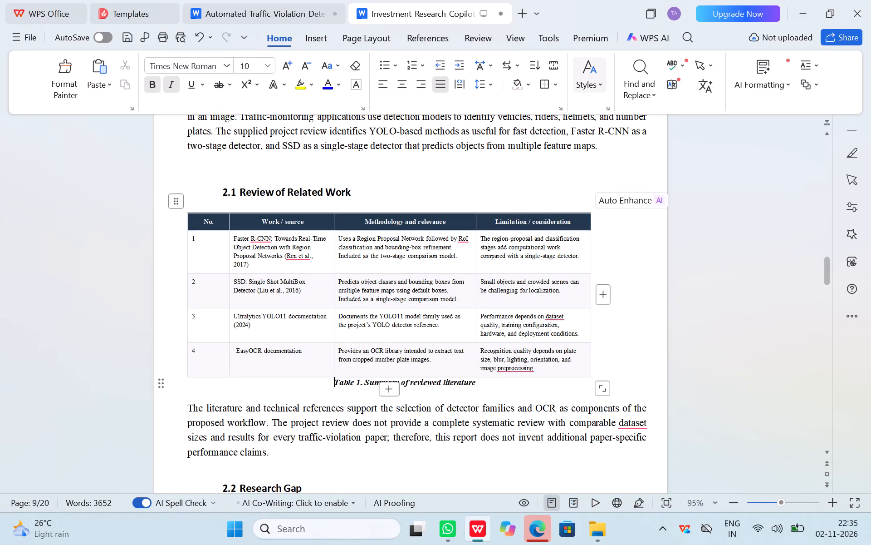
Delete "Summary of reviewed literature" from the caption, keeping only "Table 1.".
drag(478, 385, 361, 383)
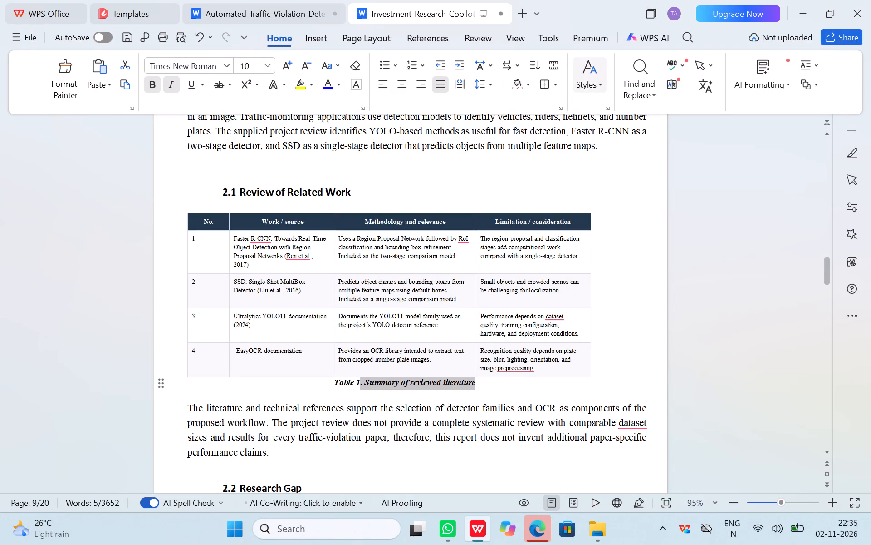
drag(361, 383, 366, 384)
key(BackSpace)
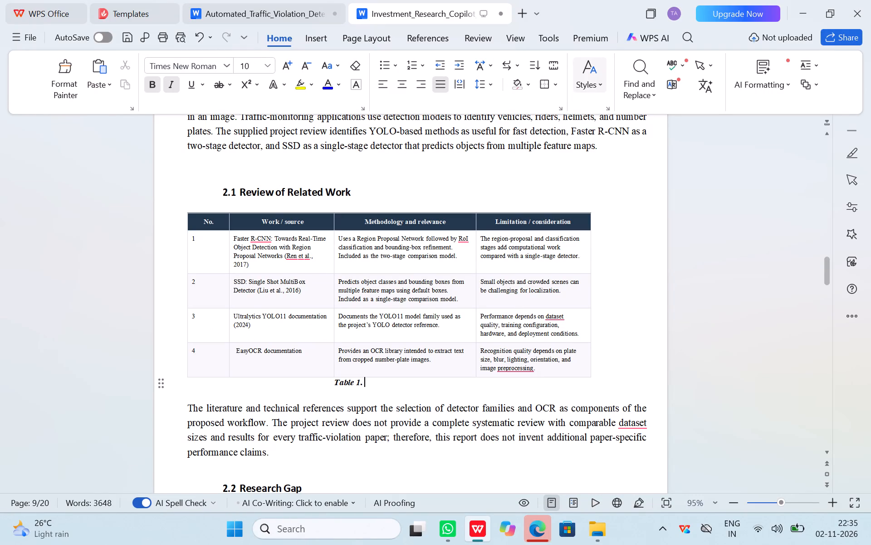
Copy the caption text "Selected technical references used in the project" from Table 1 in the Automated Traffic Violation Detection report.
click(256, 9)
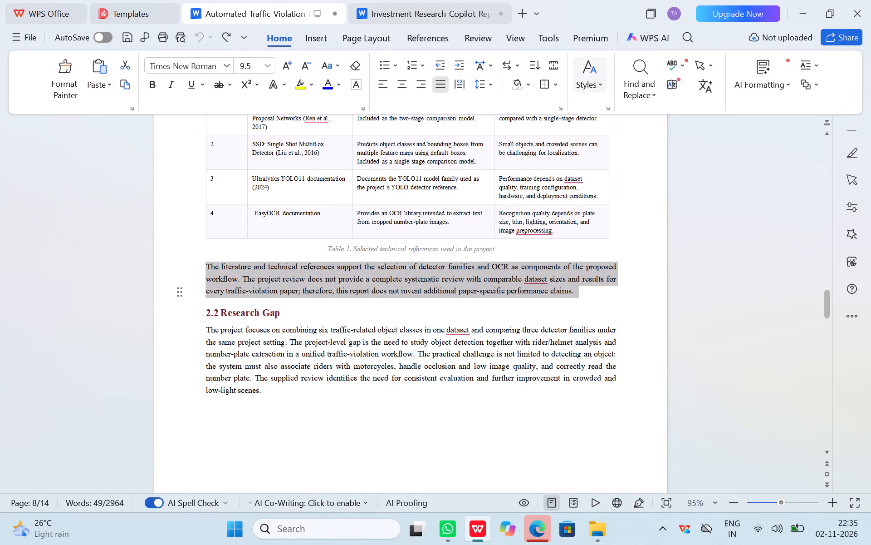
drag(499, 249, 355, 250)
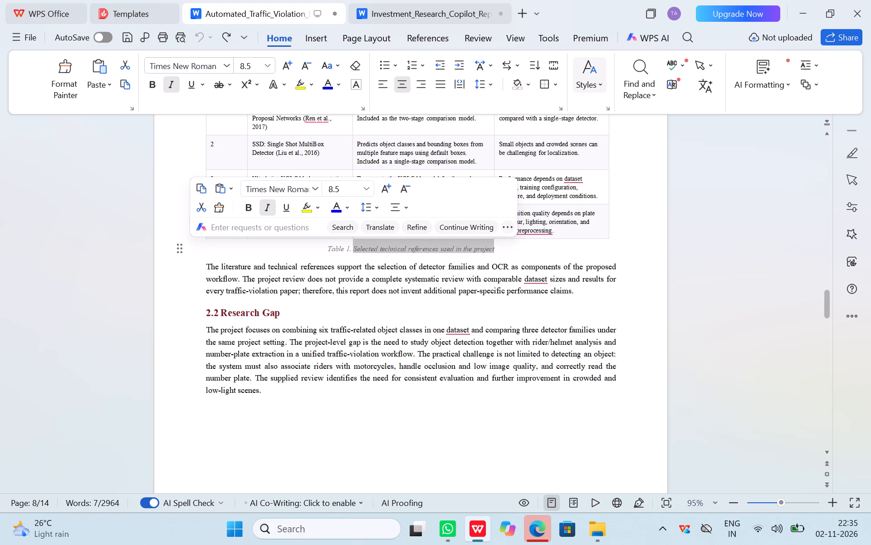
key(ctrl+c)
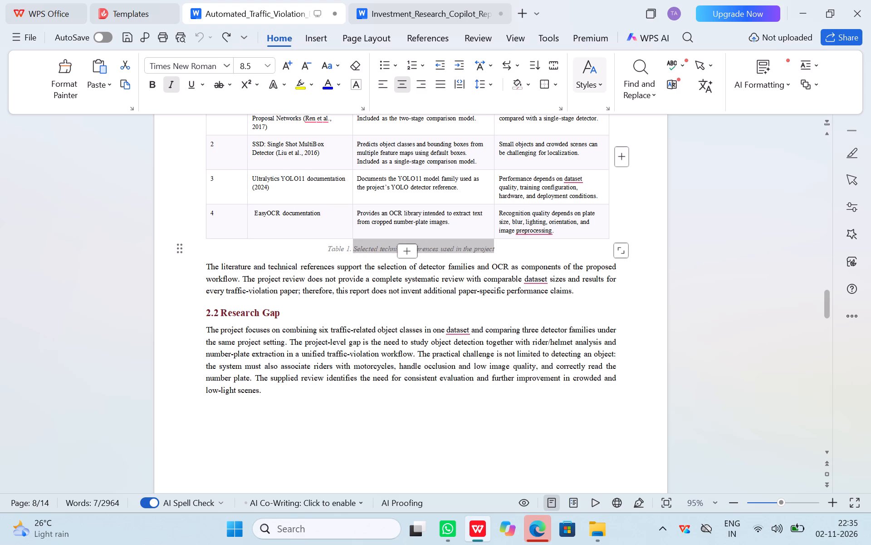
Paste the copied caption text after "Table 1." below the related-work table in the Investment Research Copilot report.
click(414, 16)
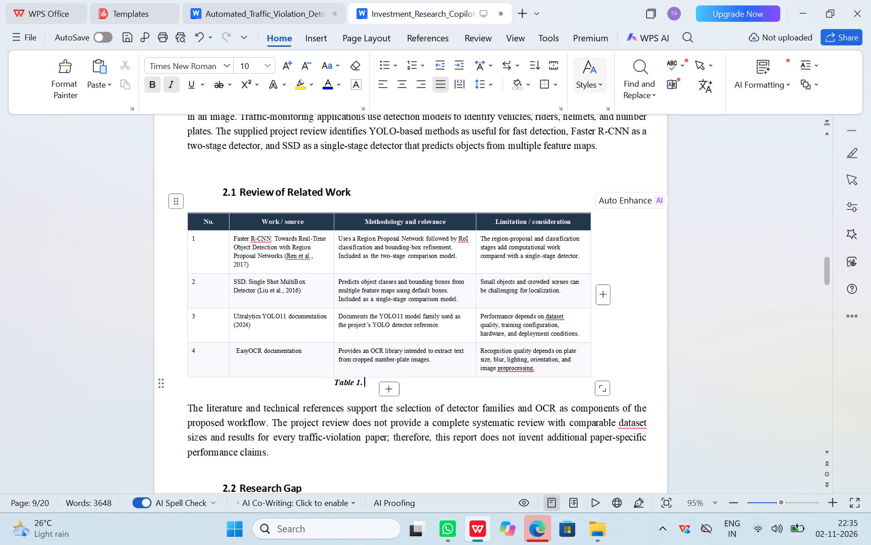
key(ctrl+v)
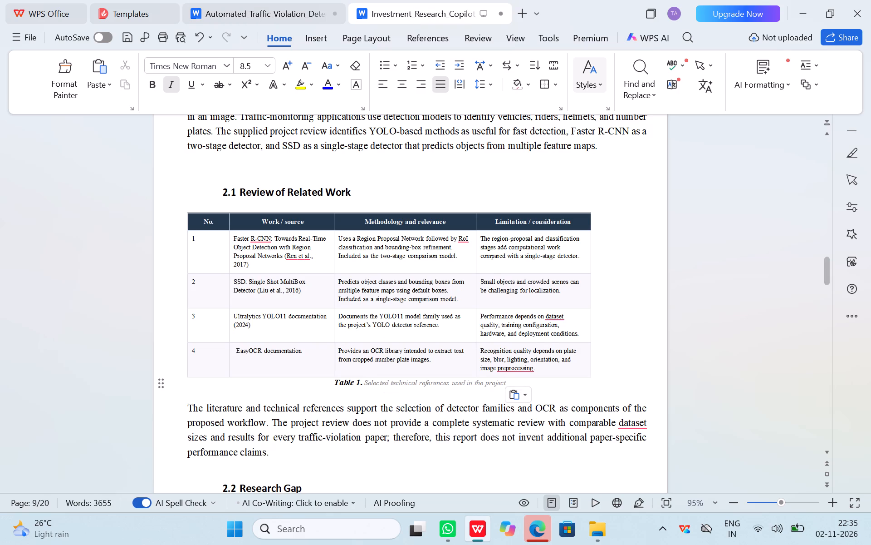
Format the pasted caption text "Selected technical references used in the project" as bold Cambria in black.
drag(506, 386, 366, 384)
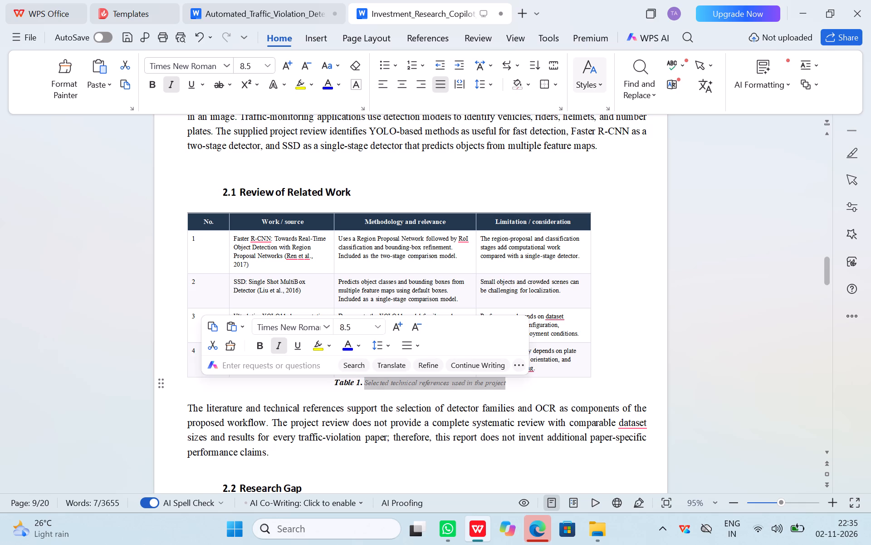
click(258, 346)
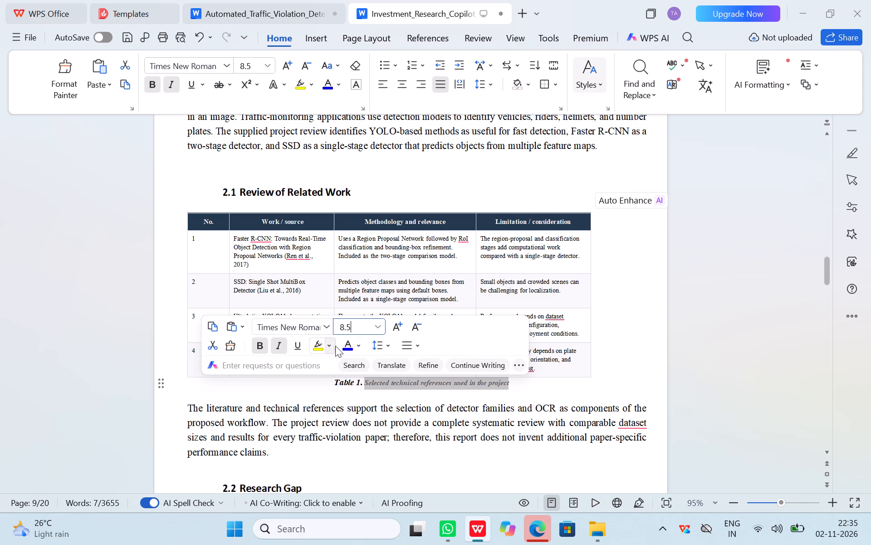
click(326, 329)
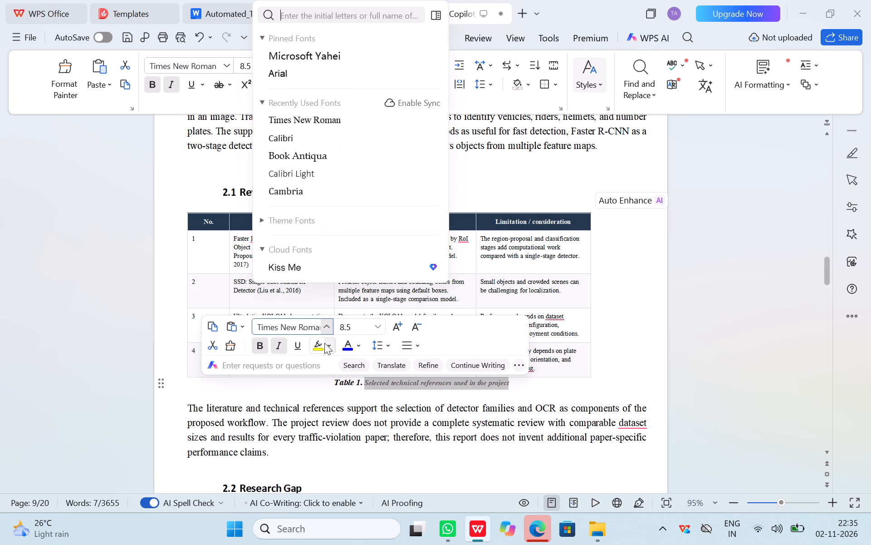
click(336, 123)
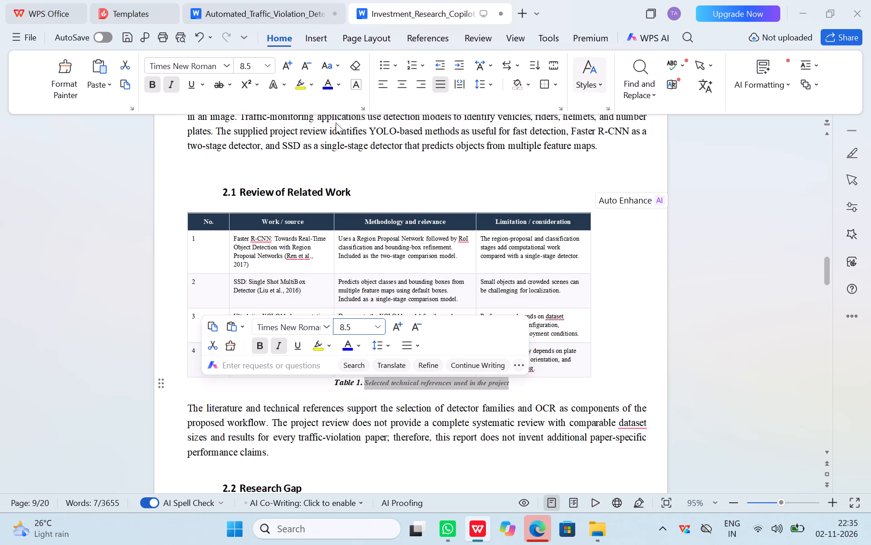
click(328, 327)
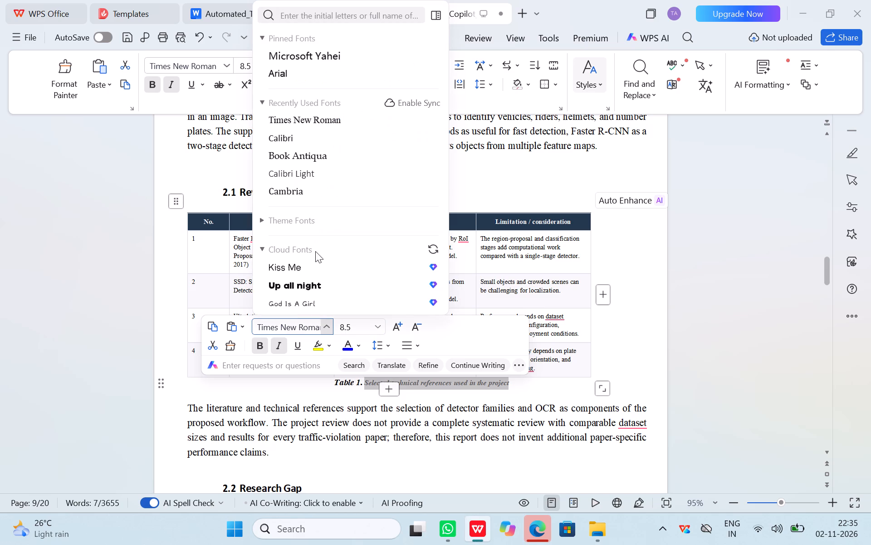
click(324, 199)
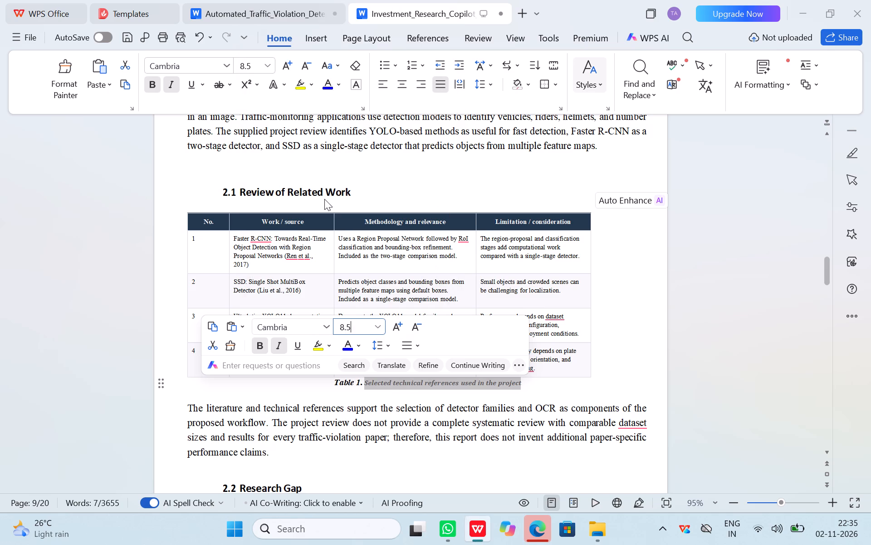
click(568, 402)
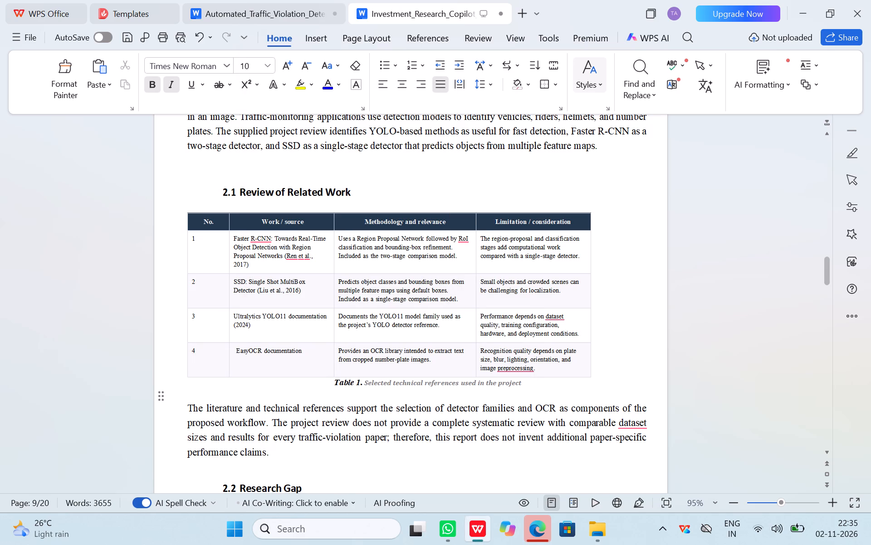
drag(526, 382, 364, 383)
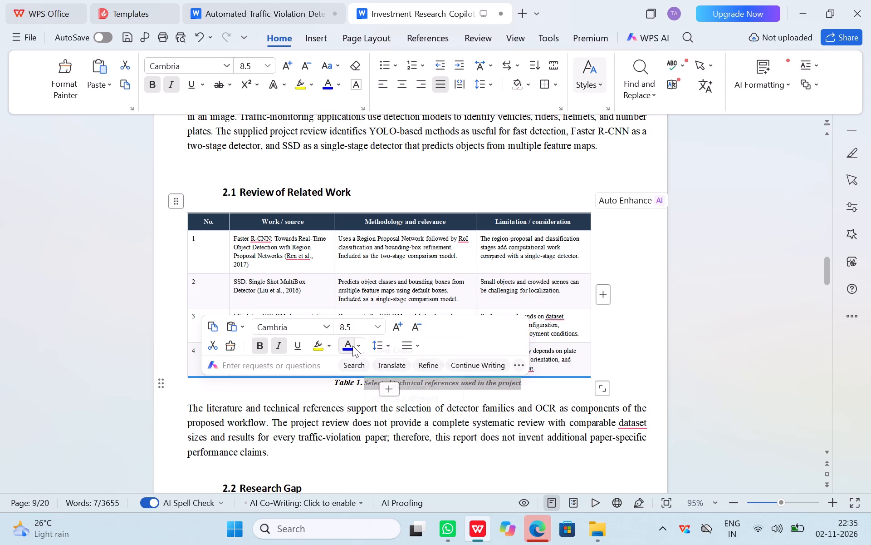
click(355, 346)
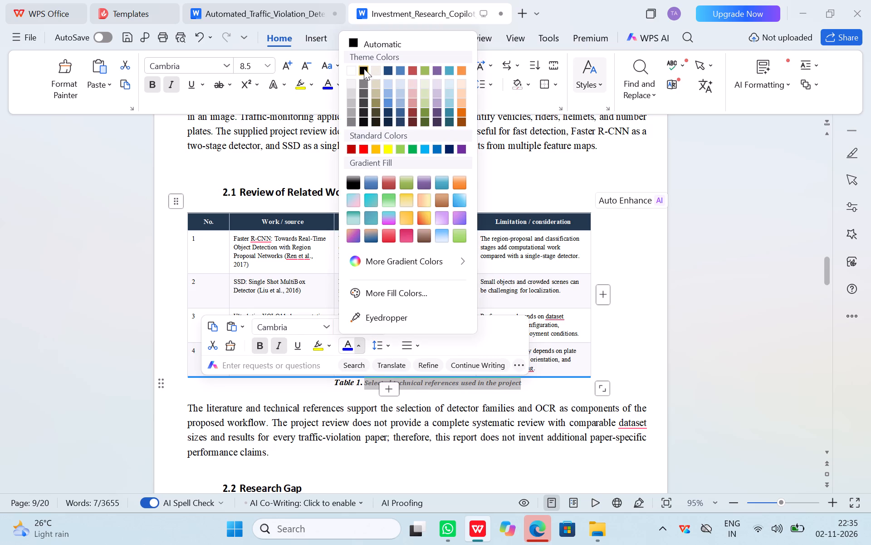
click(363, 72)
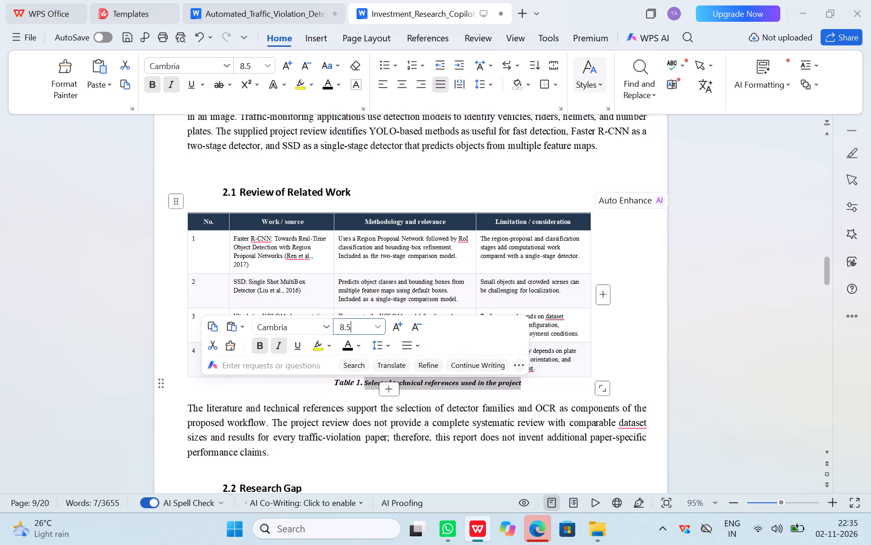
click(630, 340)
Delete the old 2.2 Research Gap paragraph about the reviewed studies, keeping only its opening word "The".
scroll(630, 340, down, 4)
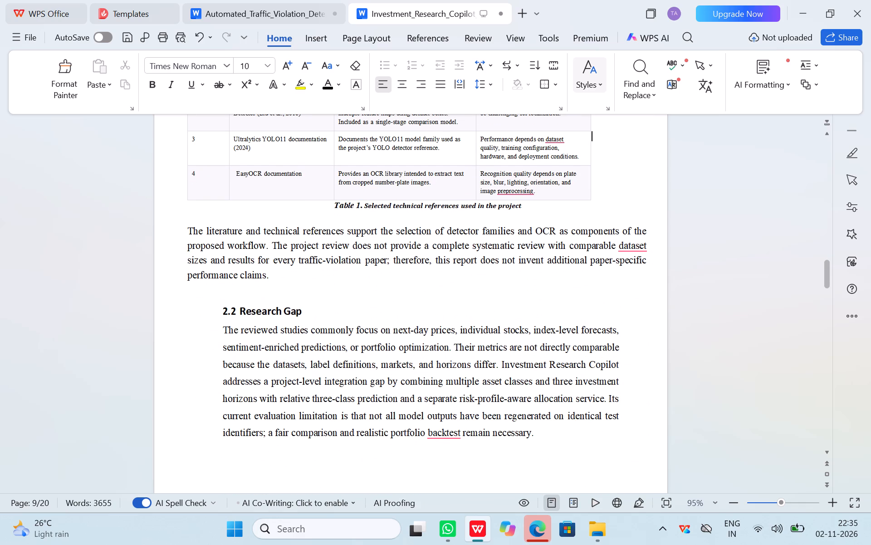
drag(222, 327, 510, 435)
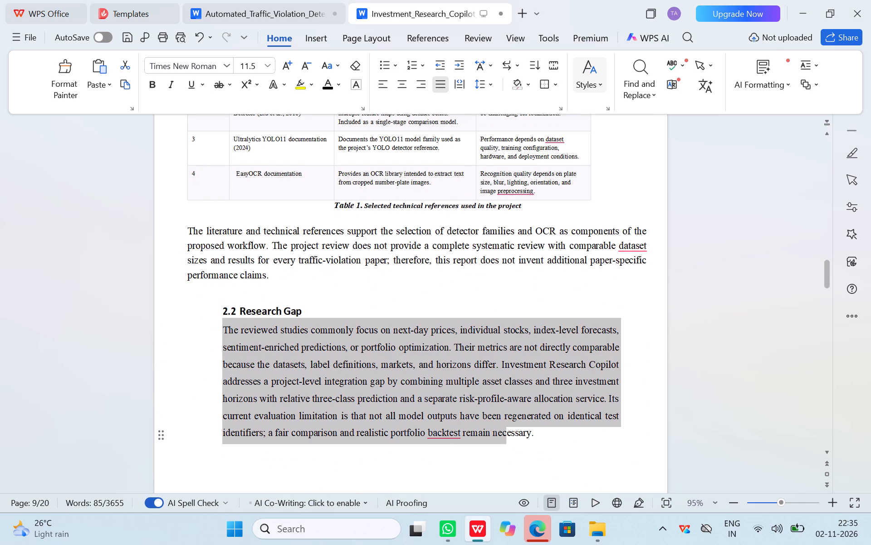
drag(510, 435, 241, 336)
click(241, 336)
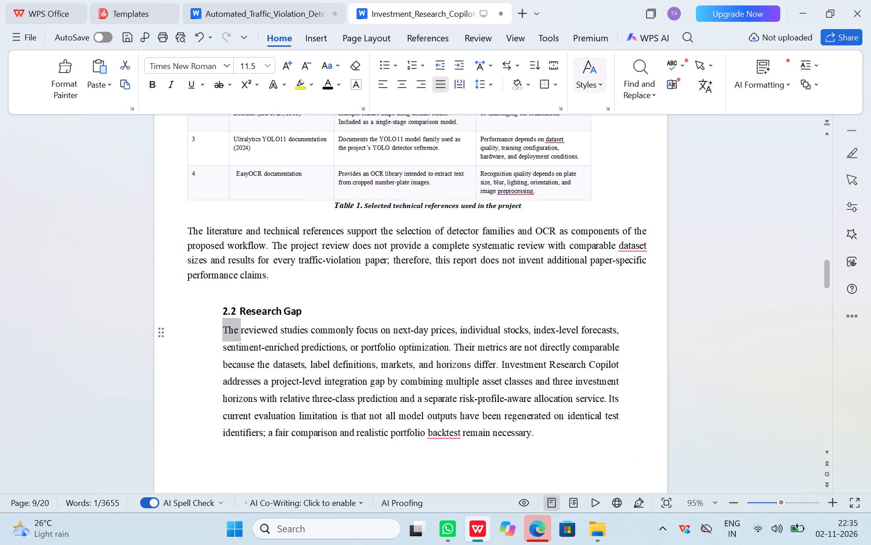
drag(241, 332, 543, 443)
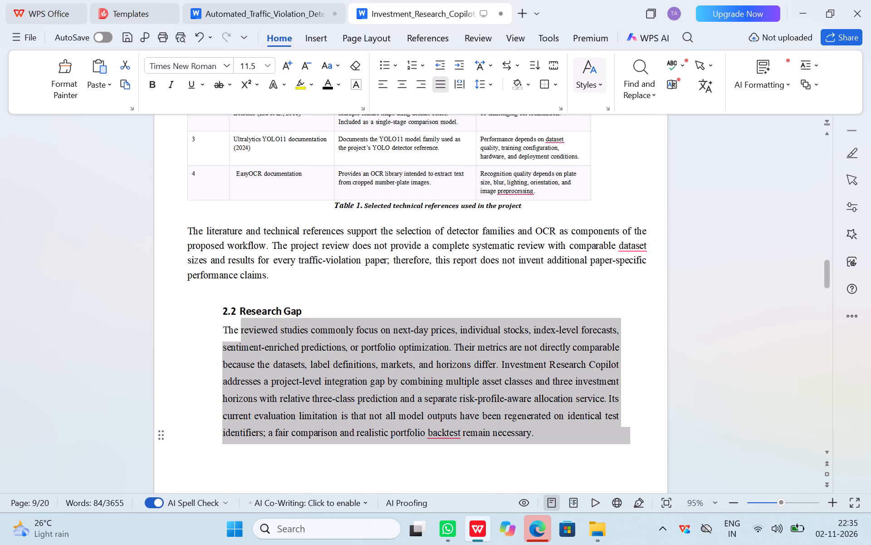
drag(543, 443, 536, 438)
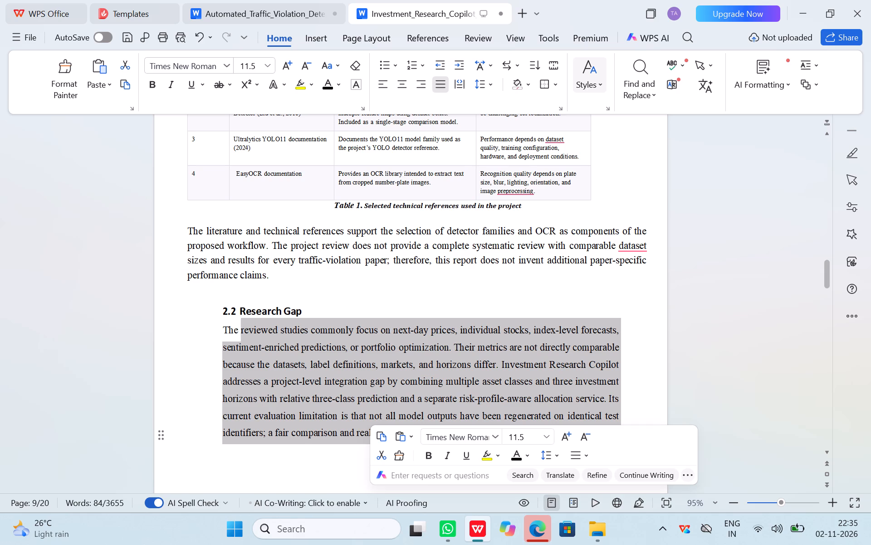
key(BackSpace)
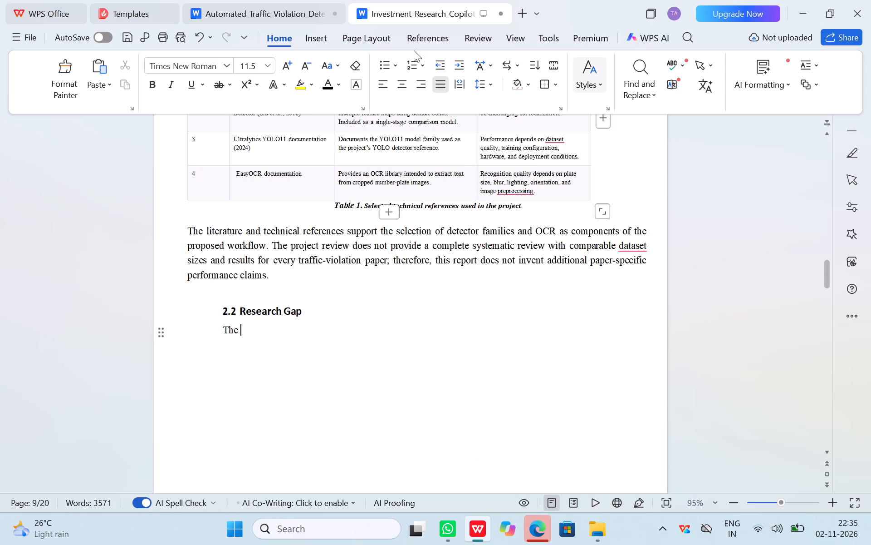
Copy the Research Gap paragraph from the Automated Traffic Violation Detection report and paste it under 2.2 in the Investment Research Copilot report.
click(285, 15)
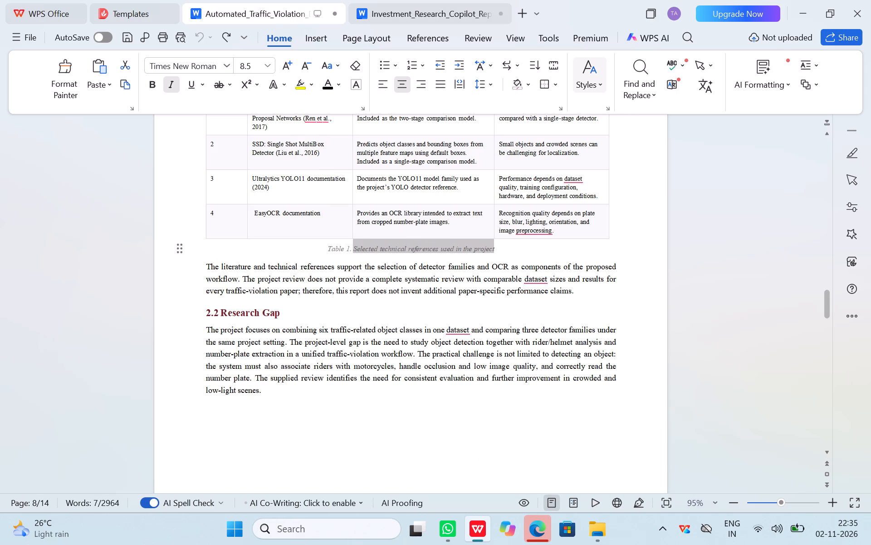
drag(203, 330, 273, 394)
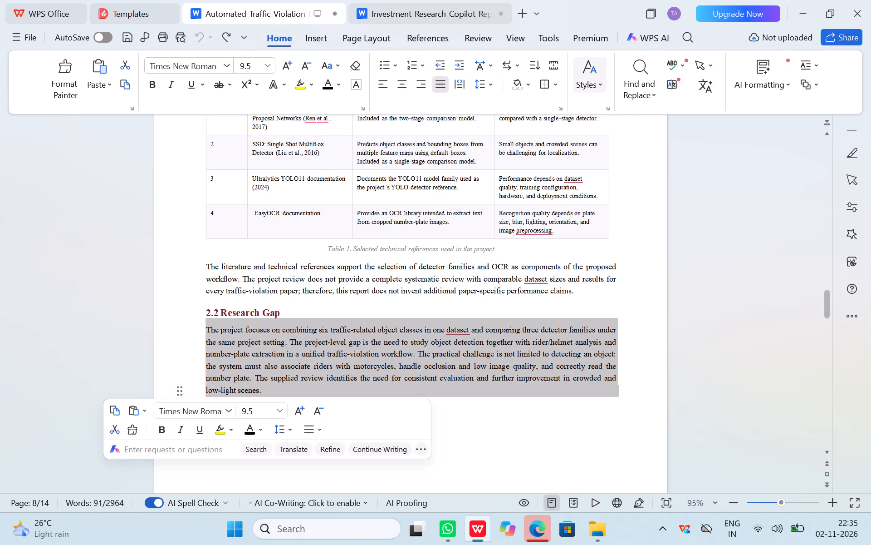
key(ctrl+c)
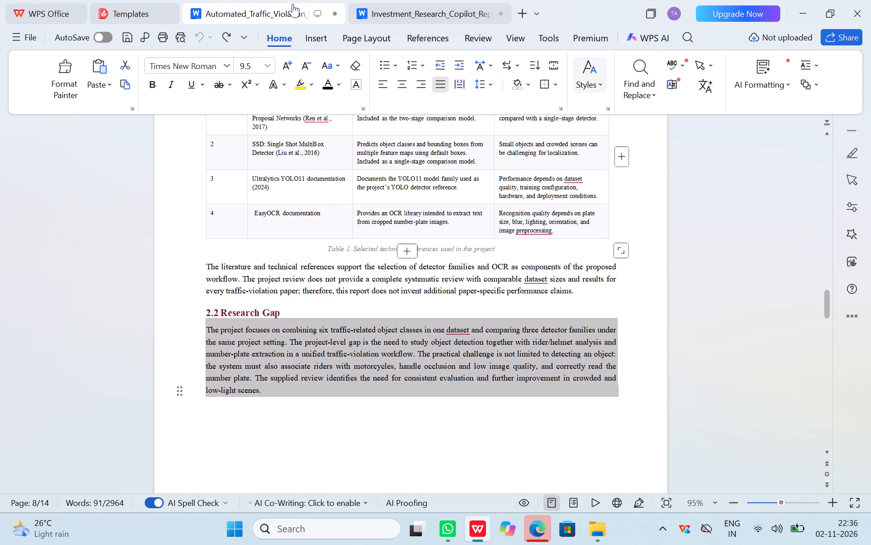
click(404, 3)
key(ctrl+v)
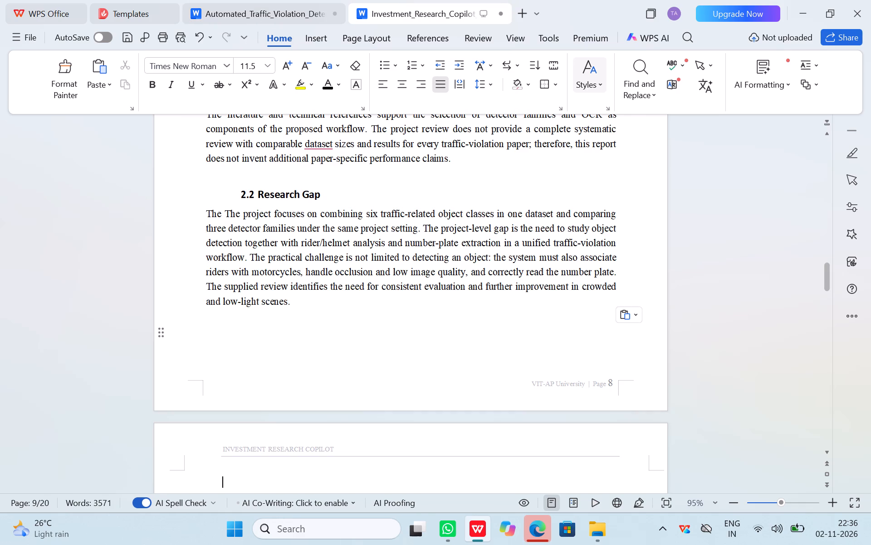
Delete the duplicate "The" at the start of the pasted Research Gap paragraph.
click(225, 211)
key(BackSpace)
key(BackSpace)
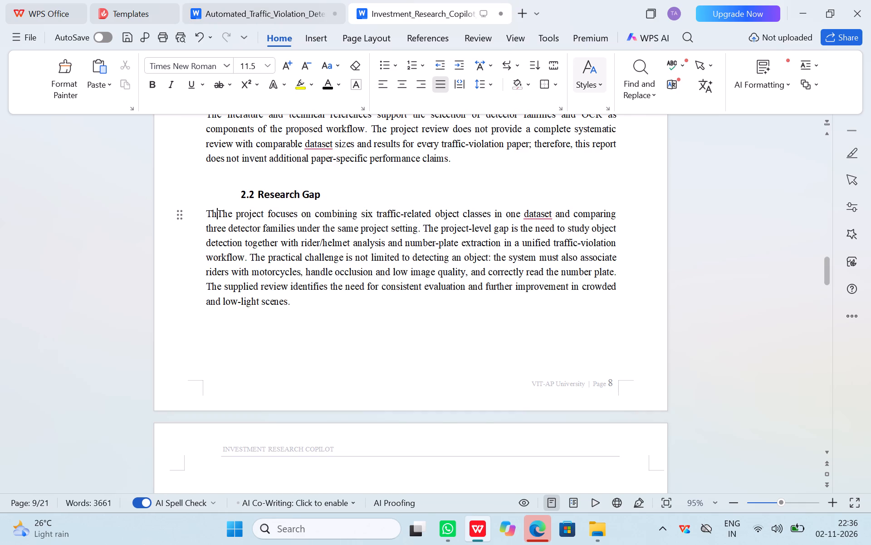
key(BackSpace)
key(BackSpace)
Remove the blank page before the "CHAPTER 3: SYSTEM DESIGN AND METHODOLOGY" heading, clearing the heading's indent as well.
scroll(225, 211, down, 3)
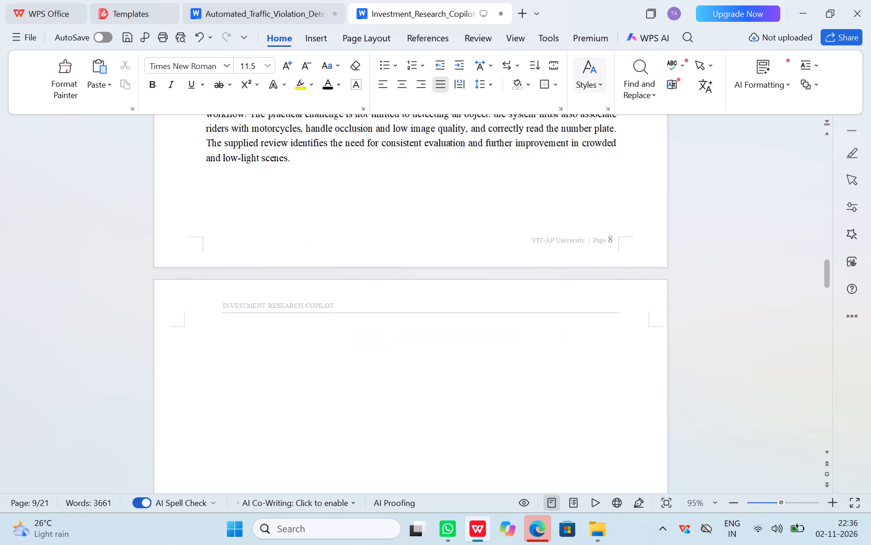
scroll(265, 319, down, 9)
scroll(265, 319, up, 2)
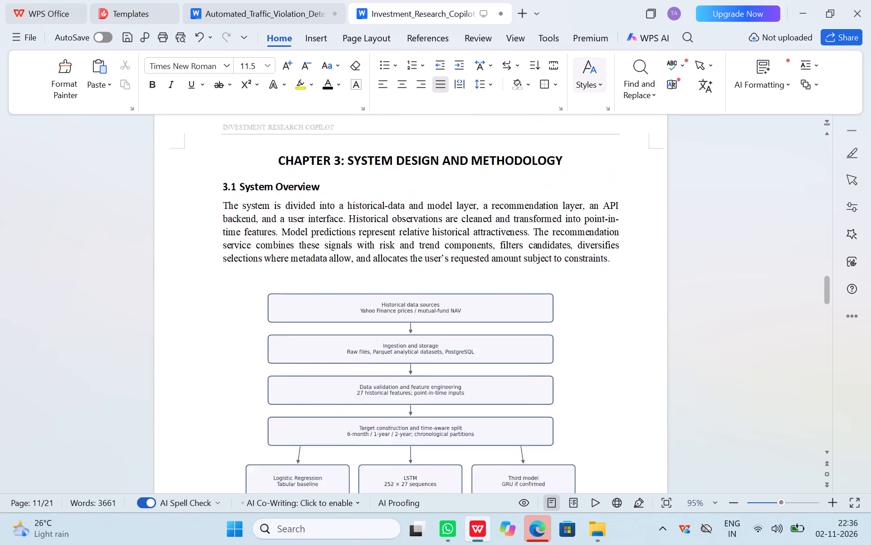
scroll(265, 319, up, 7)
scroll(265, 319, down, 1)
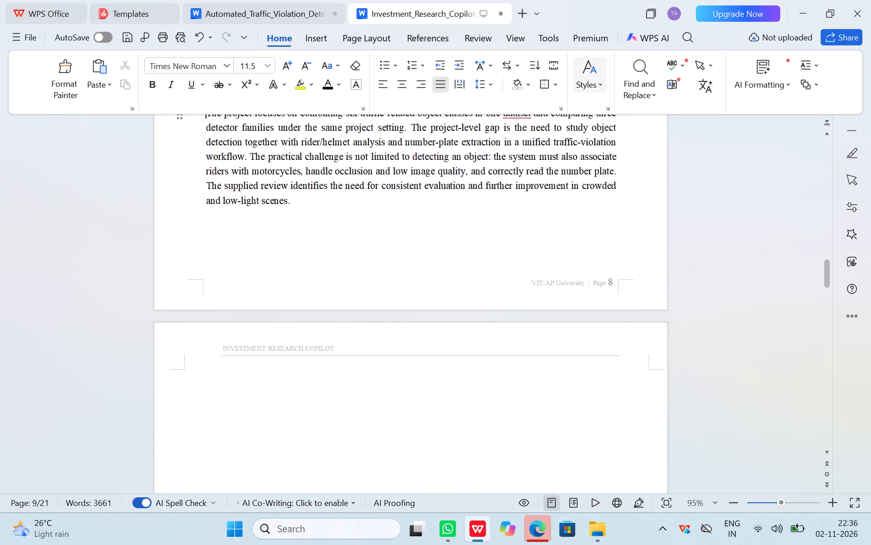
scroll(265, 319, down, 6)
scroll(265, 319, up, 2)
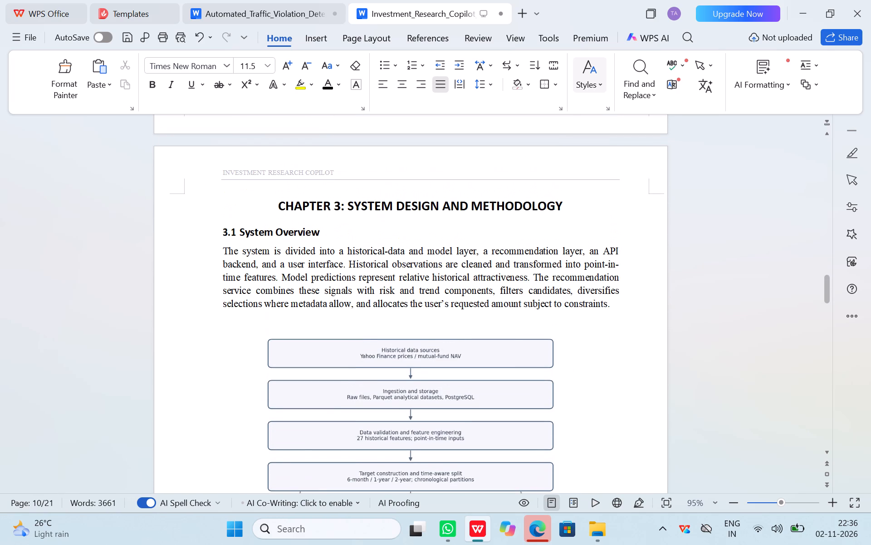
click(275, 207)
key(BackSpace)
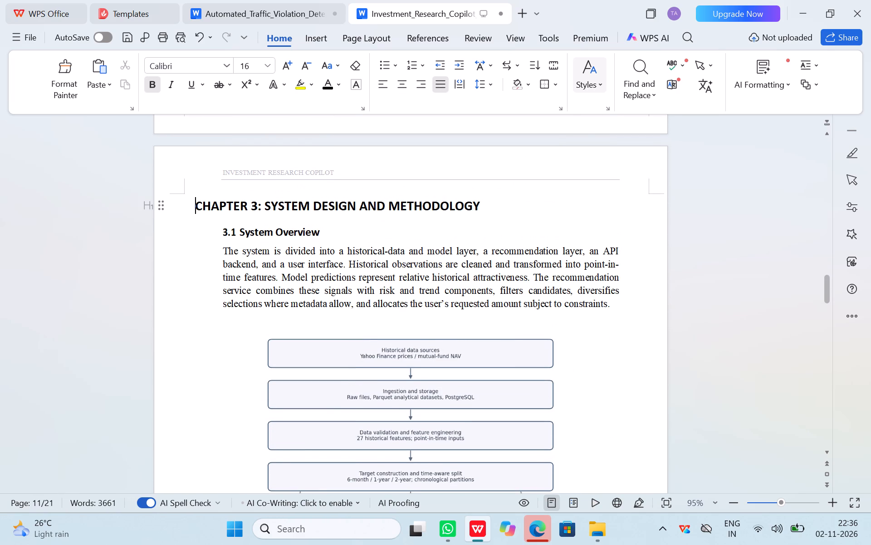
key(BackSpace)
key(BackSpace)
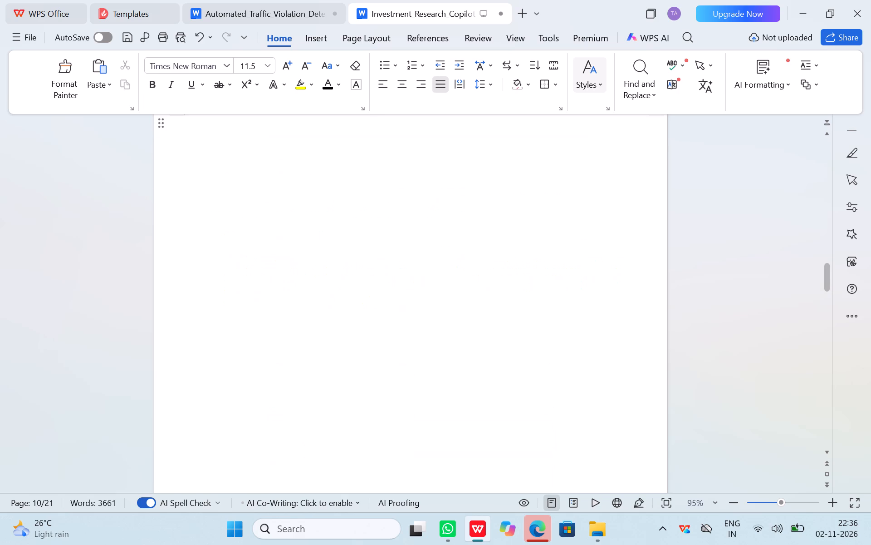
scroll(275, 207, up, 9)
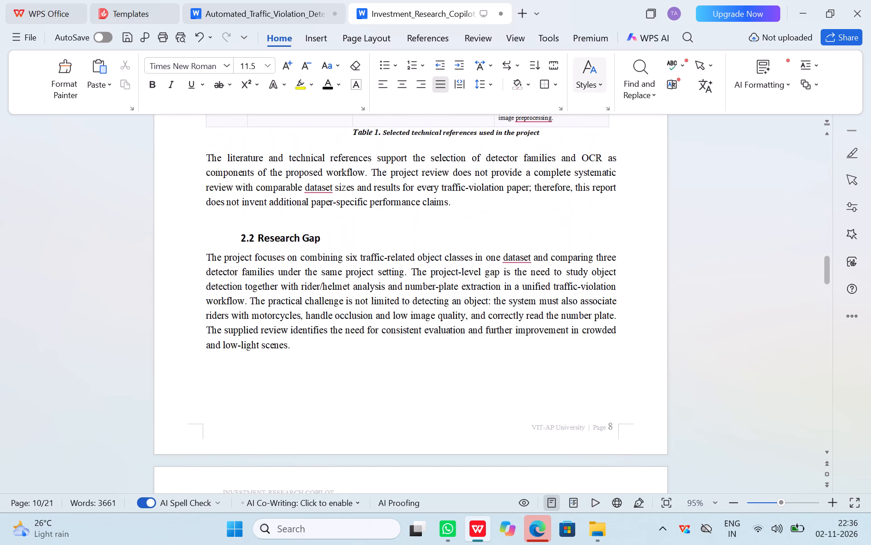
scroll(275, 207, up, 2)
scroll(275, 207, down, 11)
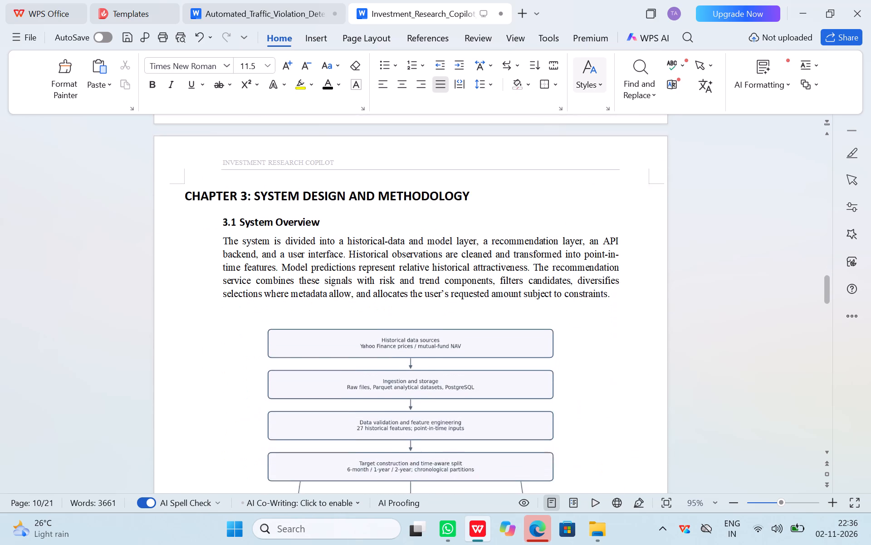
scroll(275, 207, up, 1)
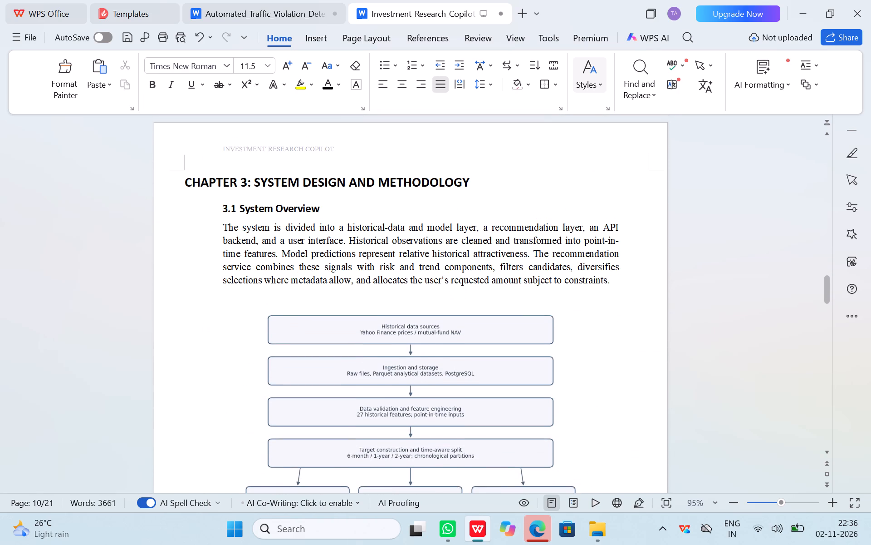
click(184, 182)
key(BackSpace)
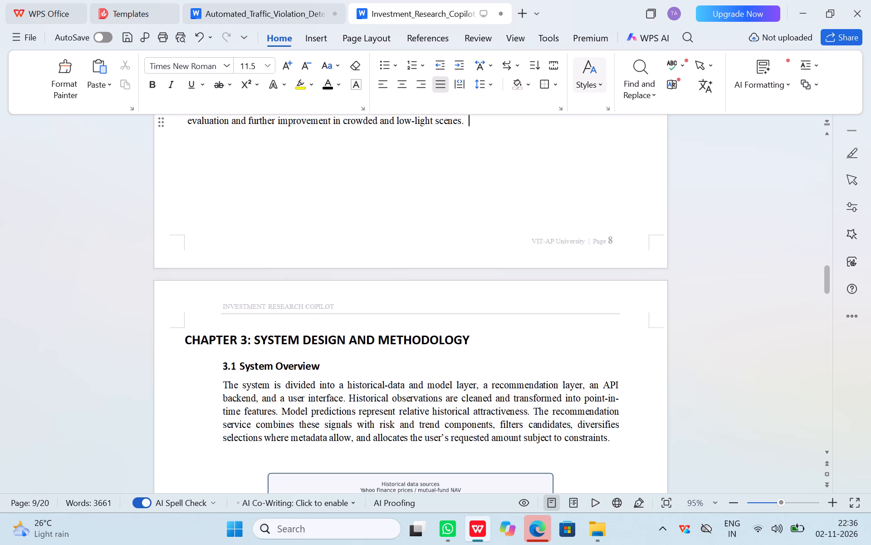
scroll(302, 287, up, 5)
scroll(302, 287, down, 1)
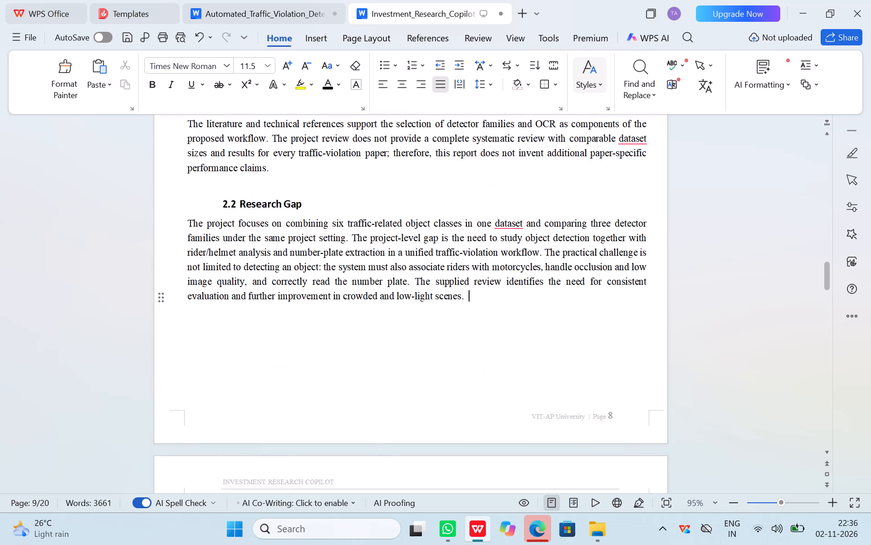
scroll(302, 287, down, 5)
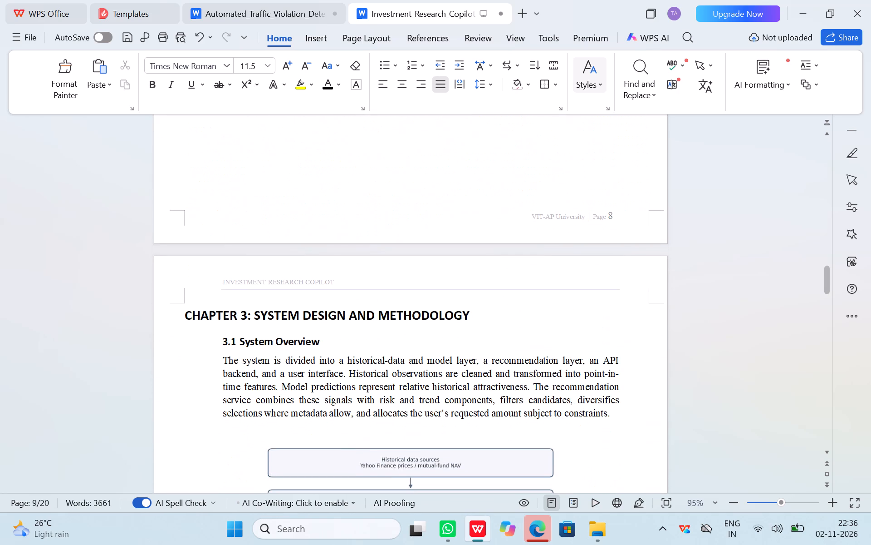
Move the "CHAPTER 3: SYSTEM DESIGN AND METHODOLOGY" heading toward the page centre by inserting ten spaces before it.
click(181, 316)
key(space)
key(space)
key(space)
key(space)
key(space)
key(space)
key(space)
key(space)
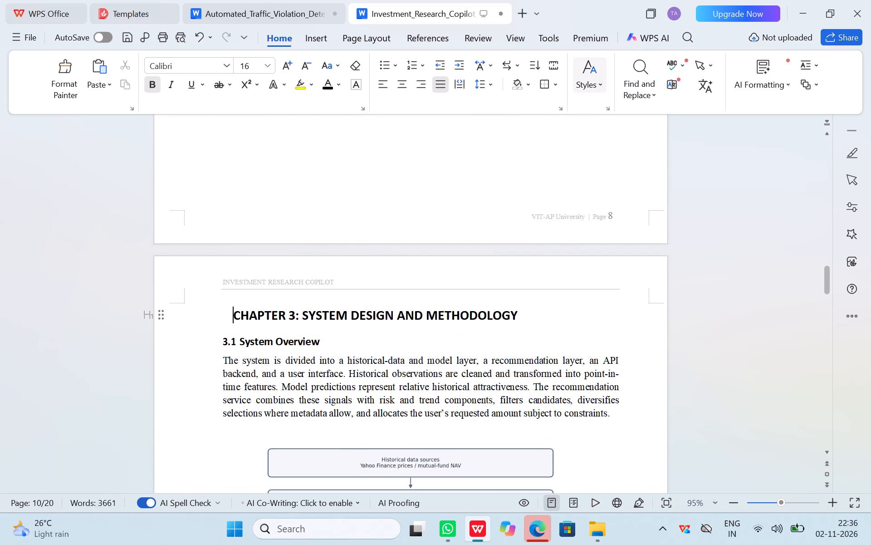
key(space)
key(space)
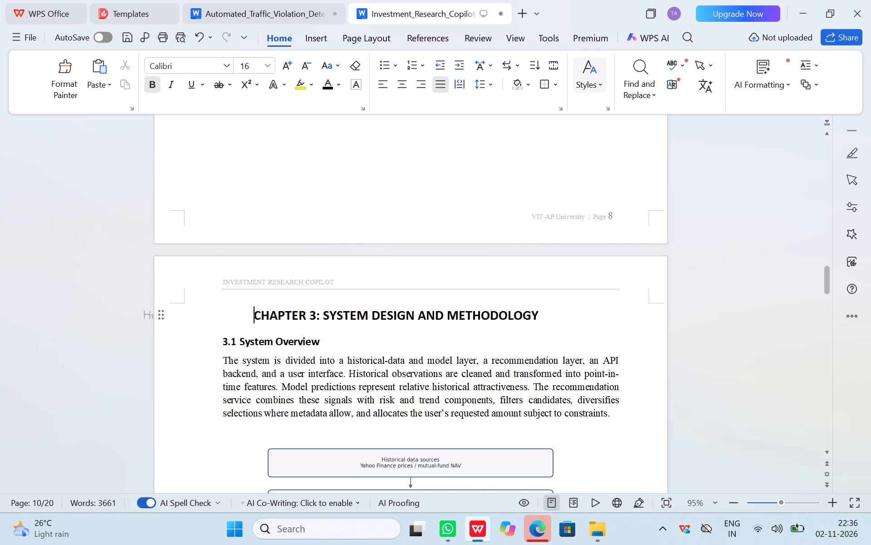
Copy the whole 3.1 System Overview paragraph from the Automated Traffic Violation Detection report.
scroll(363, 347, down, 4)
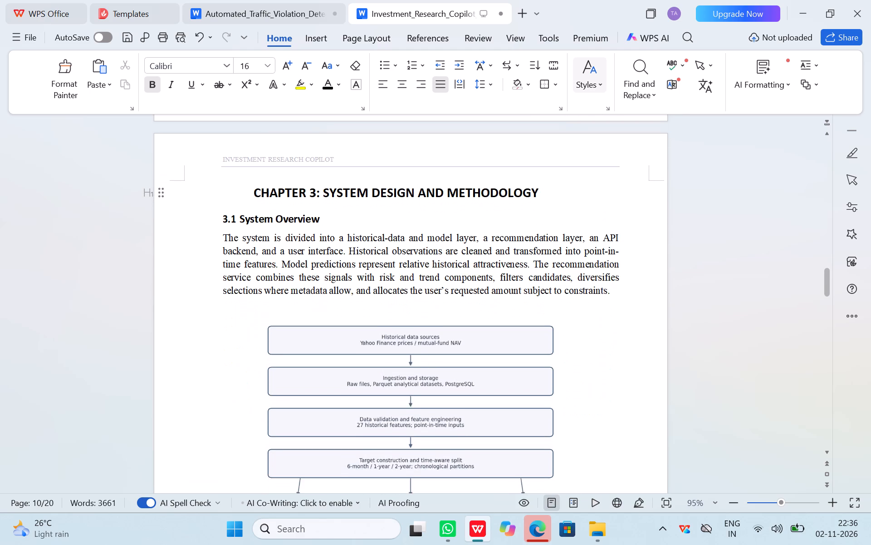
scroll(363, 347, down, 1)
click(273, 6)
scroll(401, 266, down, 1)
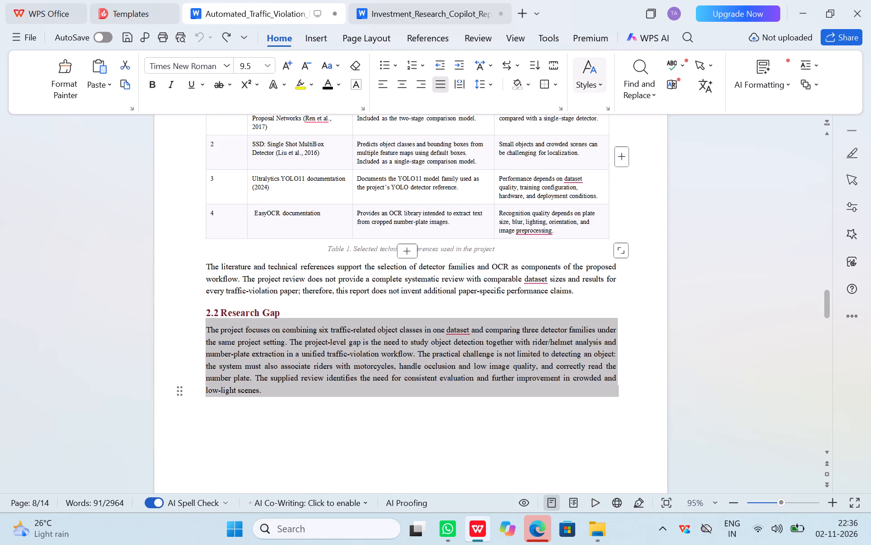
scroll(401, 266, down, 5)
click(605, 287)
scroll(605, 287, down, 3)
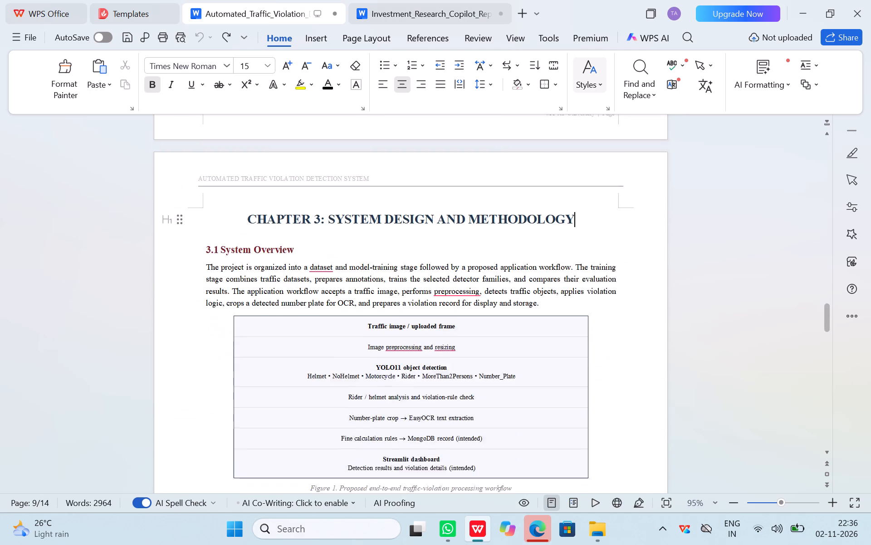
drag(204, 258, 567, 287)
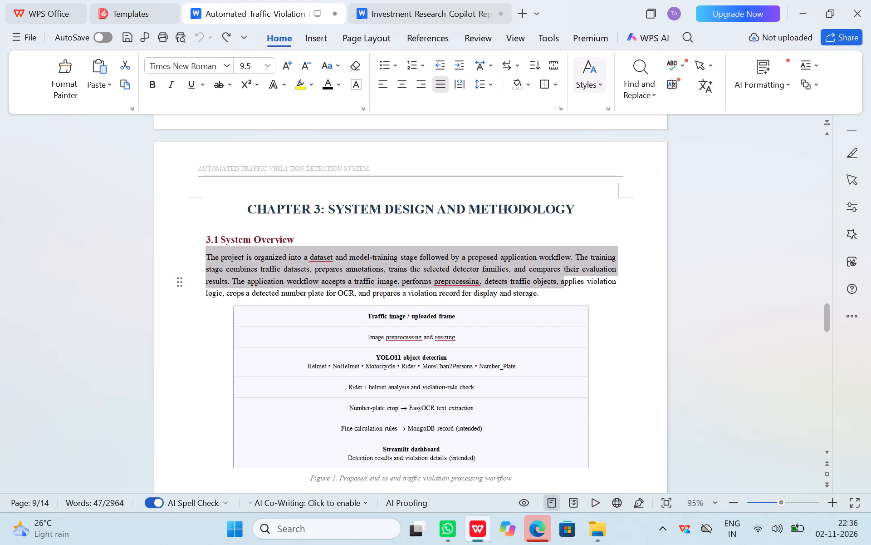
drag(567, 287, 567, 294)
key(ctrl+v)
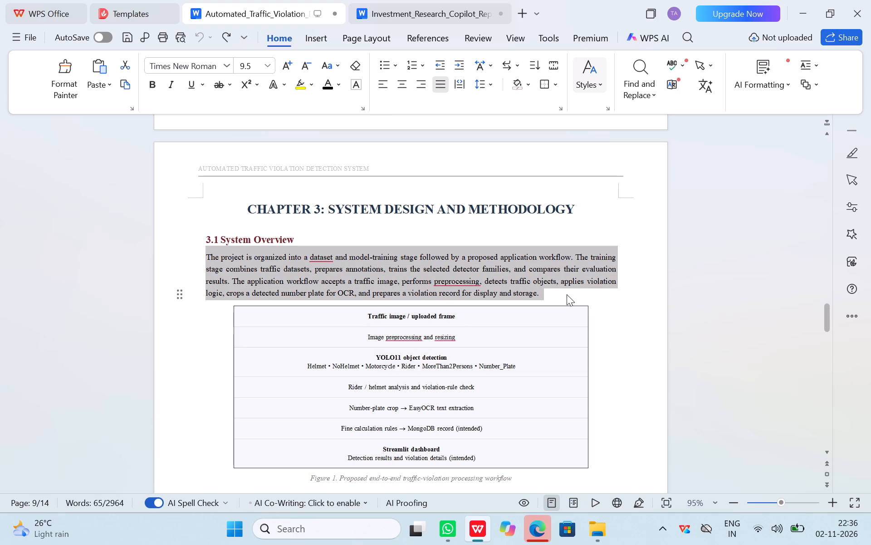
key(ctrl+z)
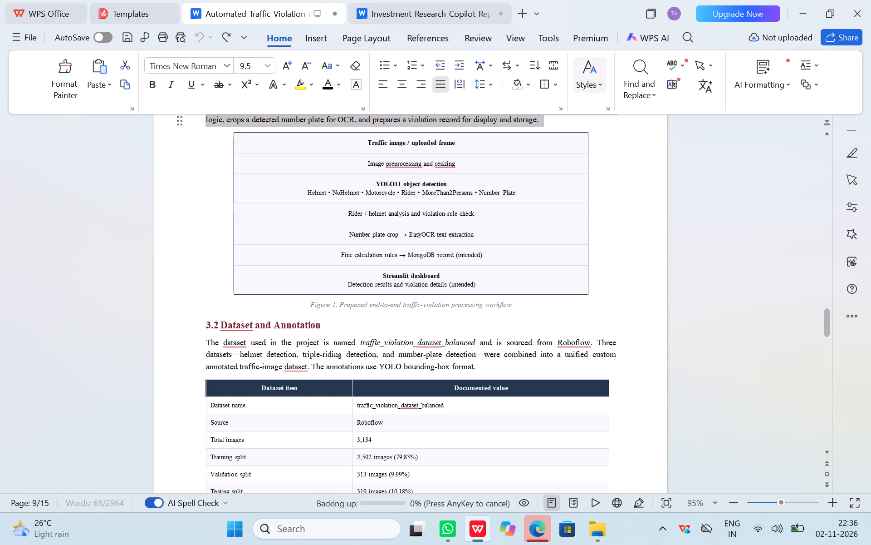
key(ctrl+c)
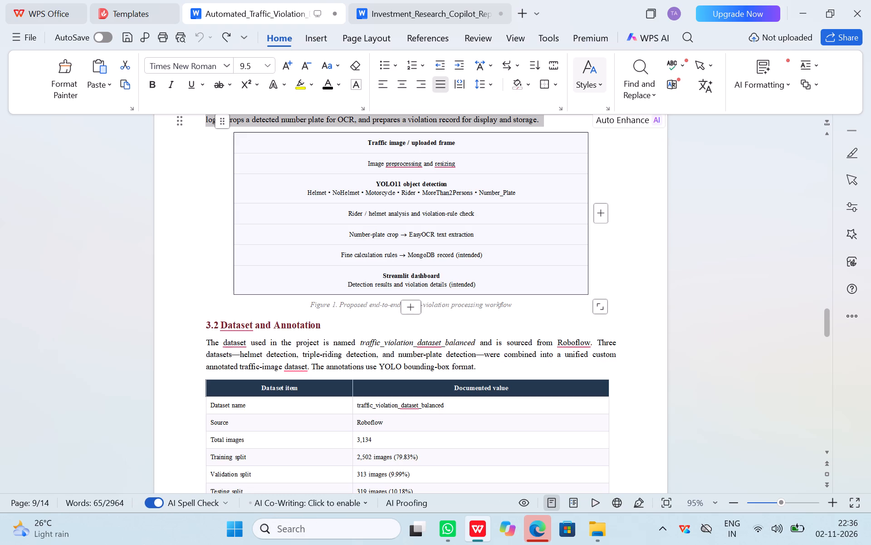
In the Investment Research Copilot report, replace the 3.1 System Overview paragraph after its opening "The" with the copied paragraph.
click(410, 8)
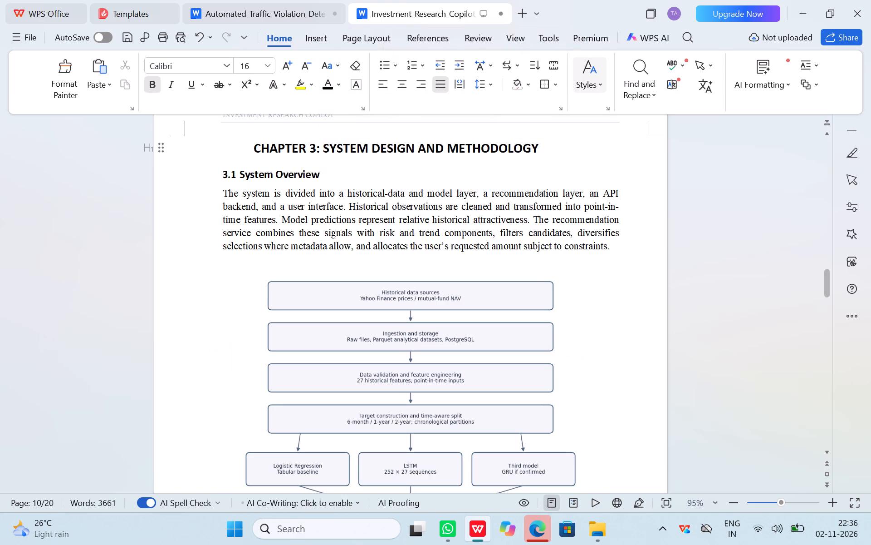
drag(223, 189, 573, 231)
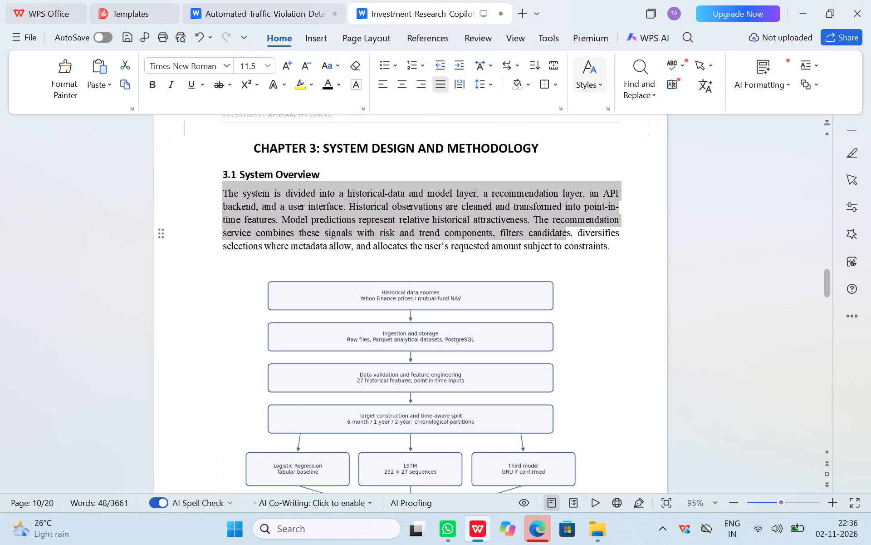
drag(573, 231, 610, 244)
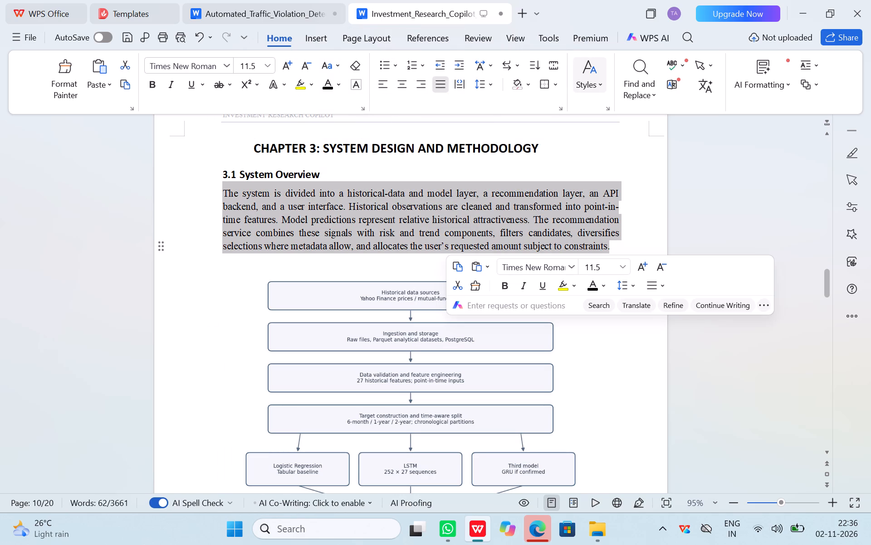
click(306, 195)
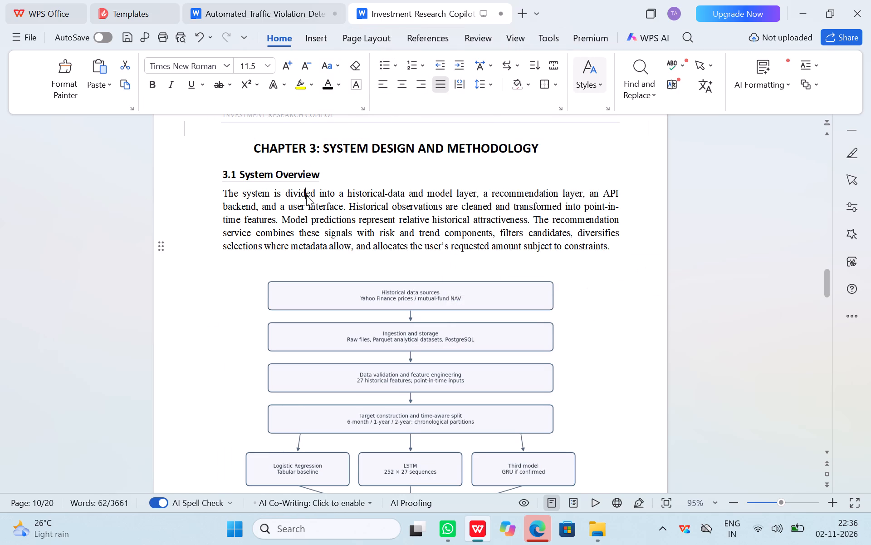
drag(242, 194, 605, 249)
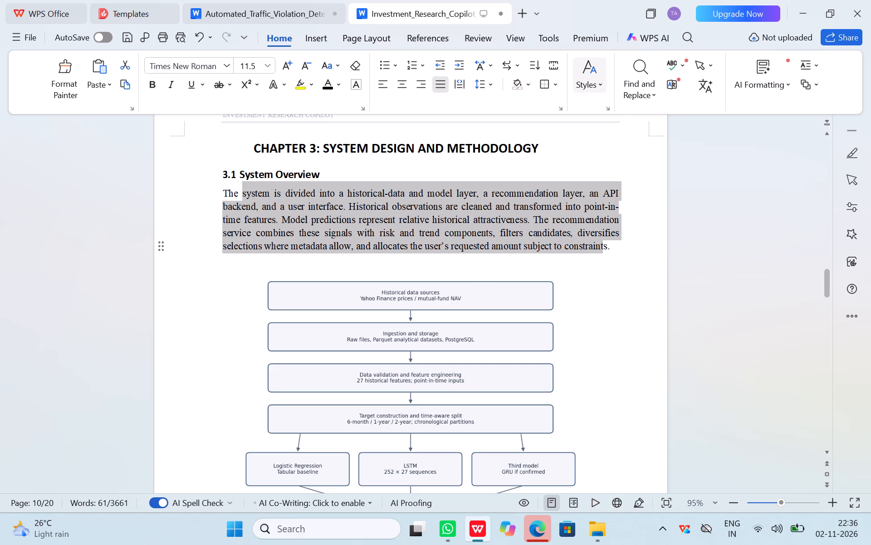
drag(605, 249, 608, 248)
key(BackSpace)
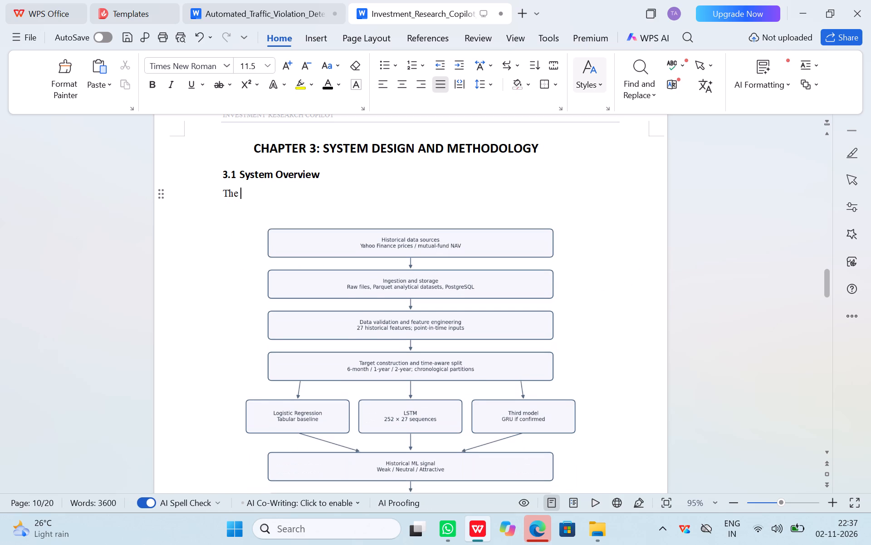
key(ctrl+v)
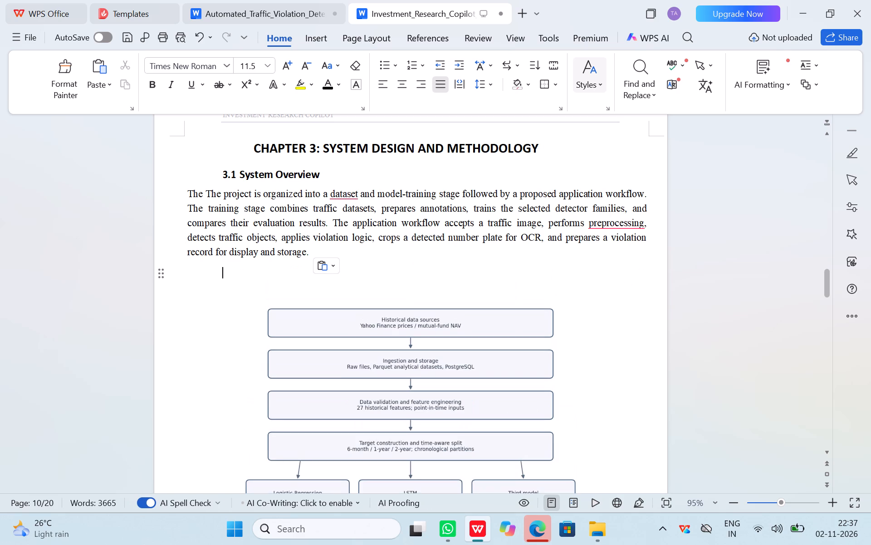
Delete the duplicate "The" at the start of the pasted System Overview paragraph.
click(207, 195)
key(BackSpace)
key(BackSpace)
key(BackSpace)
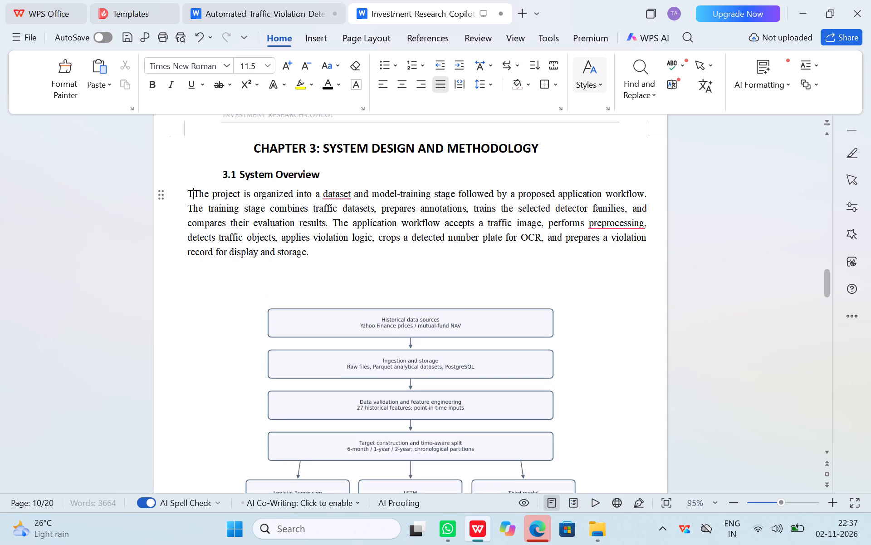
key(BackSpace)
Add two line breaks after "display and storage." at the end of the System Overview paragraph, above the workflow diagram.
scroll(304, 256, down, 1)
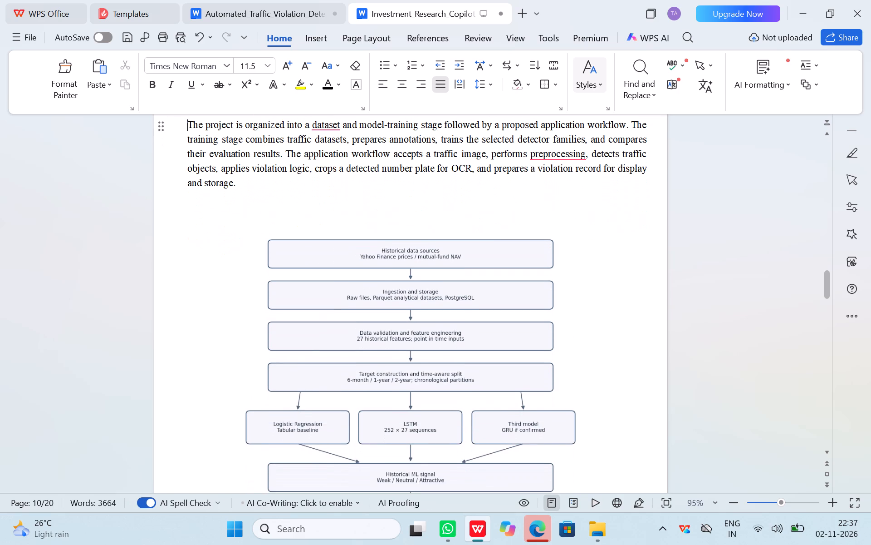
scroll(304, 256, down, 1)
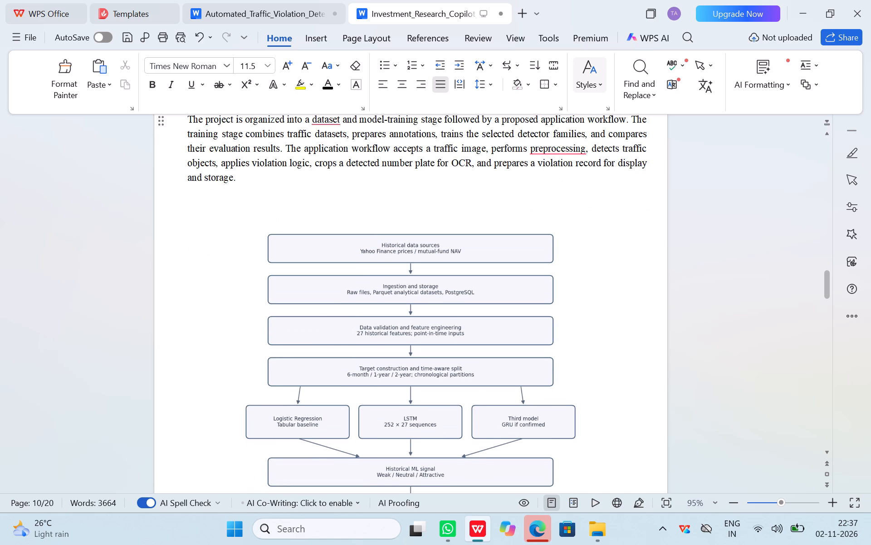
click(267, 177)
key(shift+Return)
key(shift+Return)
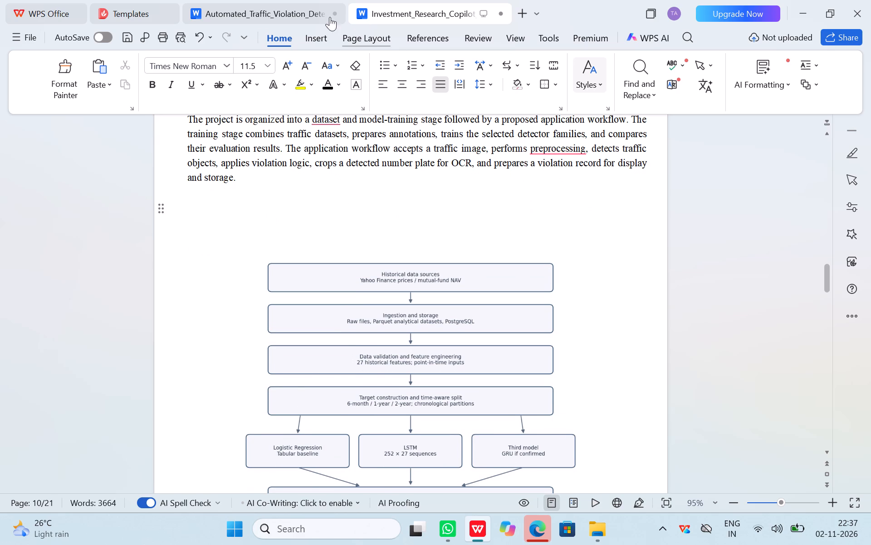
Detach the Automated Traffic Violation Detection report into its own window, try a snap layout for it, and minimize that window.
drag(253, 10, 378, 279)
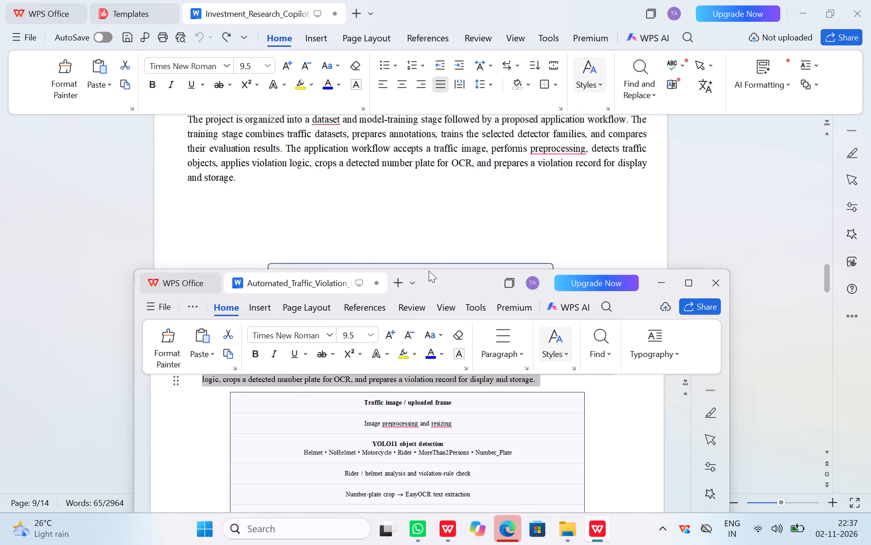
drag(476, 286, 495, 0)
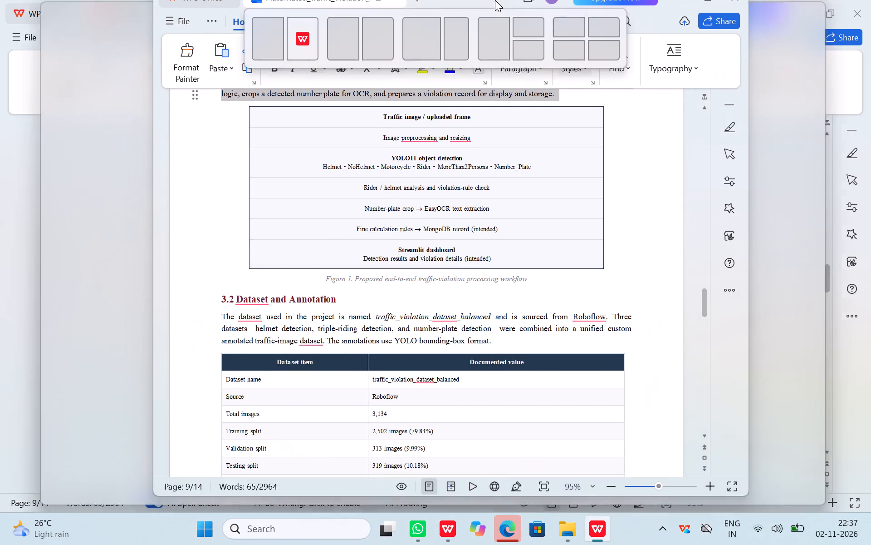
drag(495, 0, 493, 40)
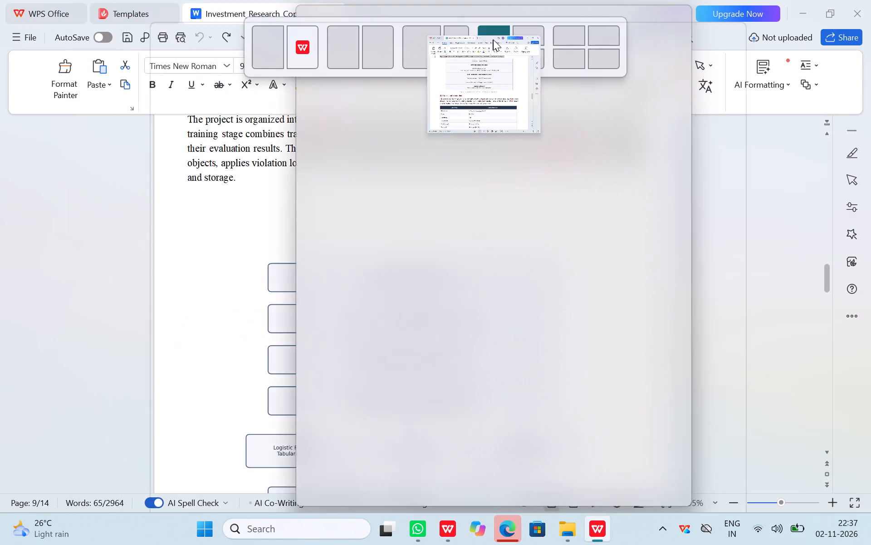
drag(493, 40, 421, 1)
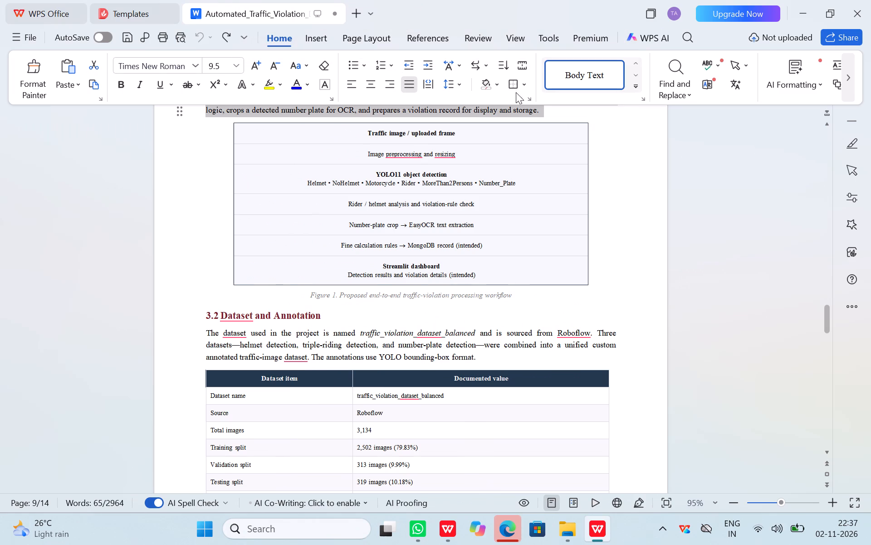
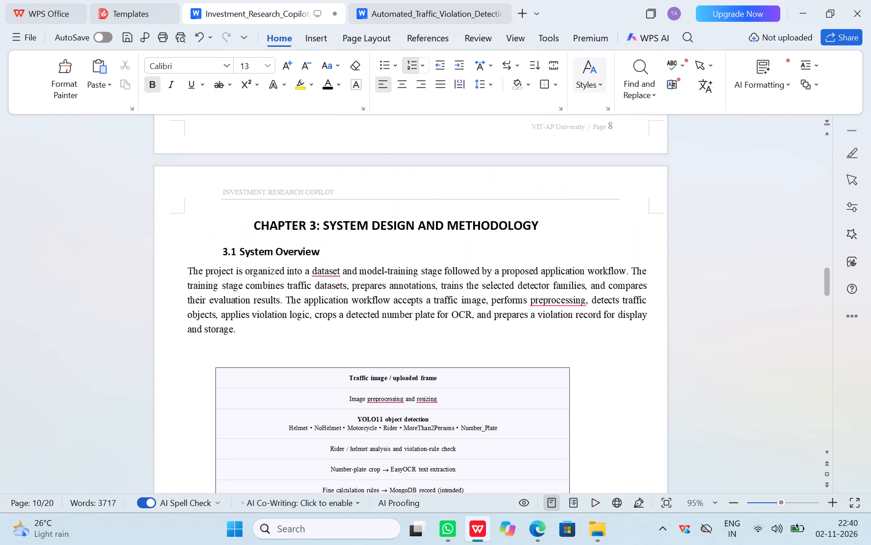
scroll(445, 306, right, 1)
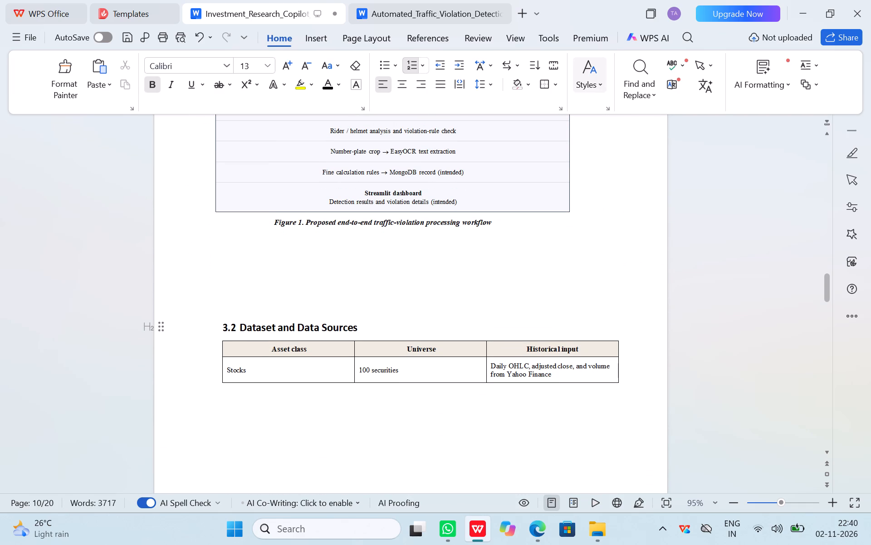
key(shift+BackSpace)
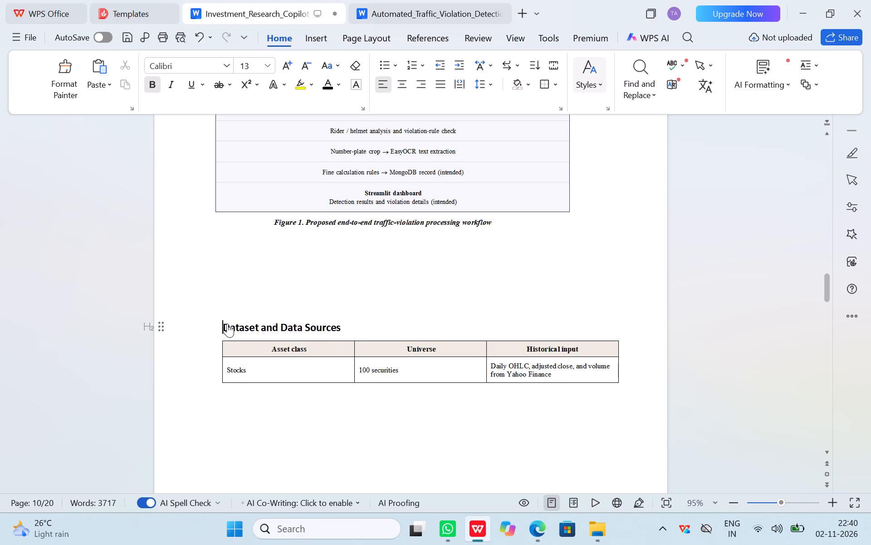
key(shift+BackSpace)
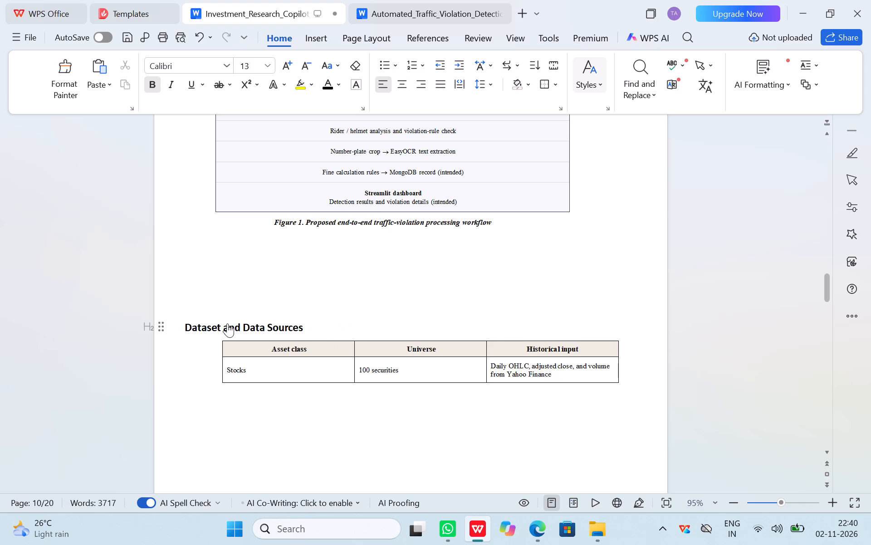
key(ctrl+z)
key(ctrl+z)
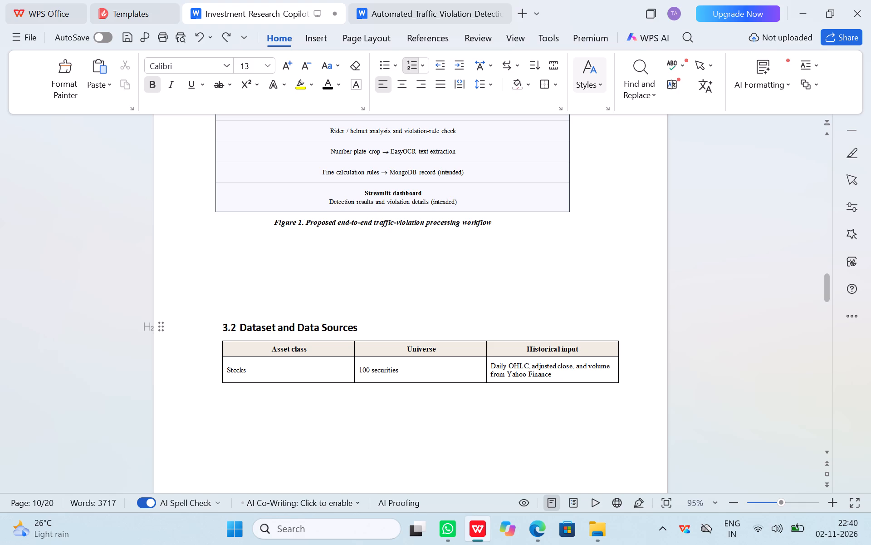
Delete the surplus blank lines between the Figure 1 caption and the 3.2 Dataset and Data Sources heading.
click(312, 303)
key(BackSpace)
key(BackSpace)
key(BackSpace)
key(BackSpace)
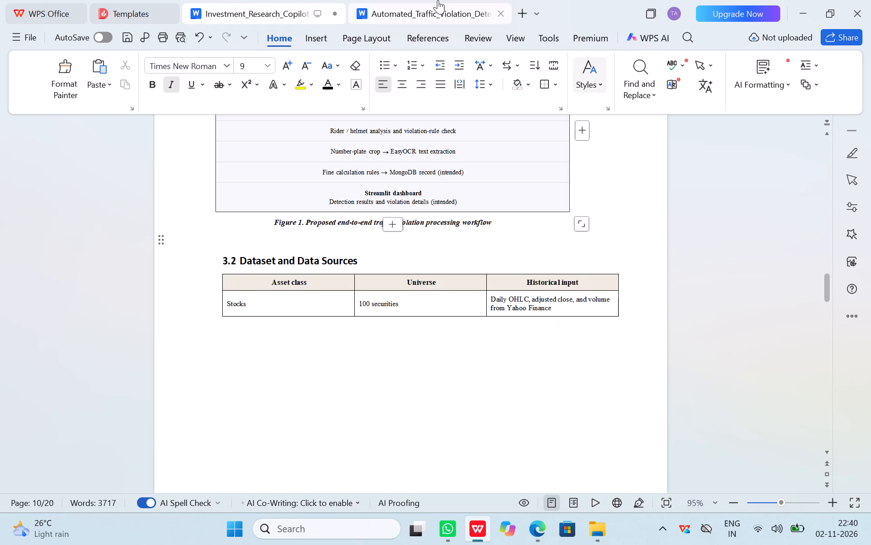
Copy the dataset description paragraph under 3.2 Dataset and Annotation in the traffic violation report and return to the Investment Research Copilot report.
click(425, 6)
scroll(445, 265, down, 2)
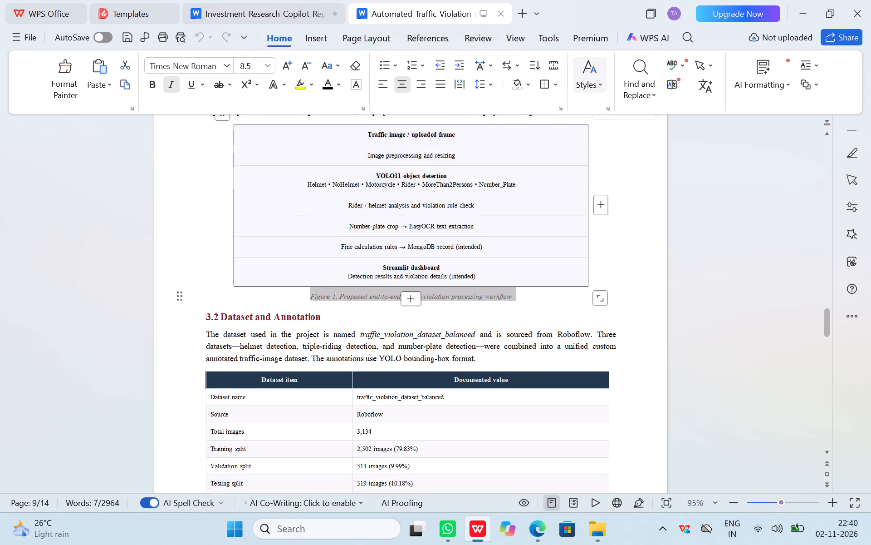
scroll(445, 265, down, 1)
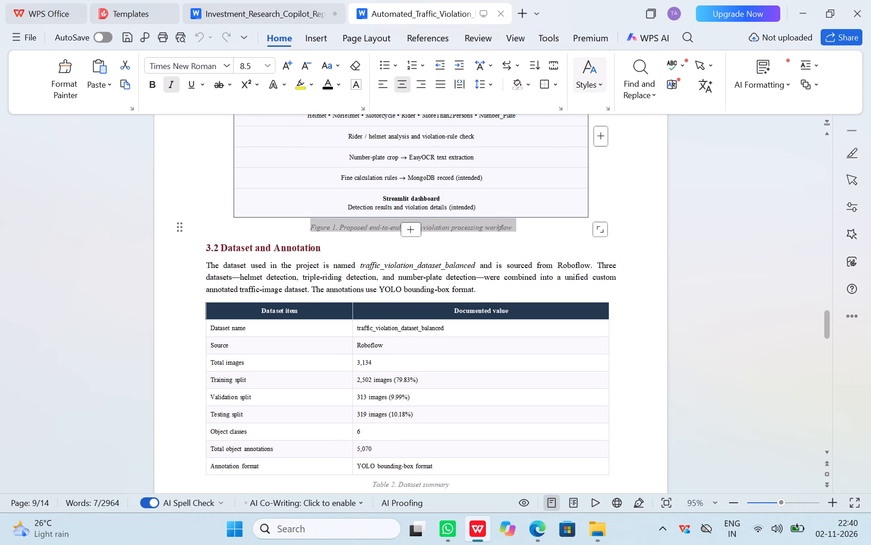
drag(207, 263, 389, 273)
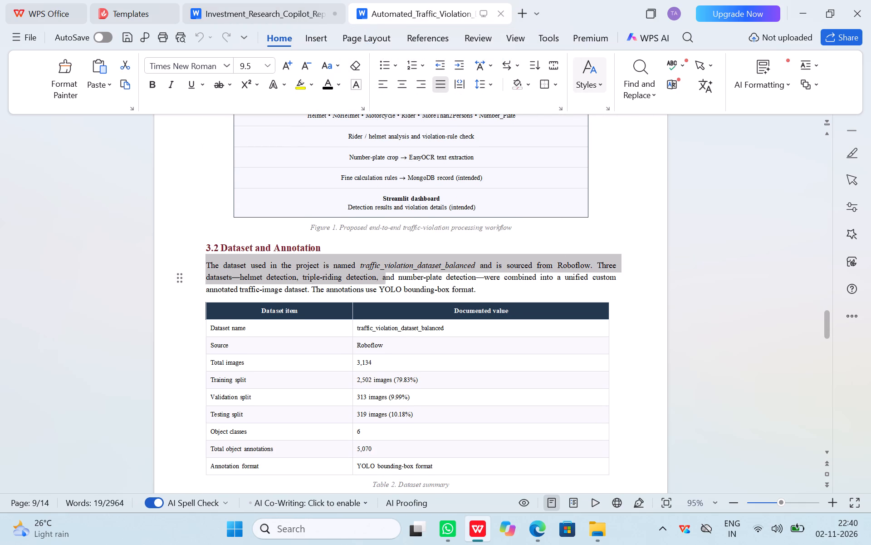
drag(389, 273, 479, 288)
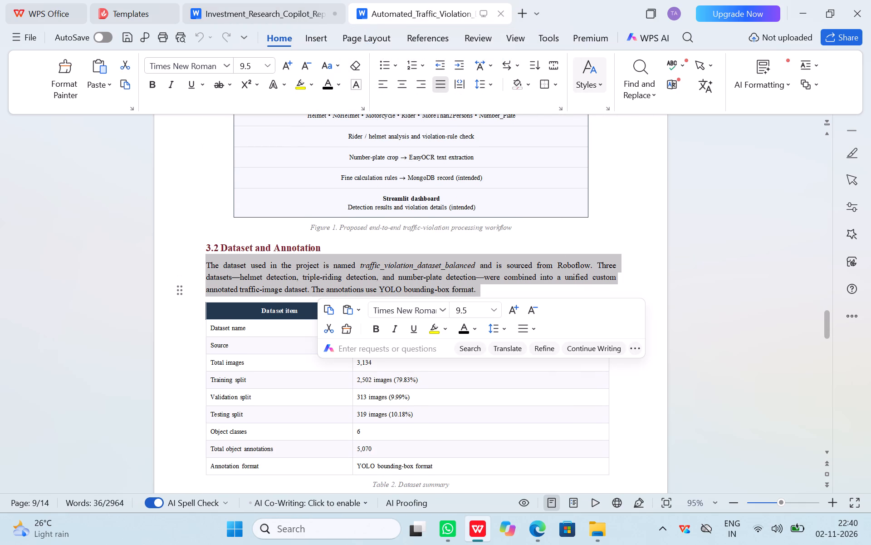
key(ctrl+c)
click(255, 18)
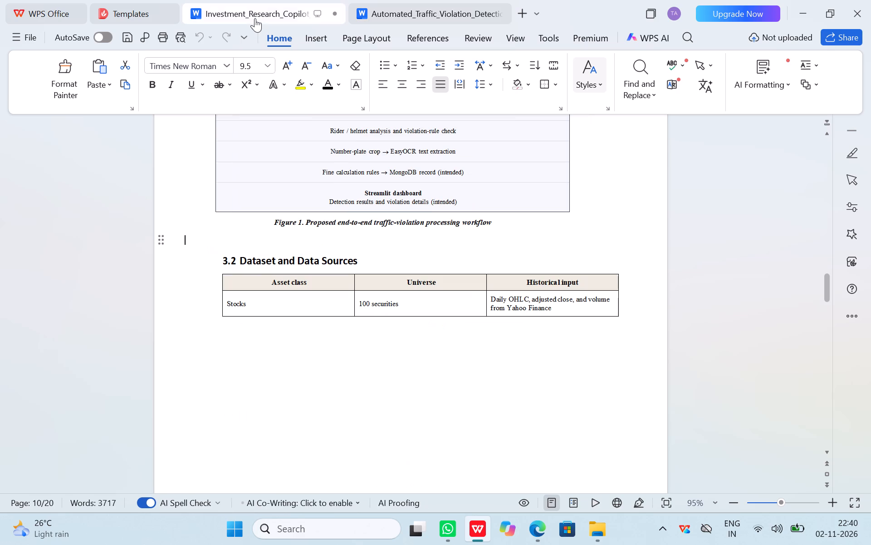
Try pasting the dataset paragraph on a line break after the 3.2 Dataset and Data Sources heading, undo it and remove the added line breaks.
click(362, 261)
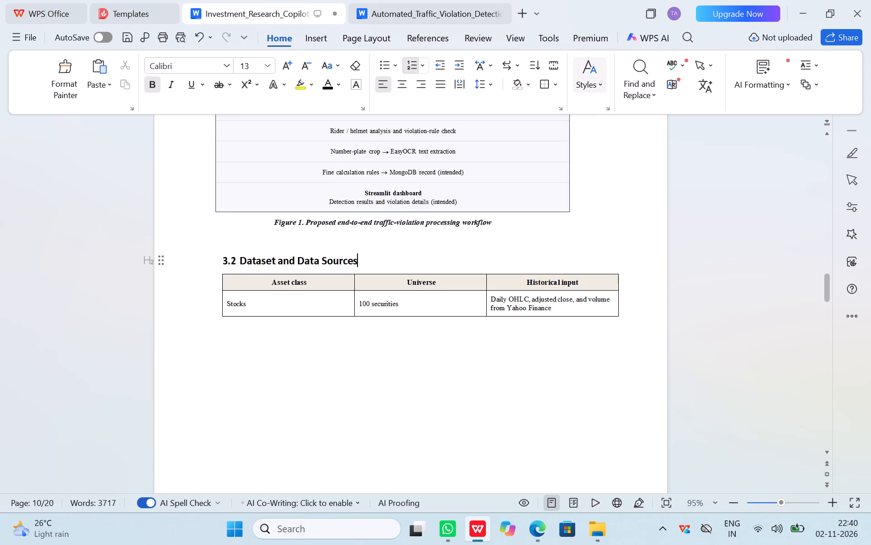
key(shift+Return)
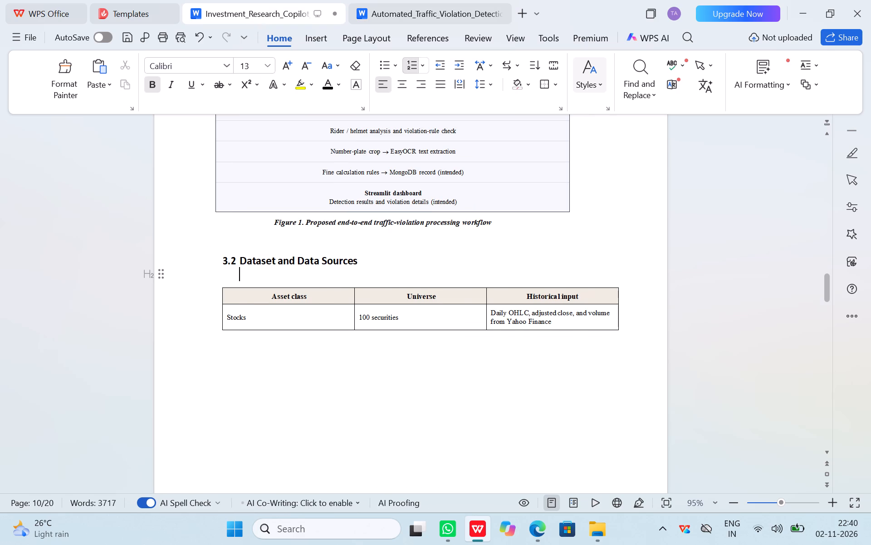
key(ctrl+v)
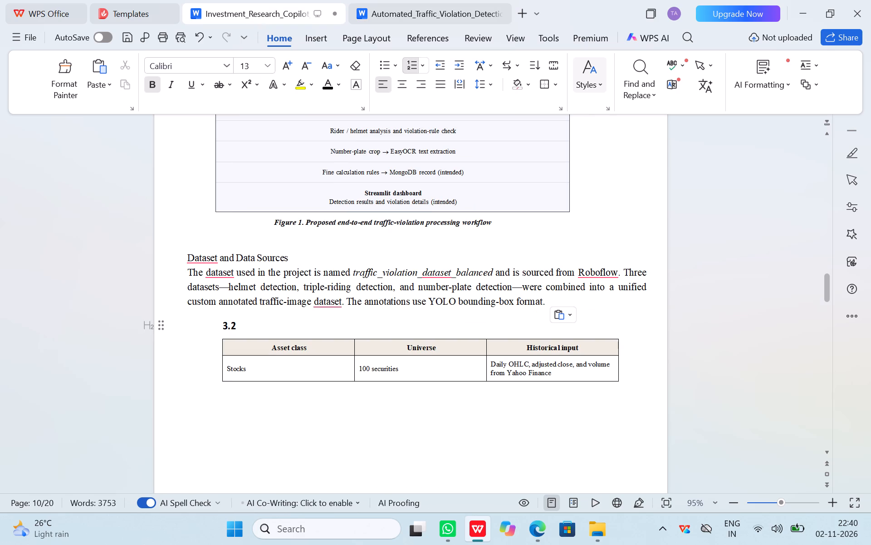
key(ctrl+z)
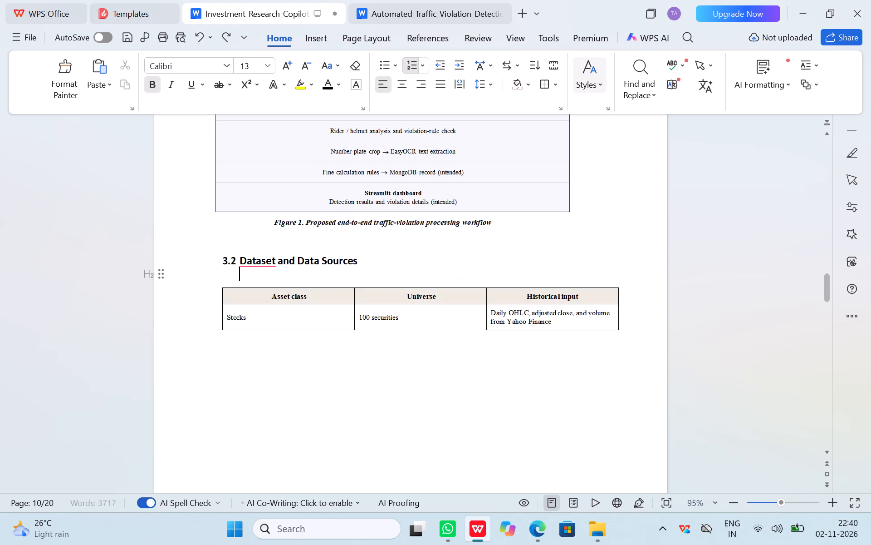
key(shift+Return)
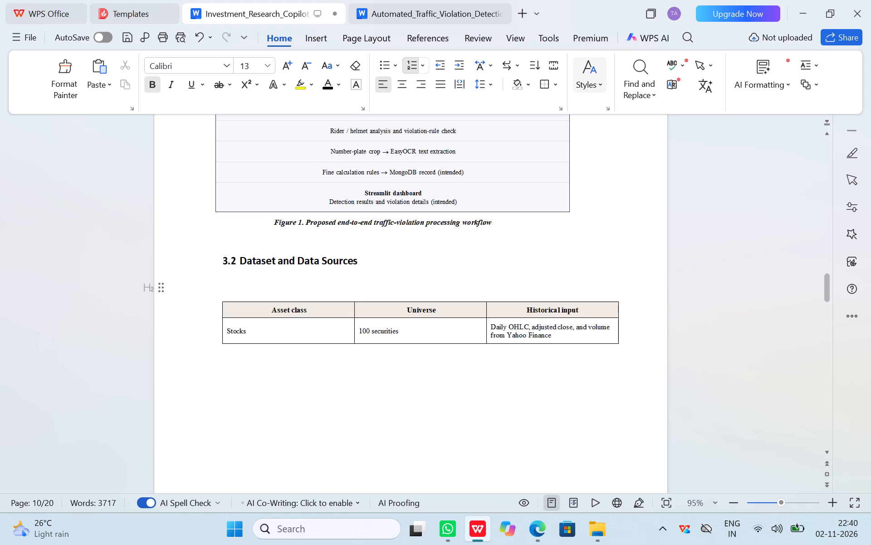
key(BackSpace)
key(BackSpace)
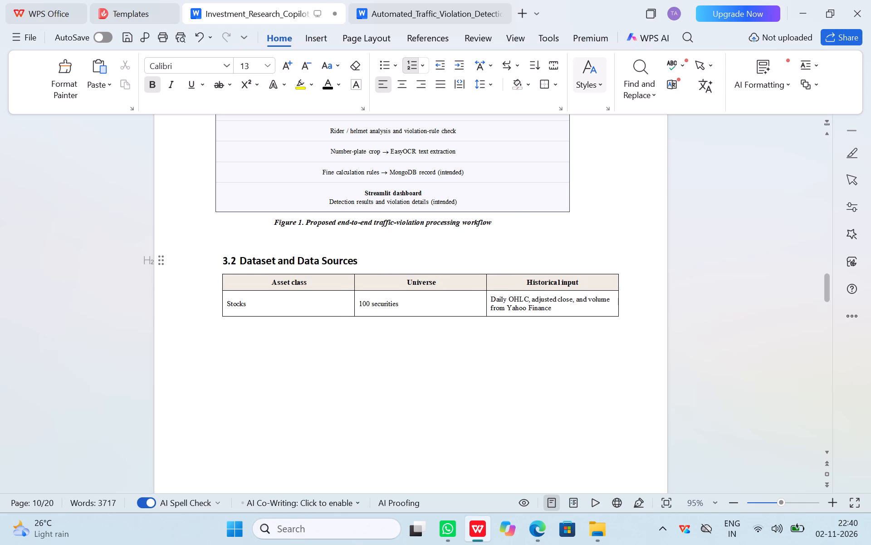
Paste the copied dataset paragraph into a new unnumbered paragraph below the 3.2 Dataset and Data Sources heading.
key(Return)
key(BackSpace)
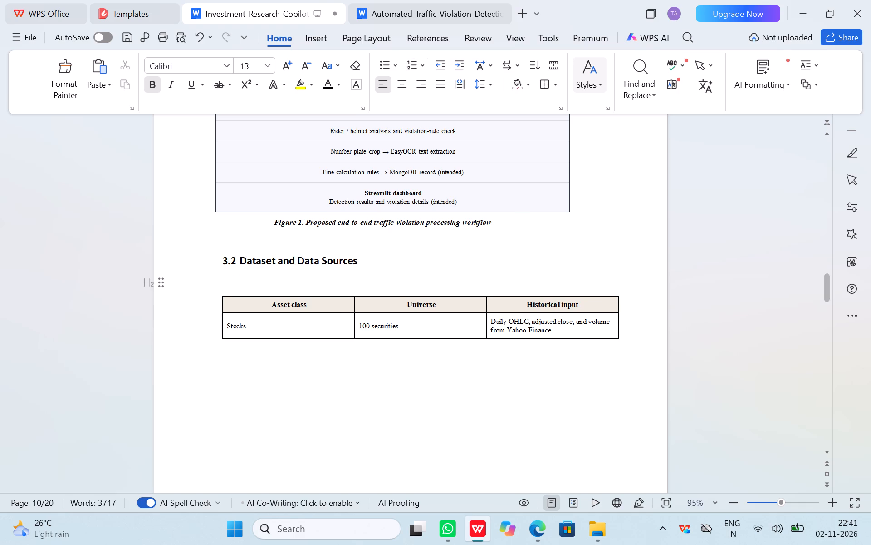
key(ctrl+v)
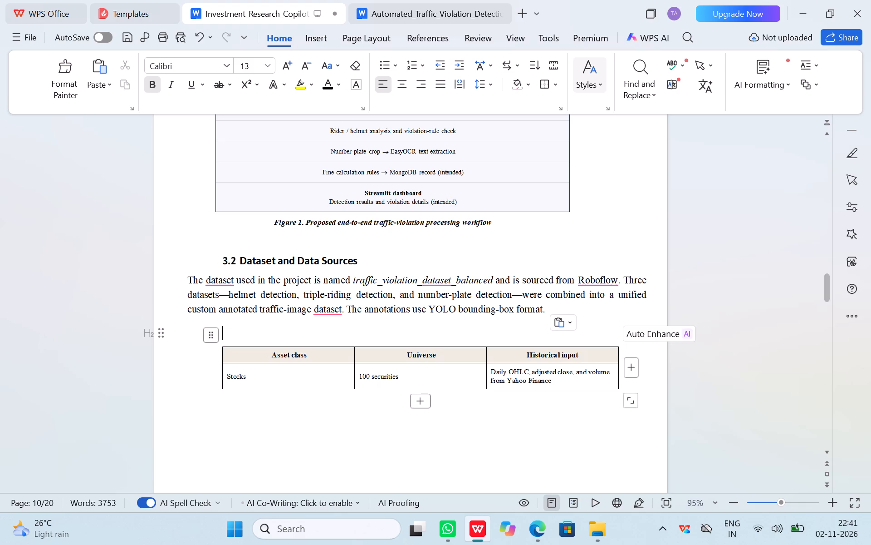
Delete the old Asset class, Universe and Historical input table under section 3.2.
click(548, 389)
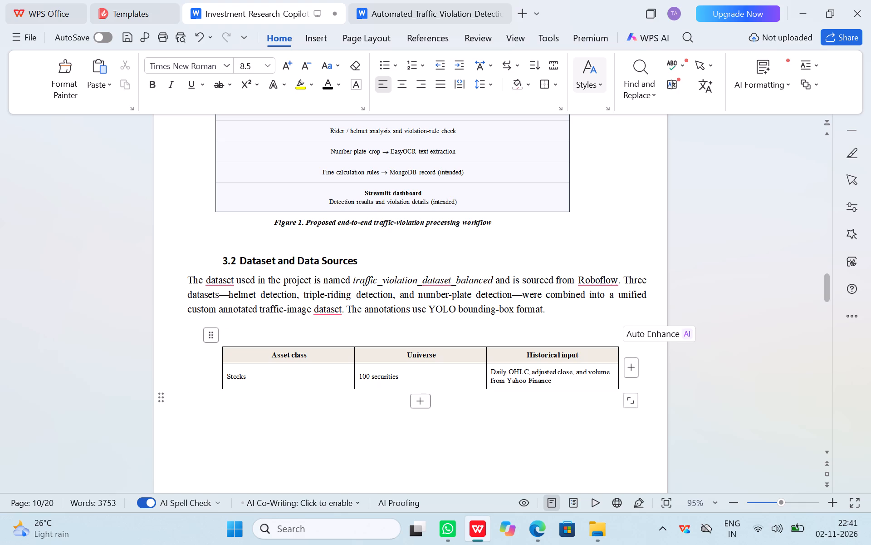
drag(616, 379, 265, 352)
key(BackSpace)
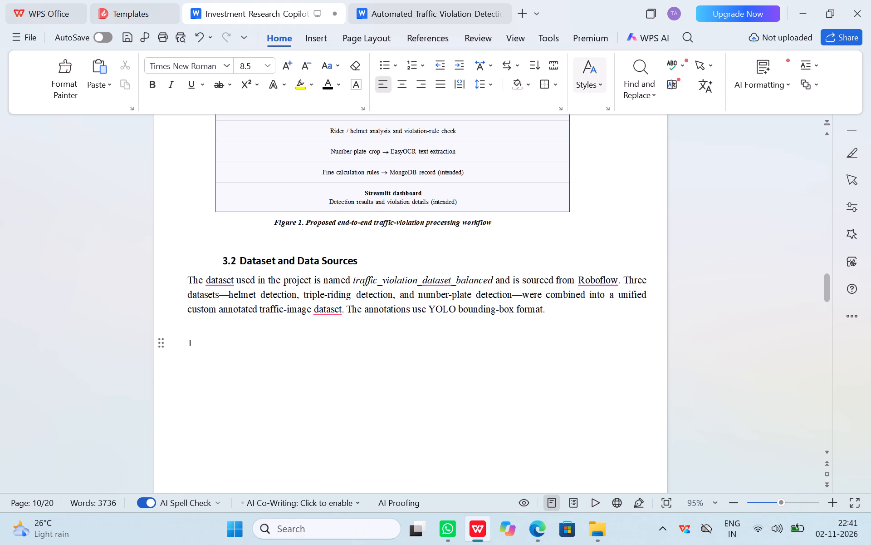
Switch to the traffic violation report and go to the Dataset item table in section 3.2.
click(423, 5)
scroll(431, 304, down, 2)
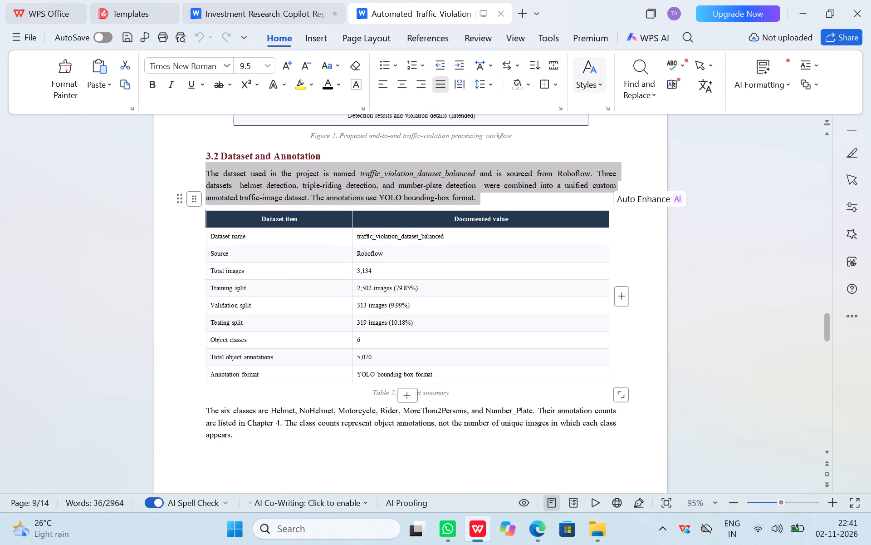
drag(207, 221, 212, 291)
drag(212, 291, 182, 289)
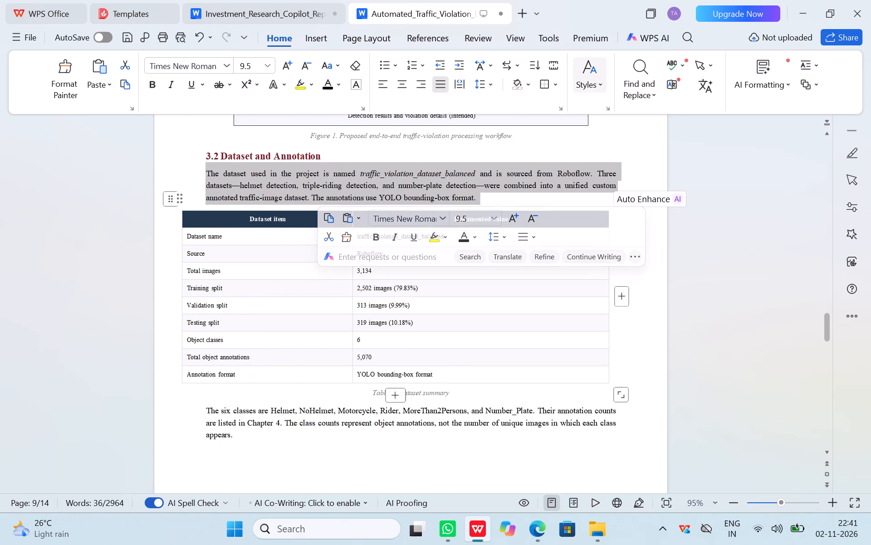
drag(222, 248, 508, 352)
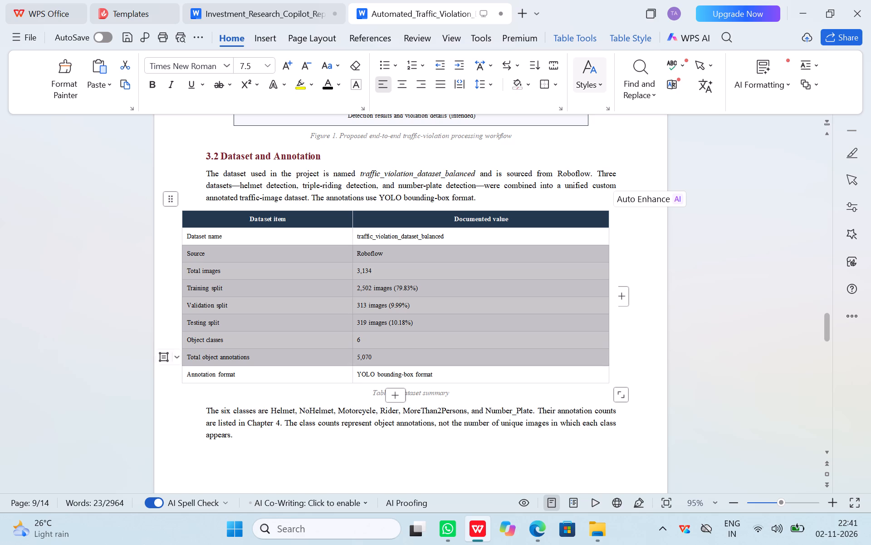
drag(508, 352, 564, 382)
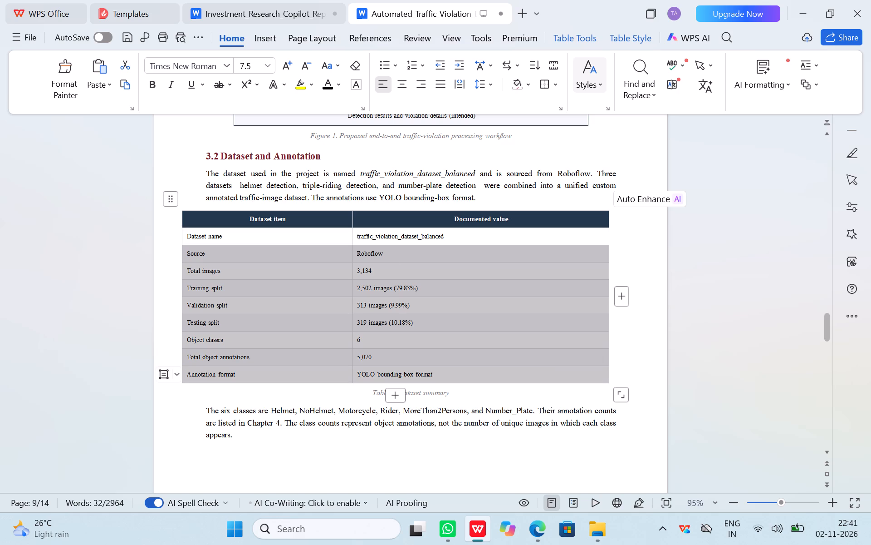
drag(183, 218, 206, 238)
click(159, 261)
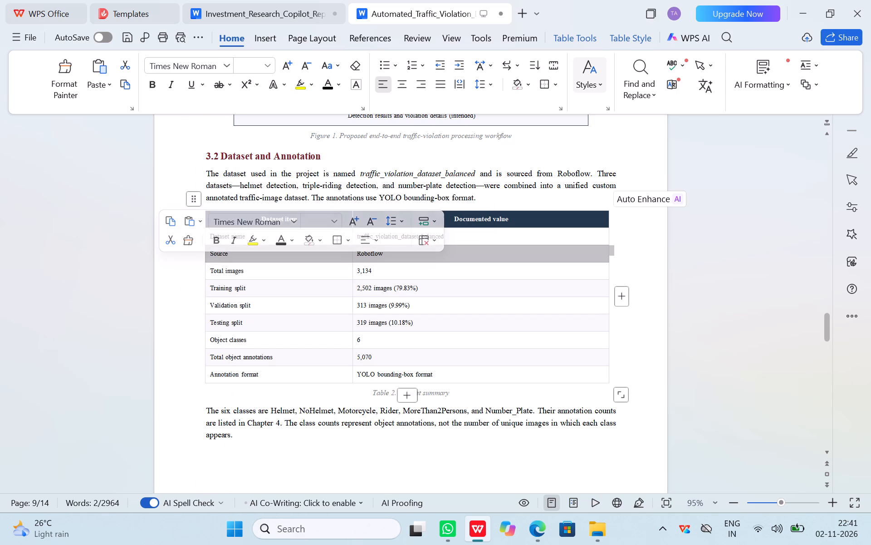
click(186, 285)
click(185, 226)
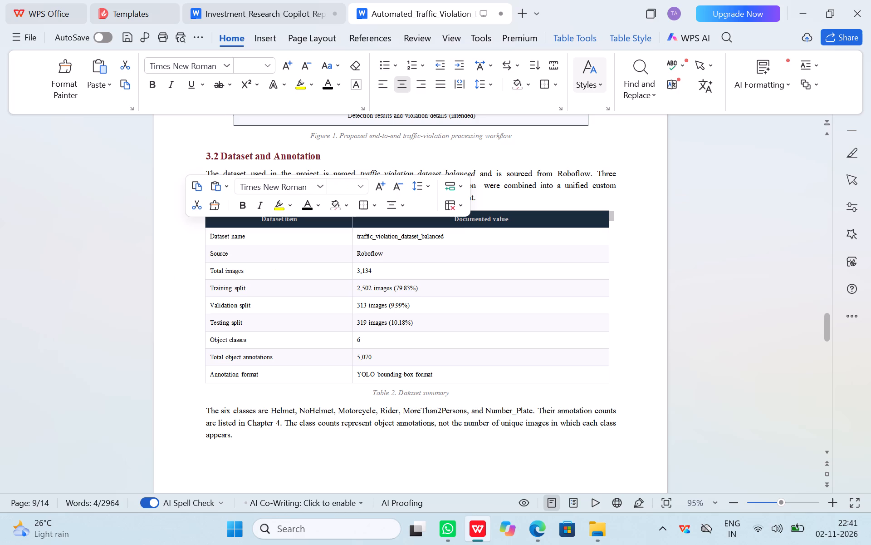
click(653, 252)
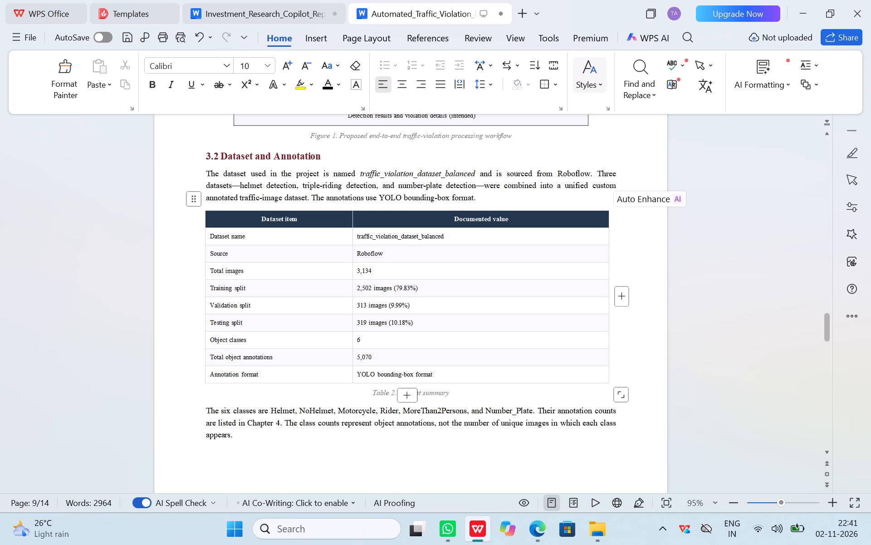
Copy the entire Dataset item and Documented value table and paste it below the dataset paragraph in the Investment Research Copilot report.
drag(210, 218, 465, 301)
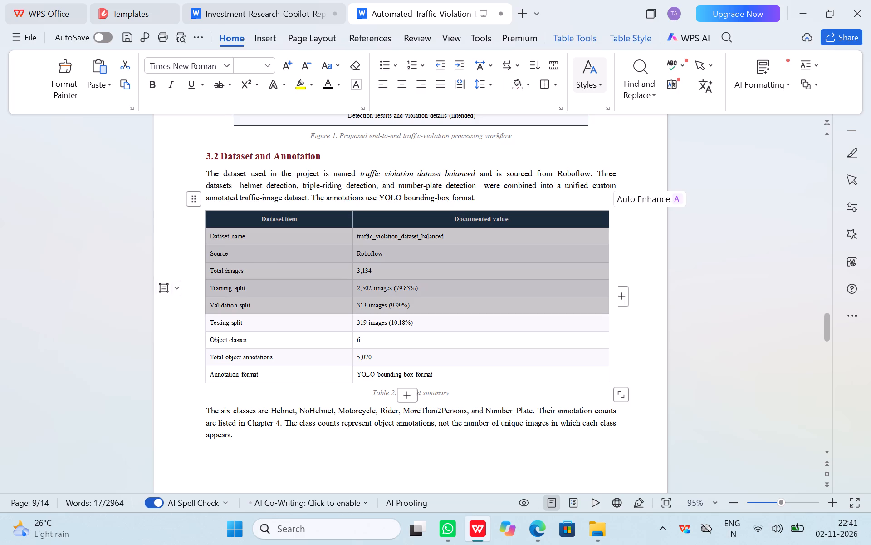
drag(465, 301, 599, 374)
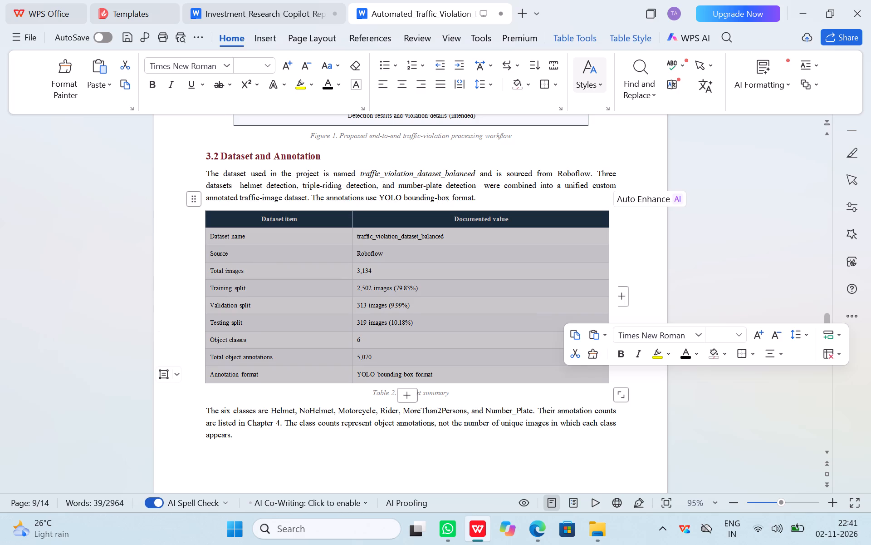
key(ctrl+c)
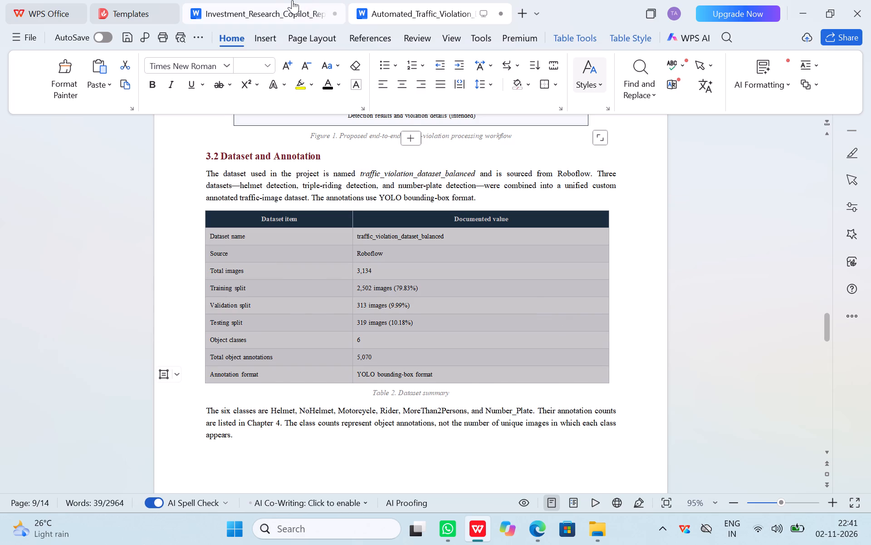
click(289, 5)
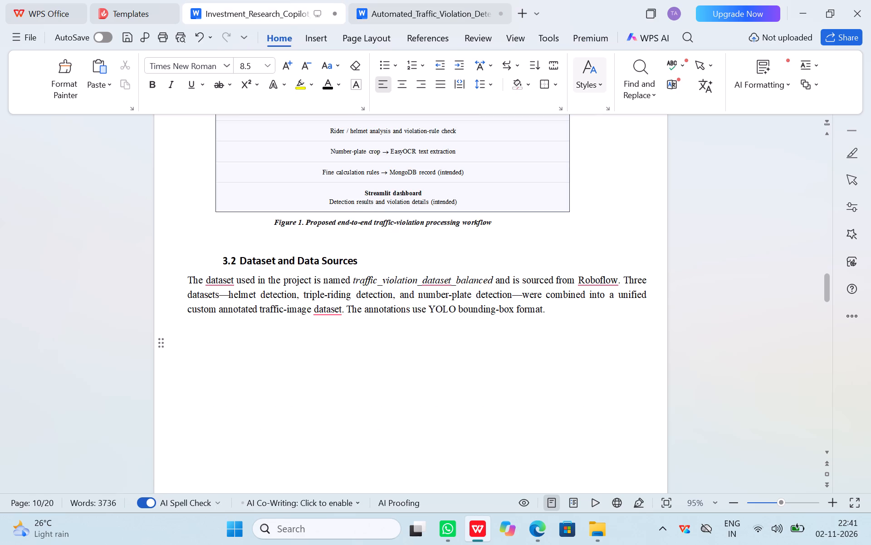
key(ctrl+v)
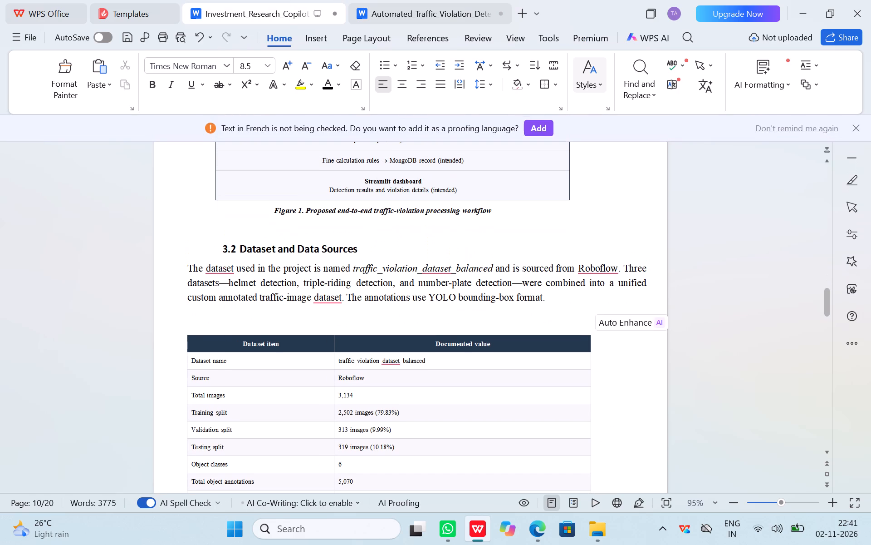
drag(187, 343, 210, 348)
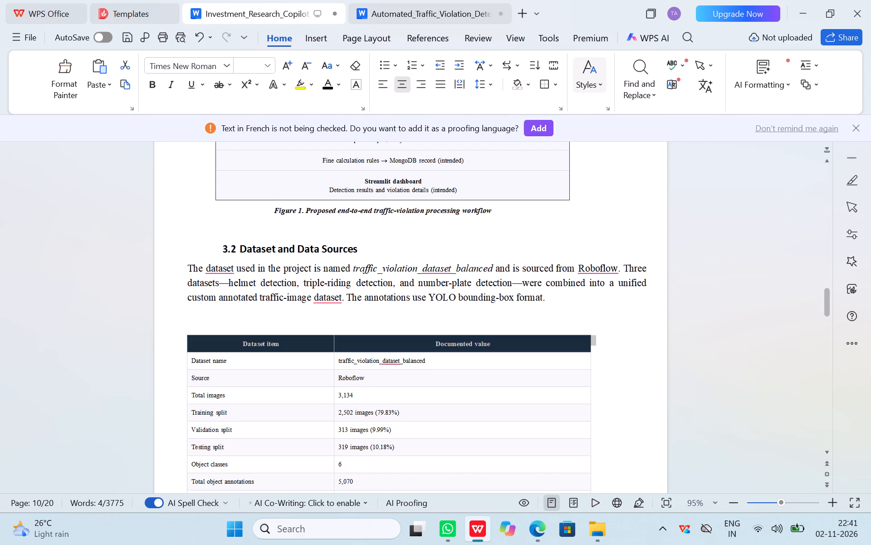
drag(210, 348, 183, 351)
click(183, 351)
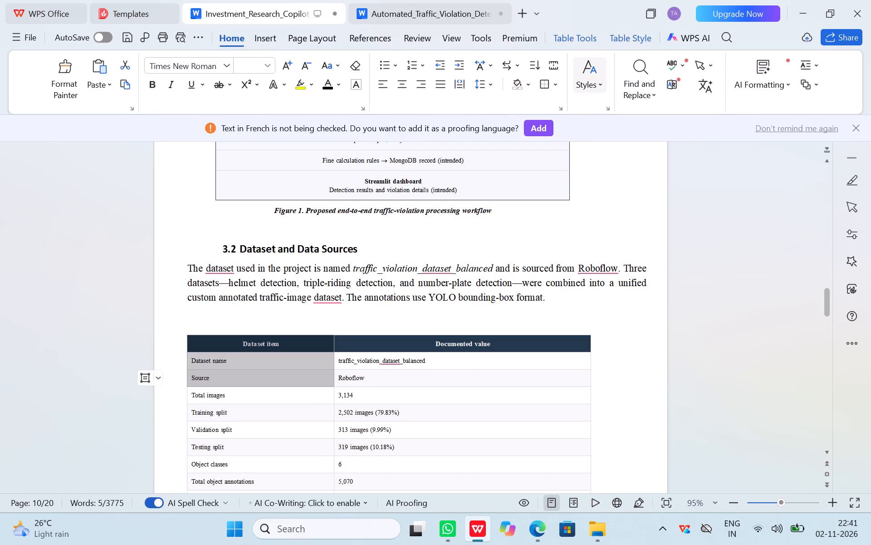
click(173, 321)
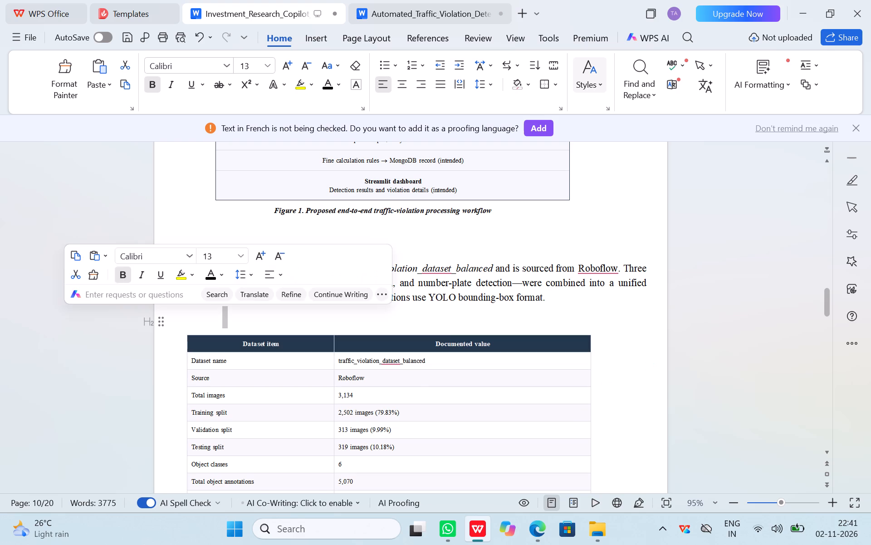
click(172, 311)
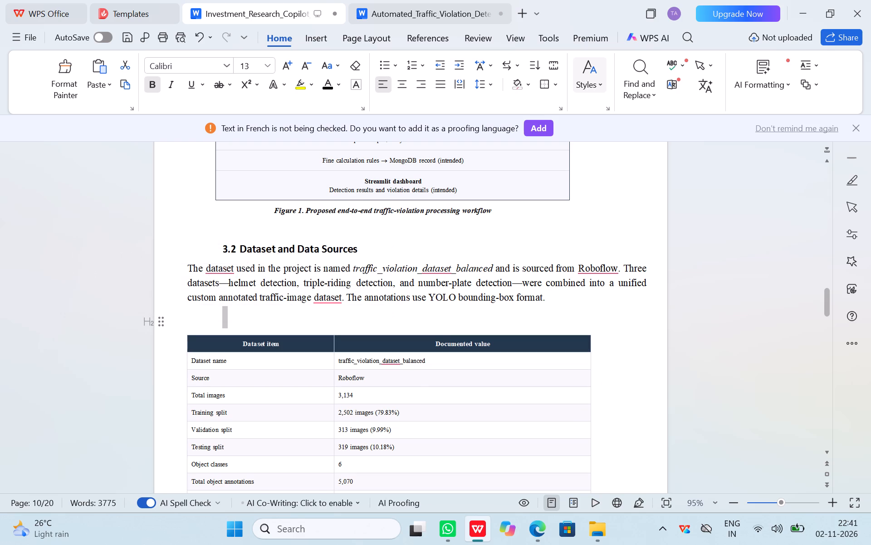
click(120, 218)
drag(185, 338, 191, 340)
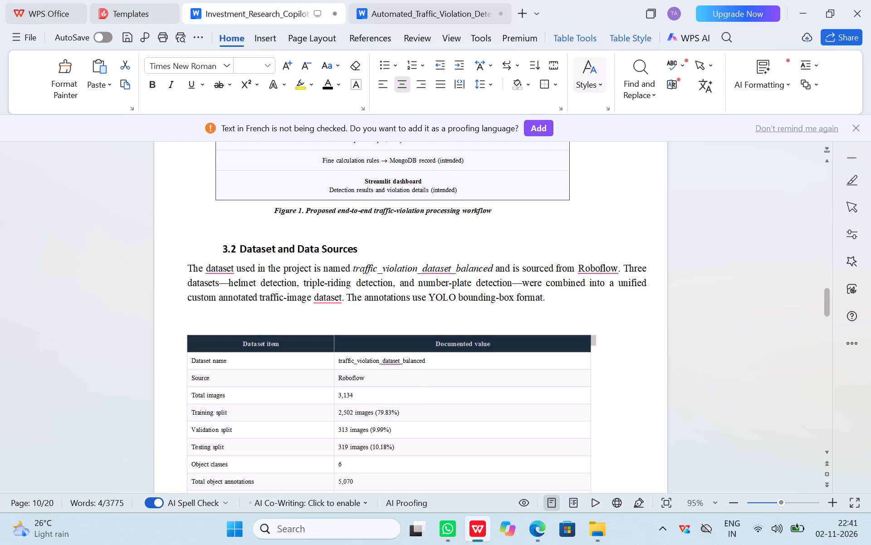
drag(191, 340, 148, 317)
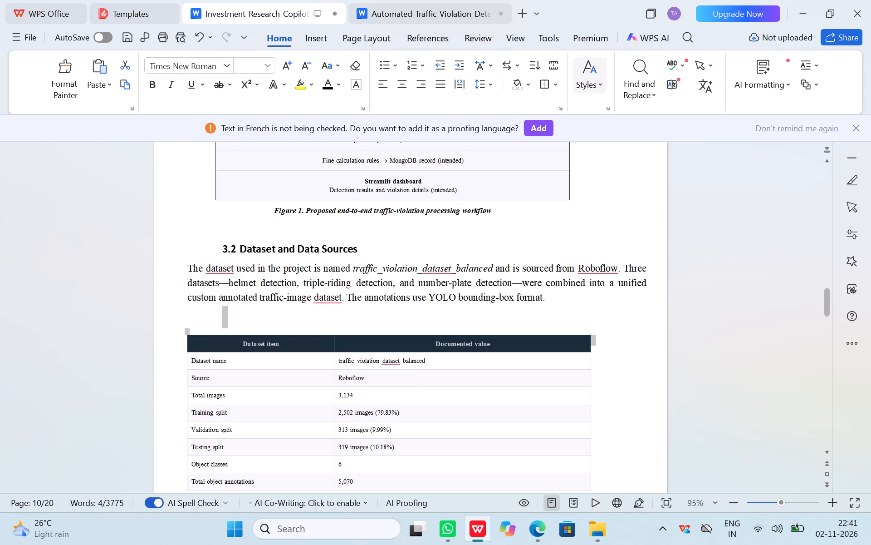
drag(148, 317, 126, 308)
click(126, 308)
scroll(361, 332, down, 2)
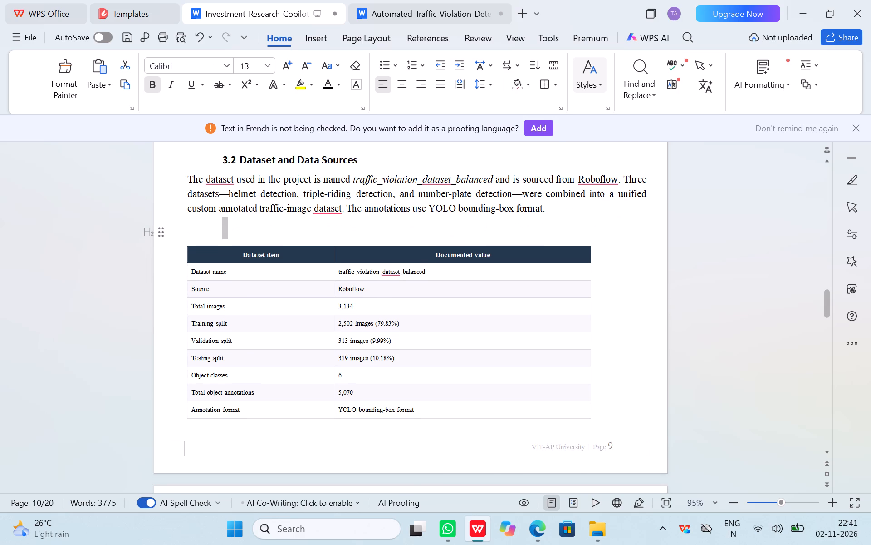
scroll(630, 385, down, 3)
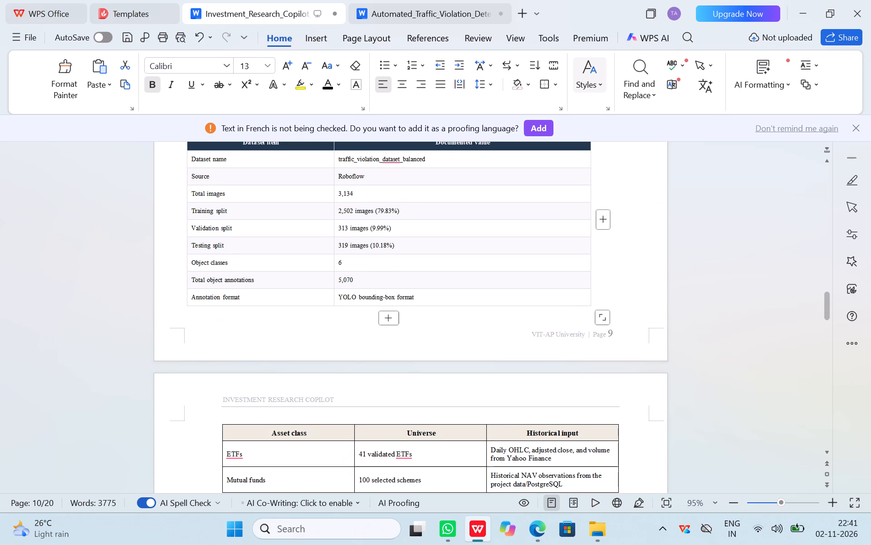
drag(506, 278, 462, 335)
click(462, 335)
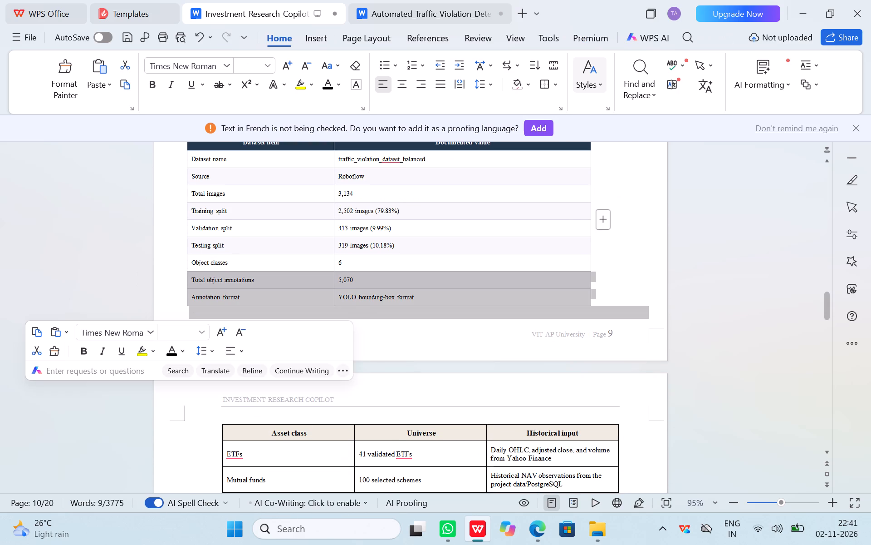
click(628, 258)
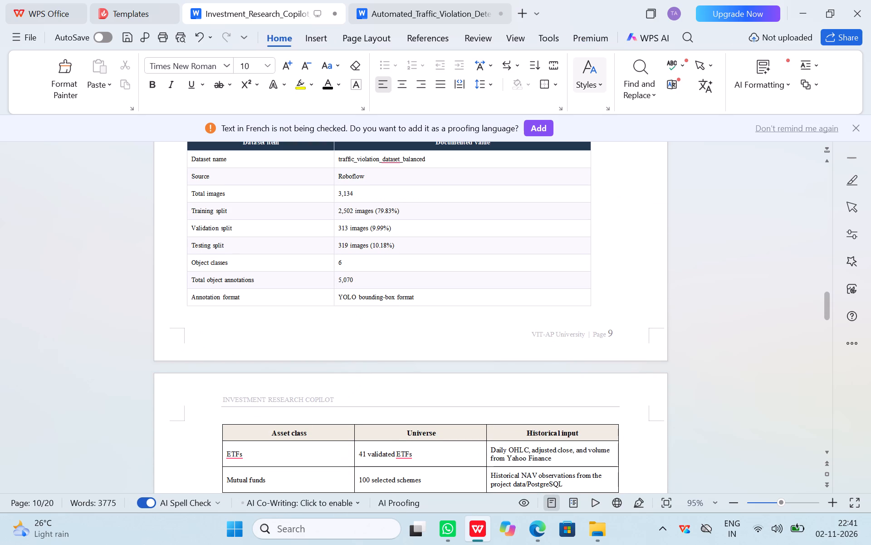
Remove the blank heading-style line between the dataset paragraph and the Dataset item table in section 3.2.
scroll(380, 240, up, 2)
click(187, 221)
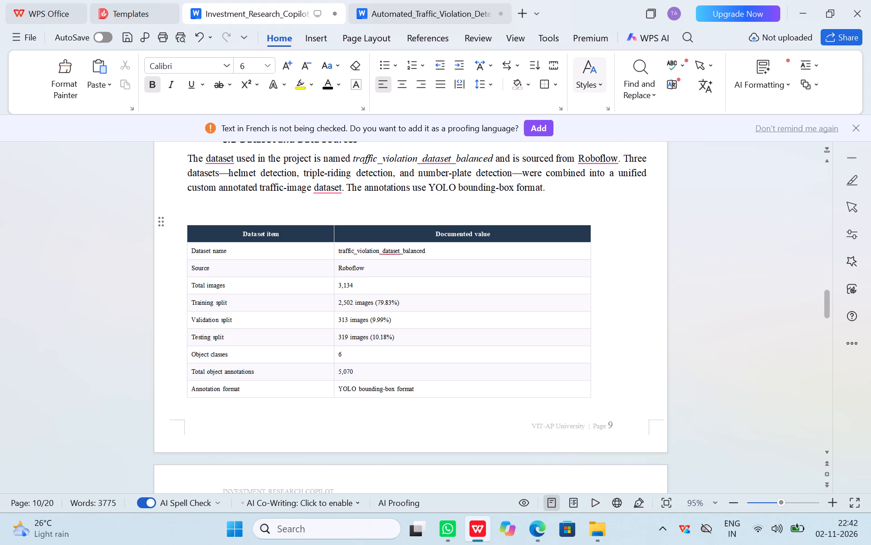
key(BackSpace)
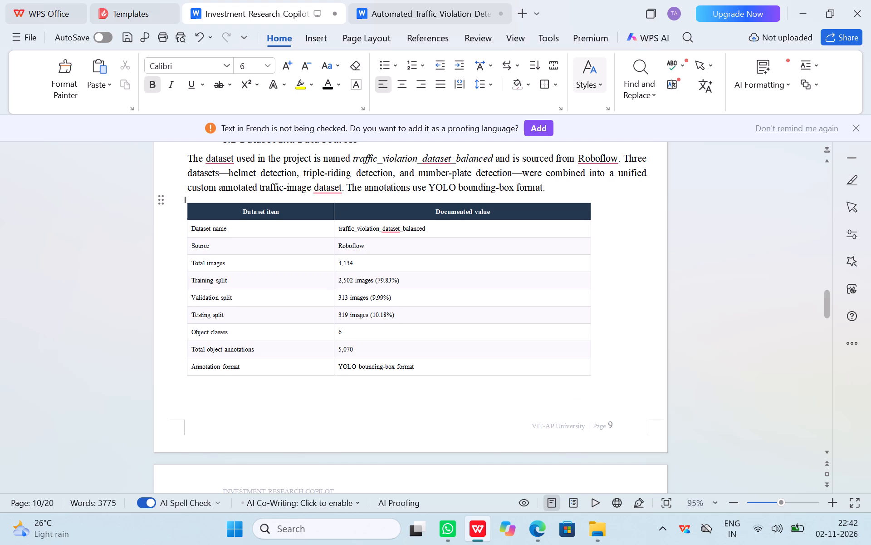
key(space)
key(space)
key(space)
key(Down)
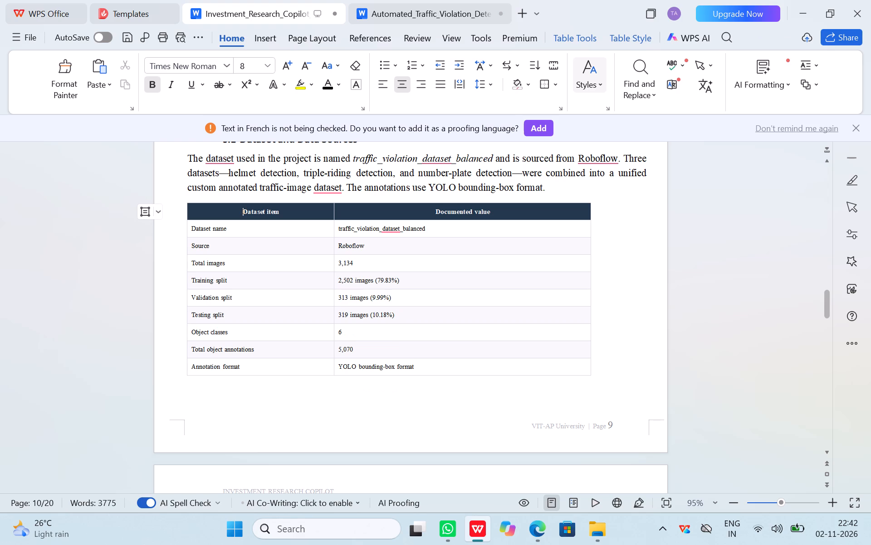
key(Up)
key(Left)
key(Left)
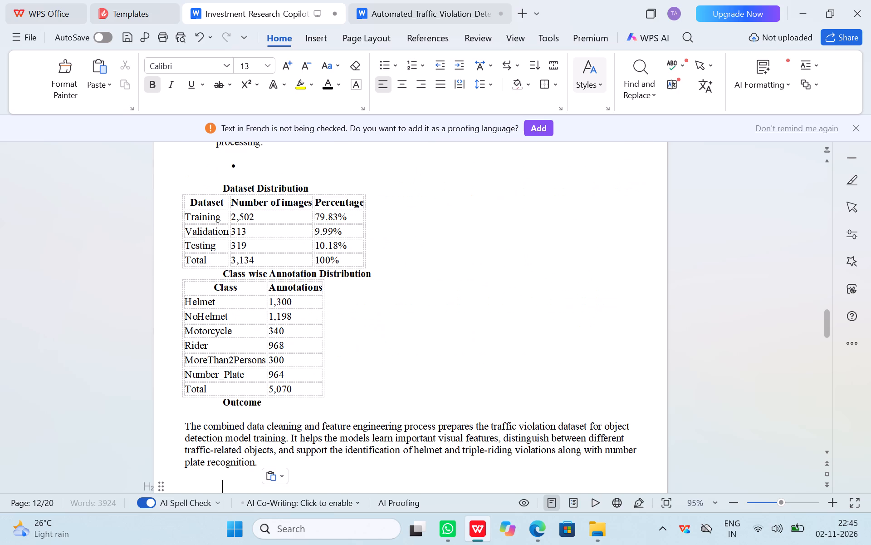
Remove the empty bullet above the Helmet Detection line in section 3.3 and align that line with the body text.
scroll(494, 293, up, 9)
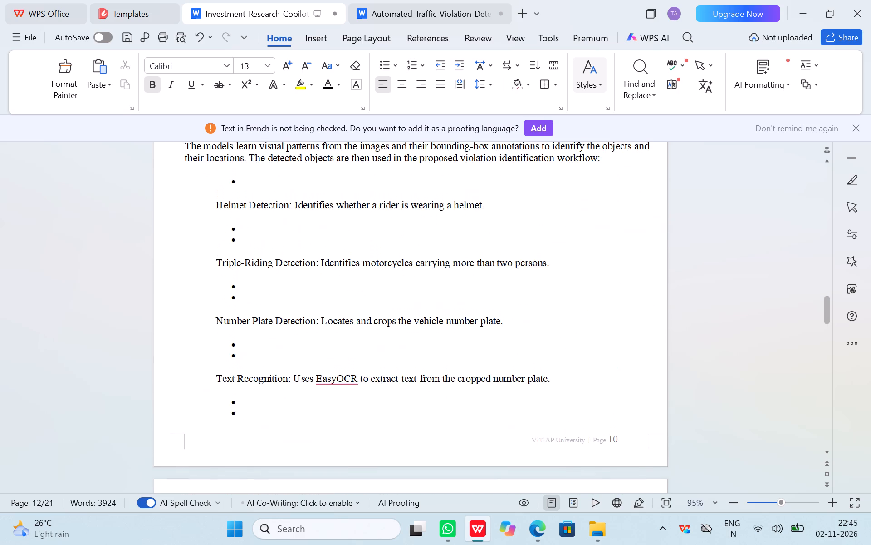
scroll(494, 293, up, 1)
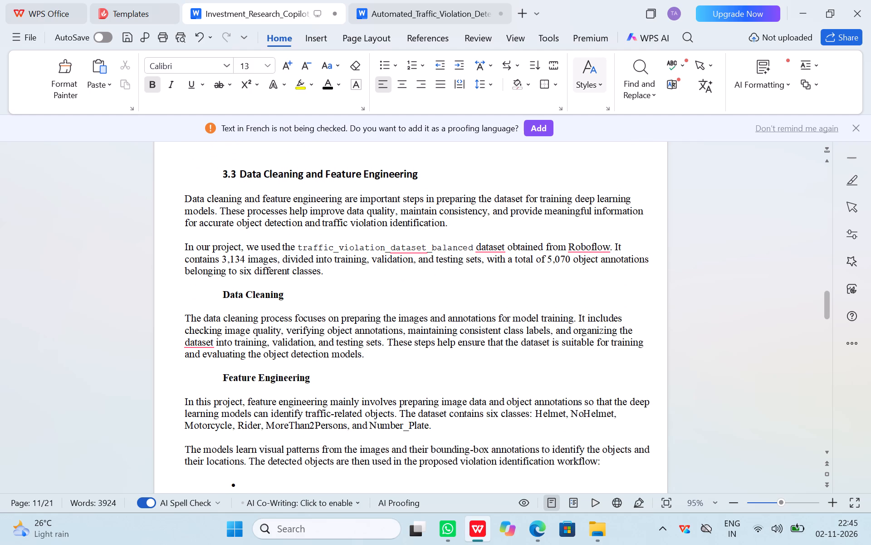
scroll(494, 293, up, 1)
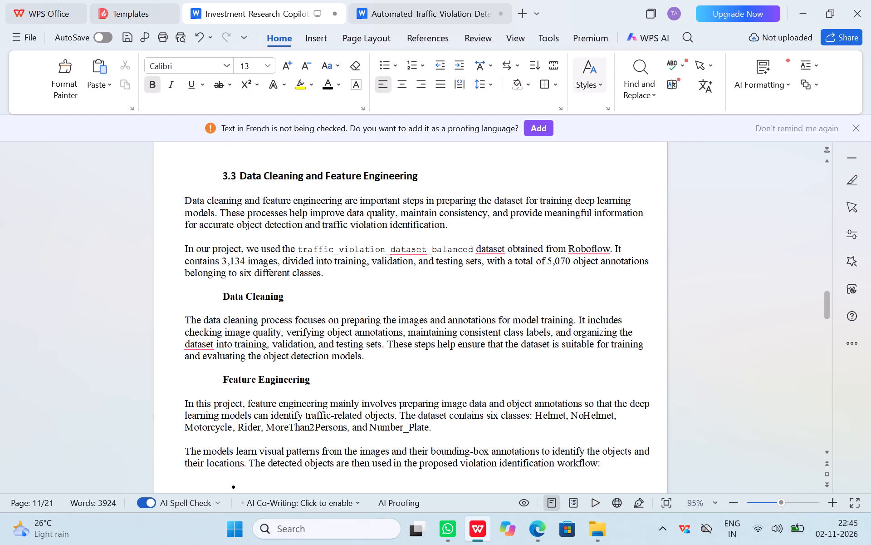
scroll(294, 391, down, 3)
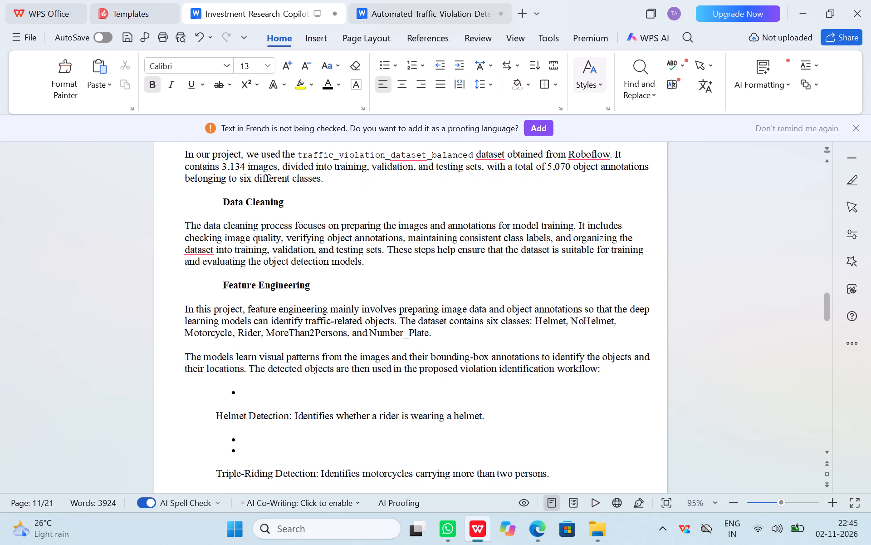
click(213, 414)
key(BackSpace)
key(BackSpace)
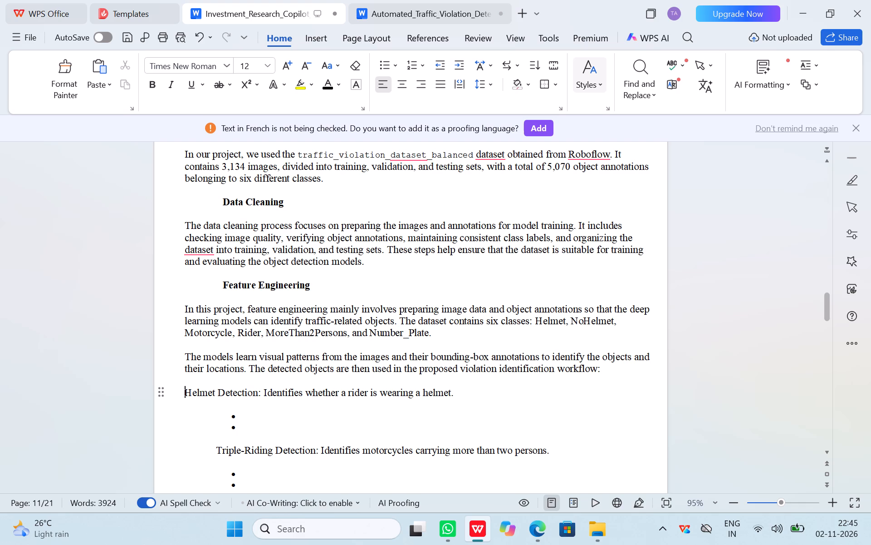
Remove the empty bullets between the Helmet Detection and Triple-Riding Detection lines and clear the Triple-Riding Detection line's indent.
click(241, 416)
key(BackSpace)
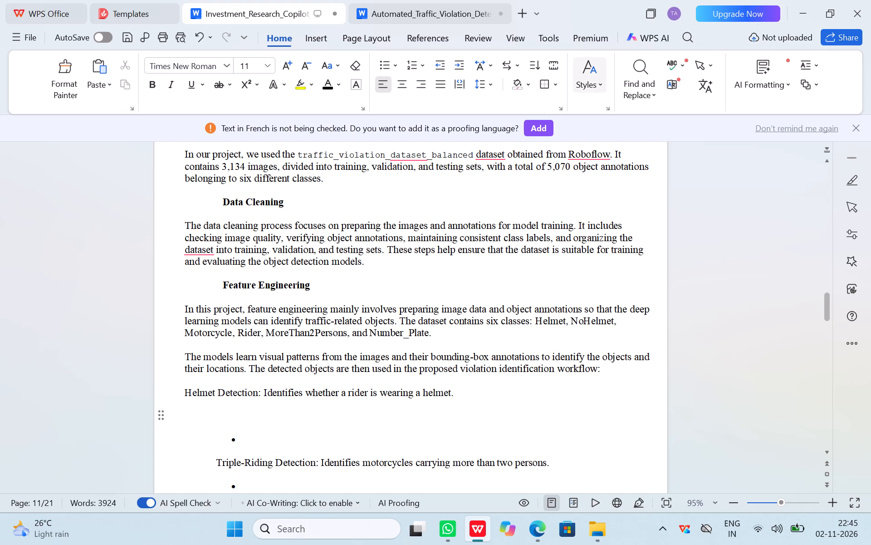
key(Down)
key(BackSpace)
key(BackSpace)
key(BackSpace)
key(BackSpace)
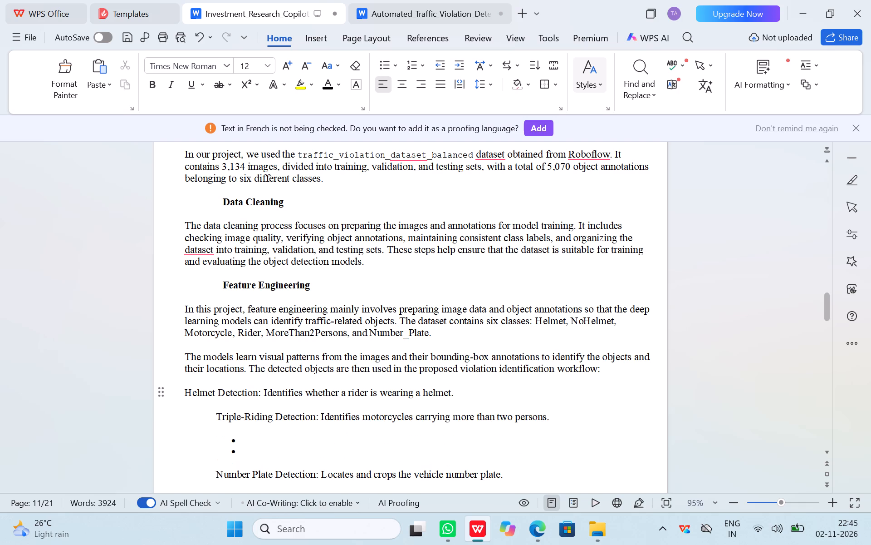
click(216, 417)
key(BackSpace)
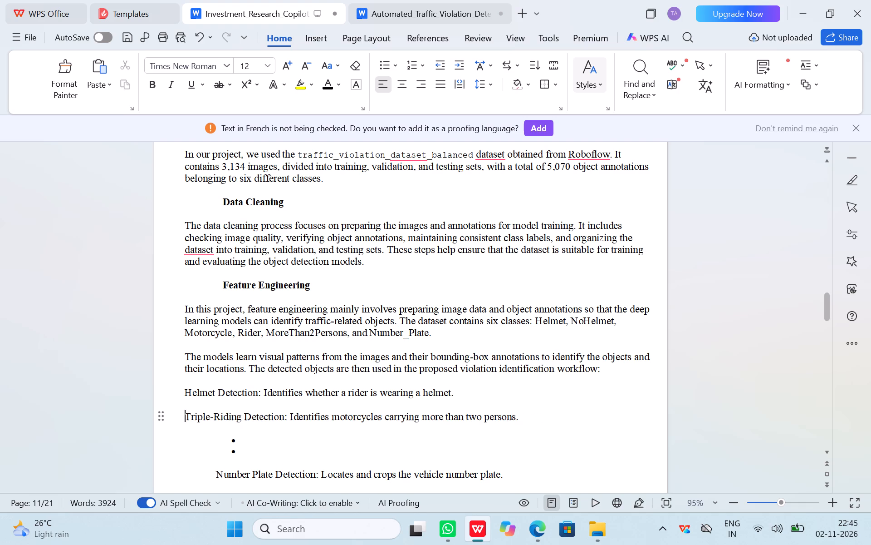
Remove the empty bullets above the Number Plate Detection and Text Recognition lines and align both lines with the body text.
click(214, 475)
key(BackSpace)
key(BackSpace)
key(BackSpace)
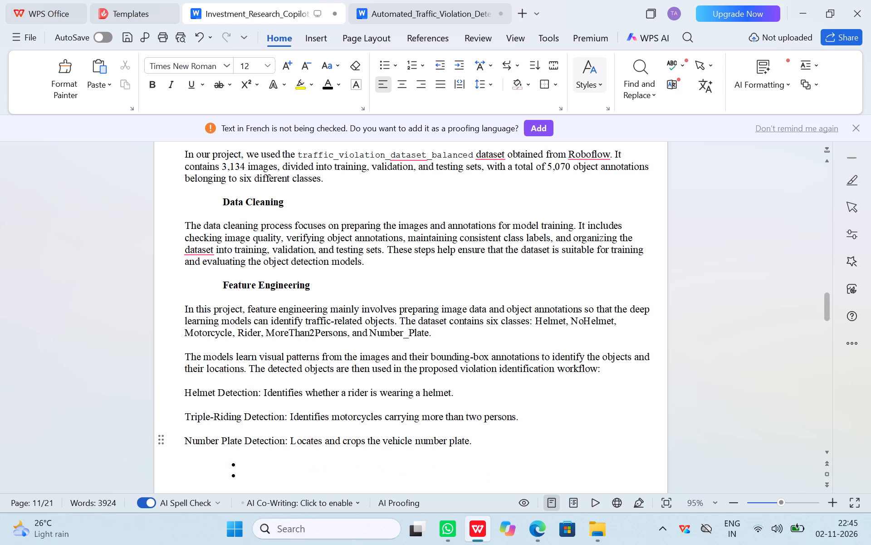
scroll(258, 450, down, 2)
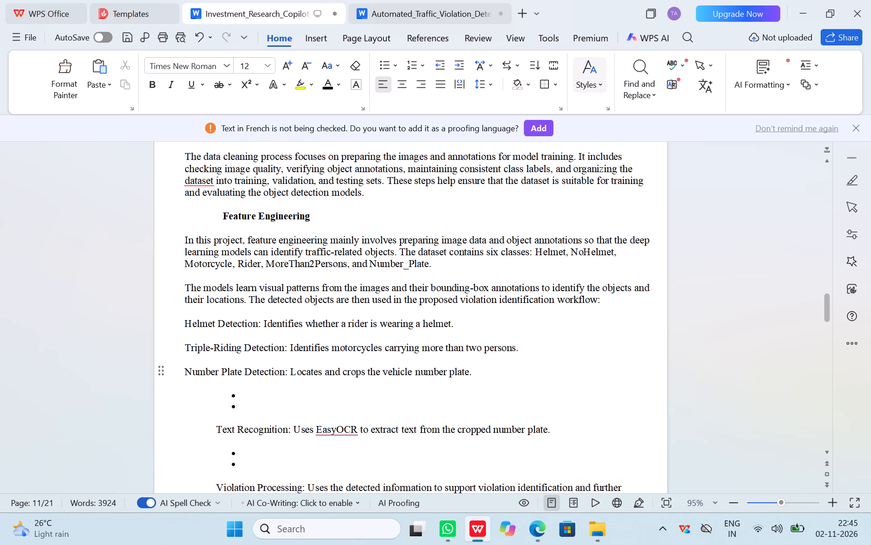
click(215, 429)
key(BackSpace)
key(BackSpace)
key(BackSpace)
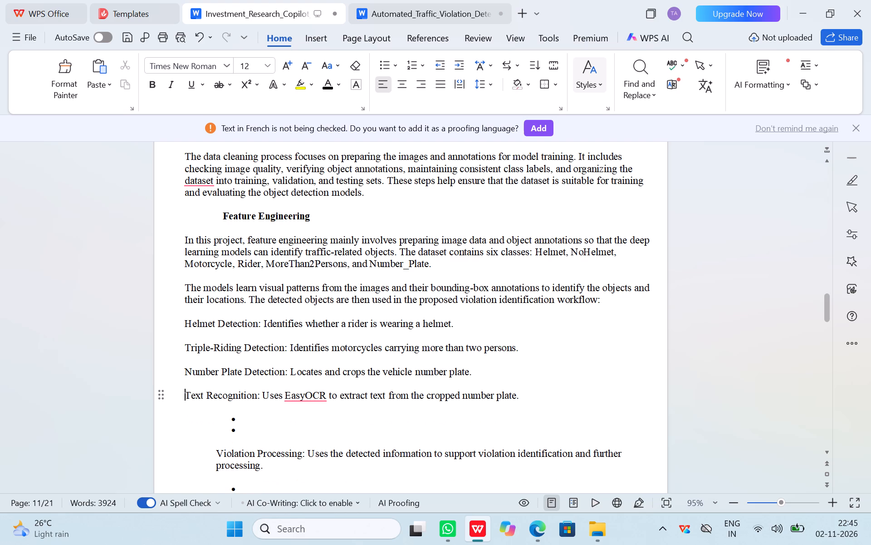
Remove the empty bullets above the Violation Processing line and align that line with the body text.
click(216, 454)
key(BackSpace)
key(BackSpace)
key(BackSpace)
scroll(216, 454, down, 1)
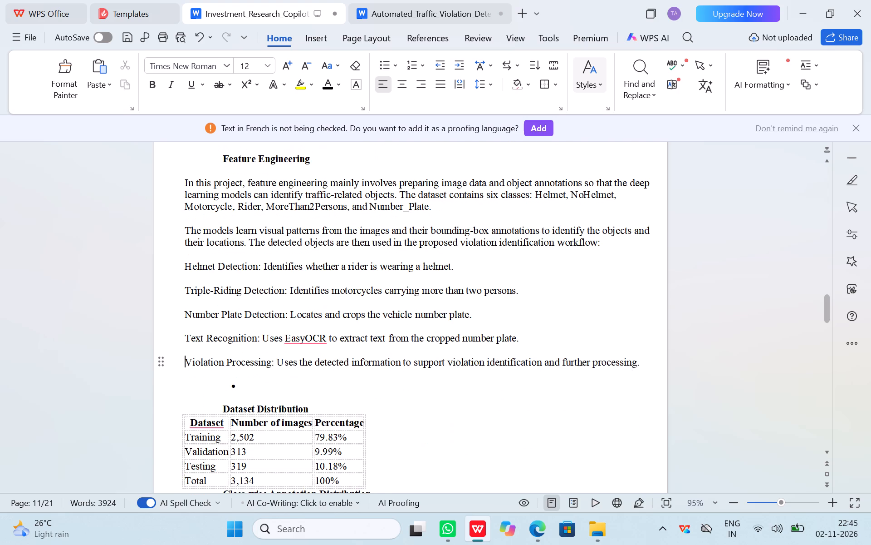
scroll(216, 454, down, 1)
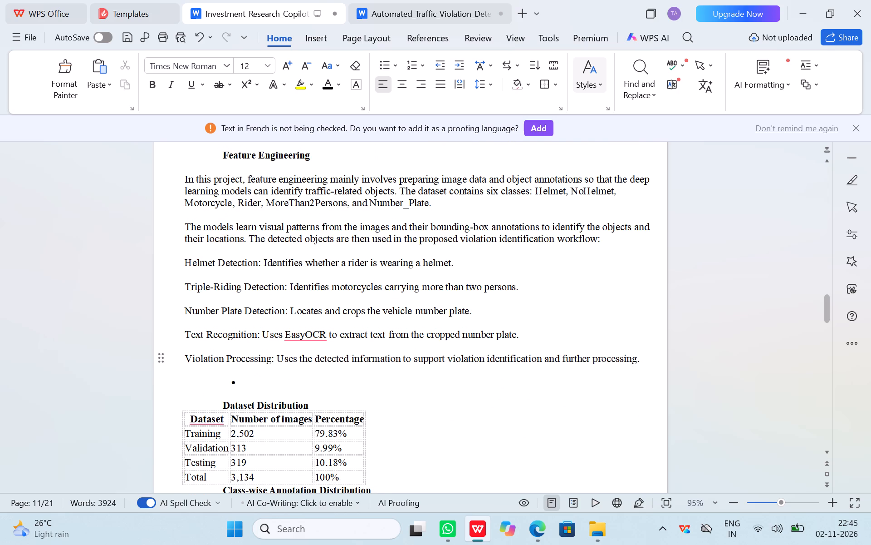
Remove the bullet from the empty line below the Violation Processing line in the Feature Engineering section.
click(238, 384)
key(BackSpace)
Format the five lines from Helmet Detection to Violation Processing as a bulleted list.
click(186, 261)
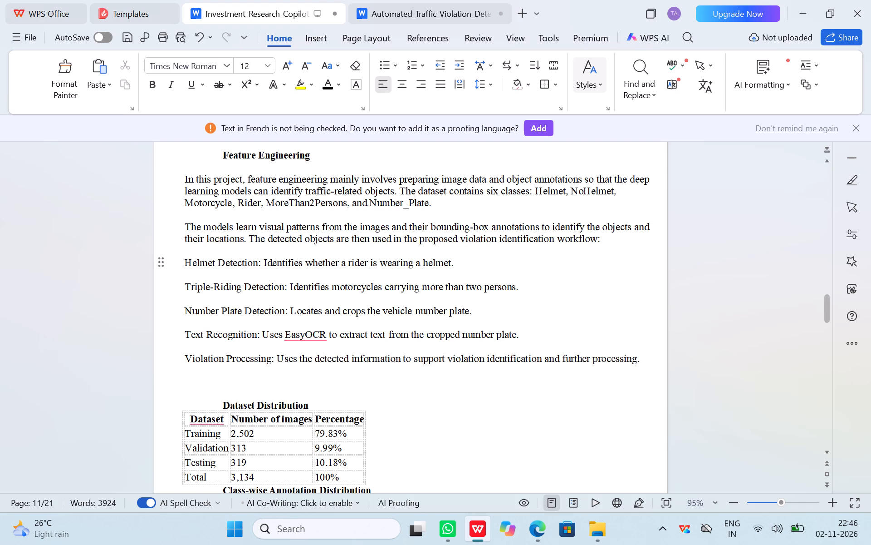
drag(184, 259, 268, 331)
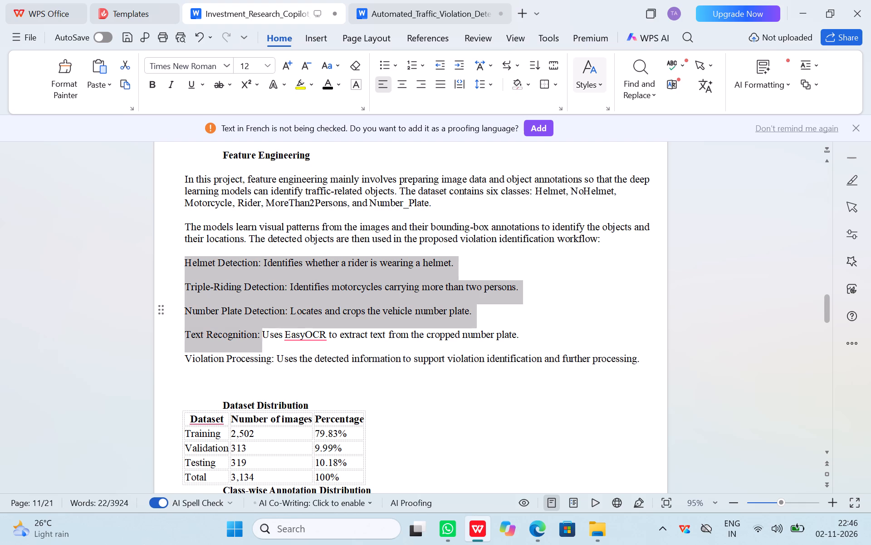
drag(268, 331, 640, 364)
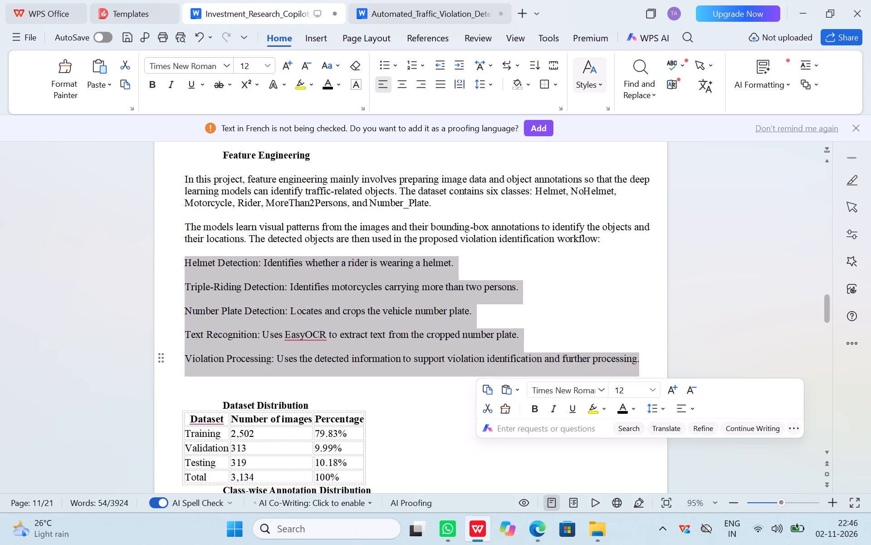
click(384, 66)
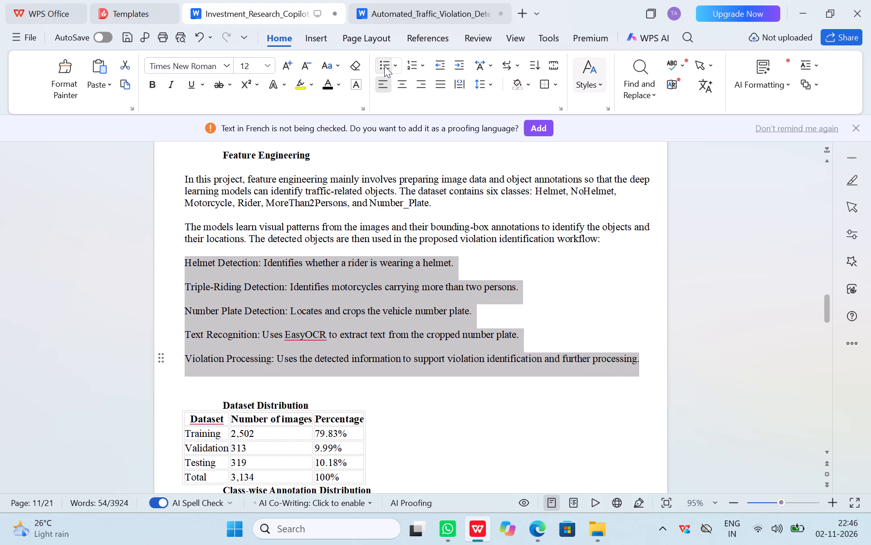
click(446, 358)
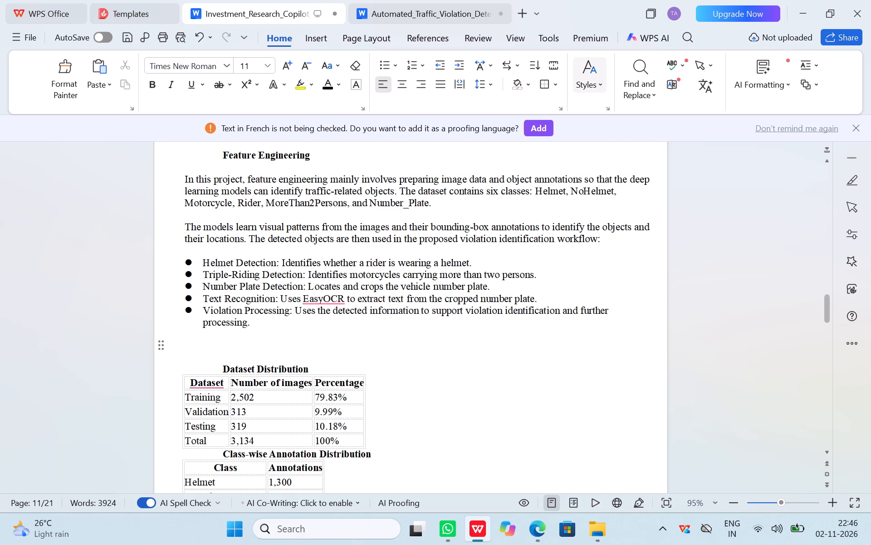
Set the text indent of the Feature Engineering bullet list to 0.04 inch.
drag(201, 259, 288, 303)
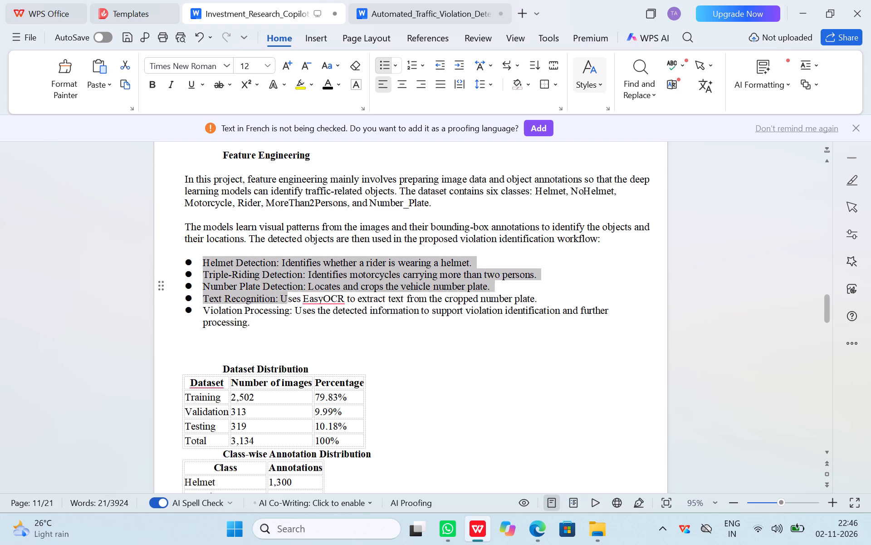
drag(288, 303, 330, 311)
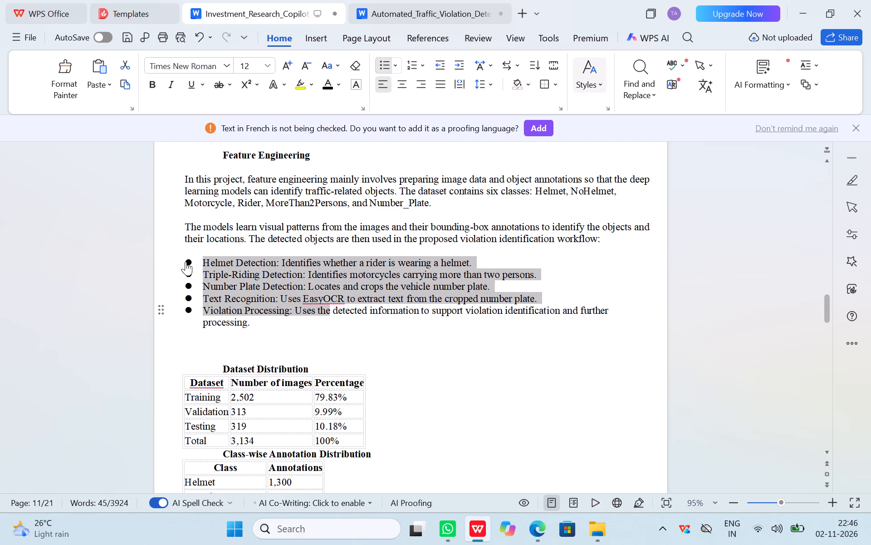
click(187, 266)
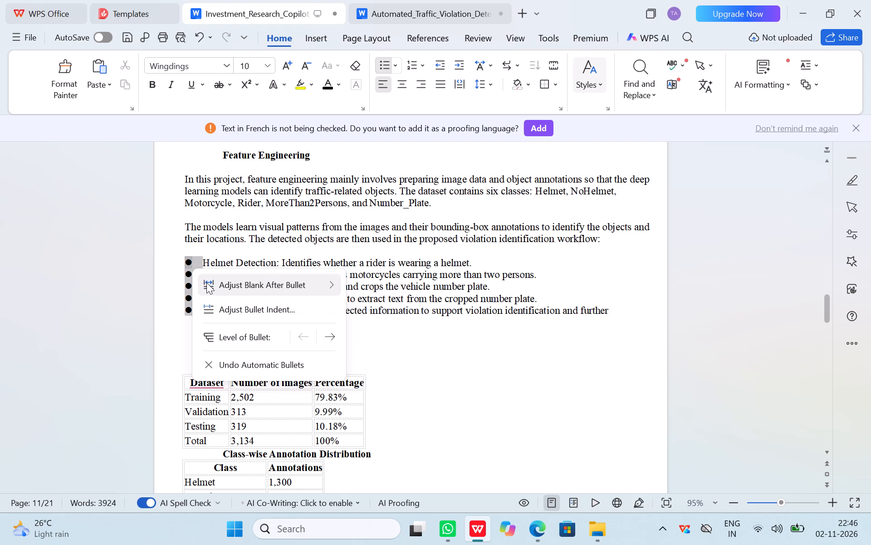
click(254, 312)
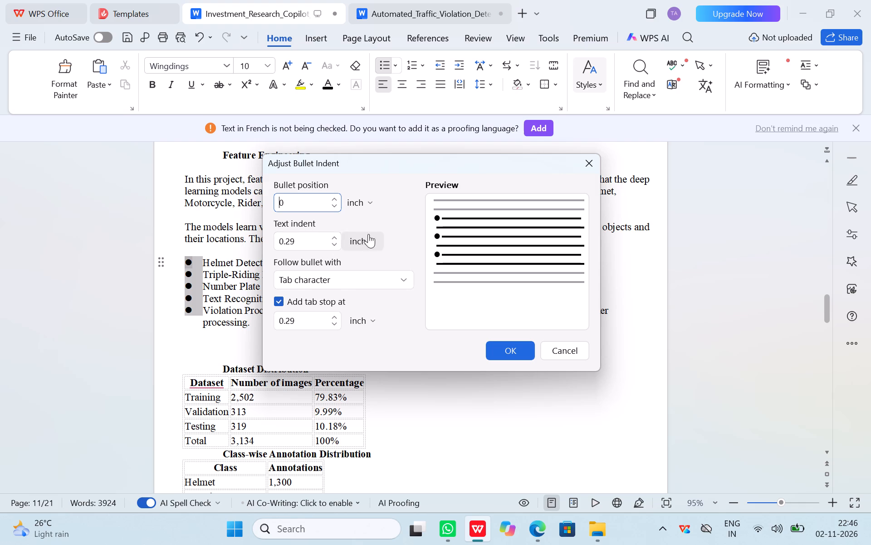
double_click(334, 238)
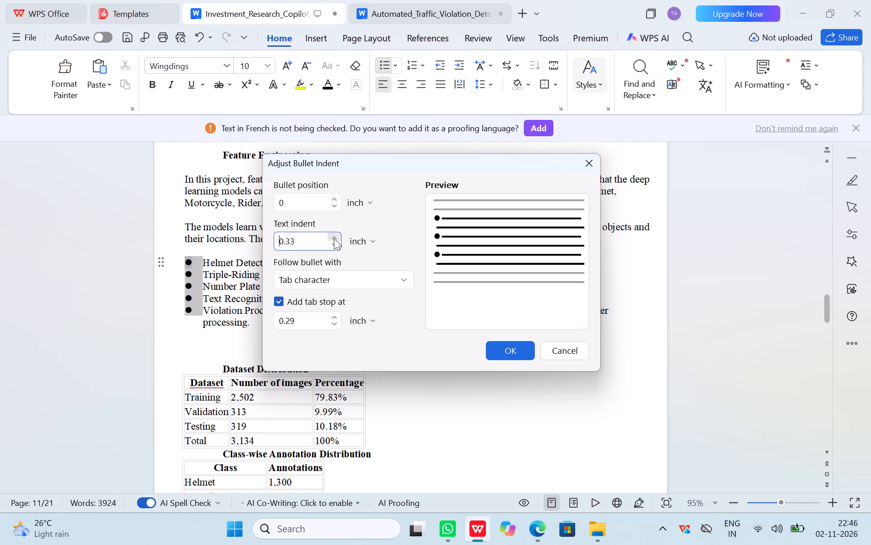
double_click(334, 238)
click(334, 238)
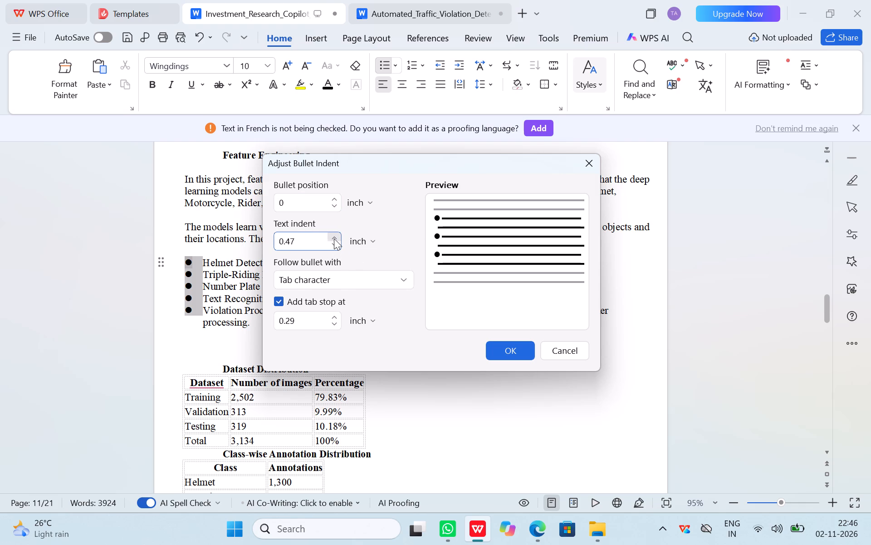
click(334, 238)
triple_click(334, 248)
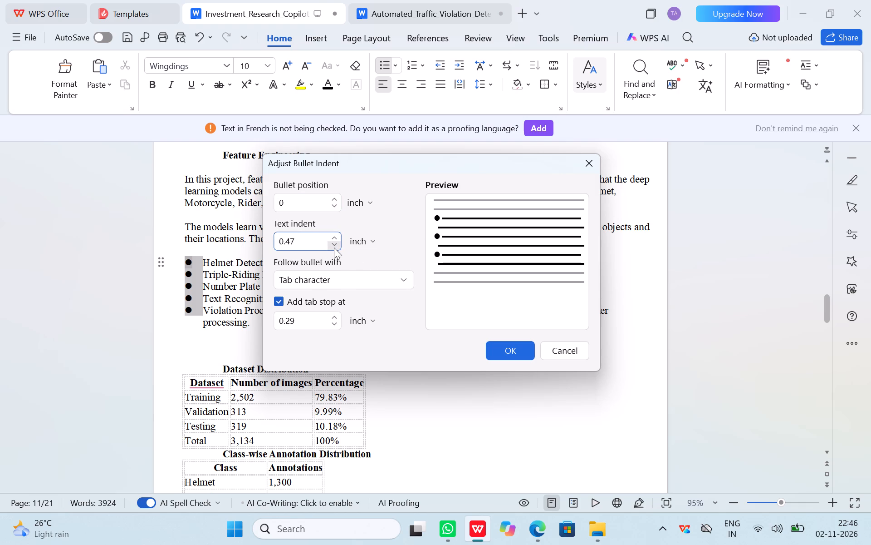
triple_click(334, 248)
triple_click(334, 248)
triple_click(334, 248)
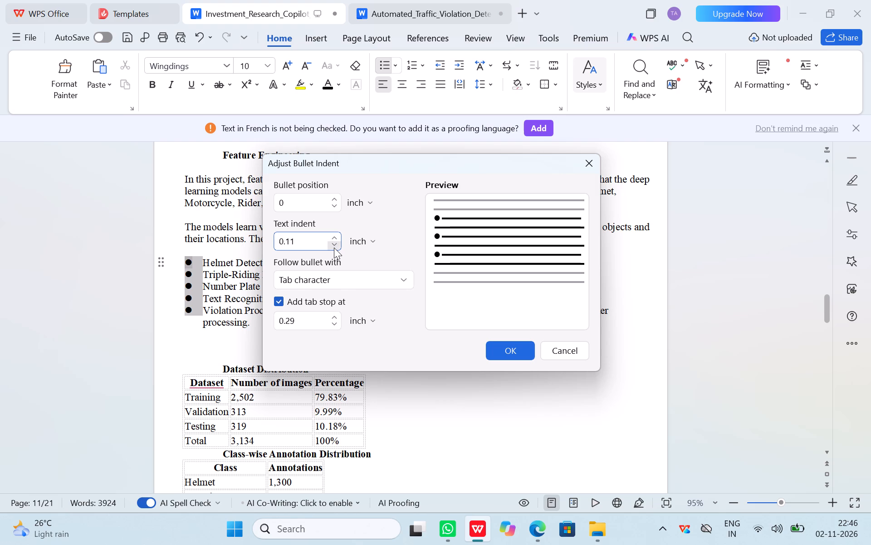
click(334, 248)
triple_click(334, 248)
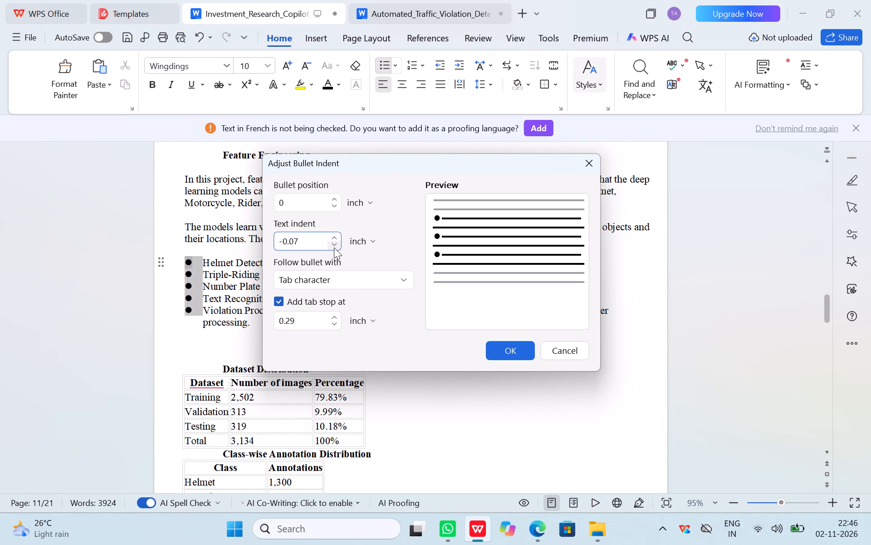
triple_click(334, 239)
click(499, 348)
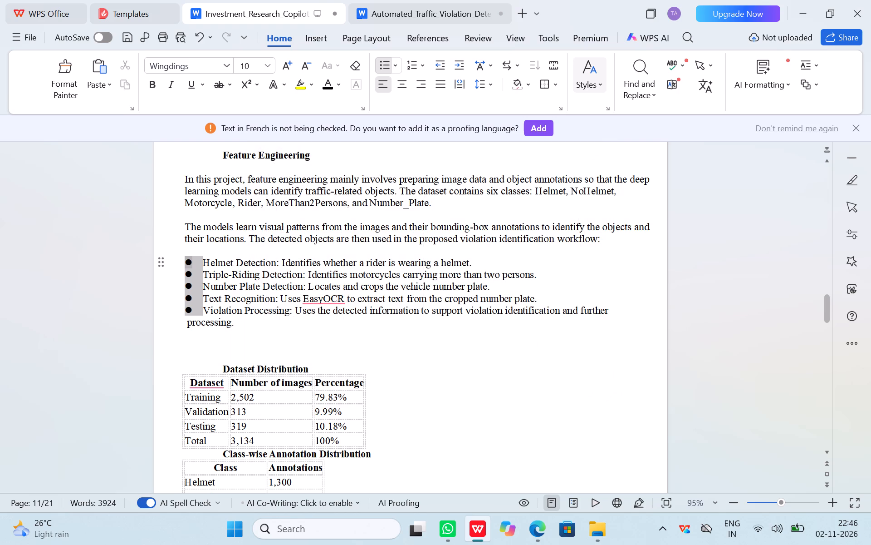
click(404, 352)
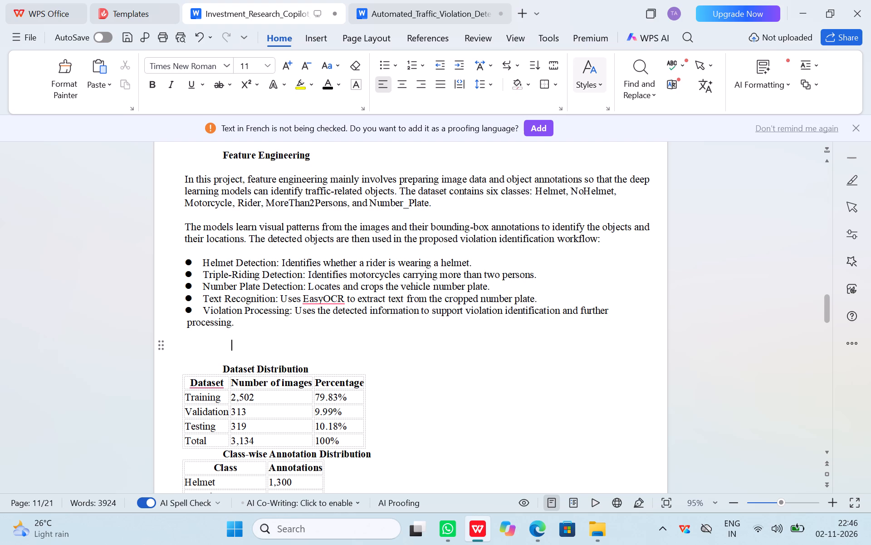
Set the blank after the bullets in the Feature Engineering list to Moderate (Space).
double_click(193, 295)
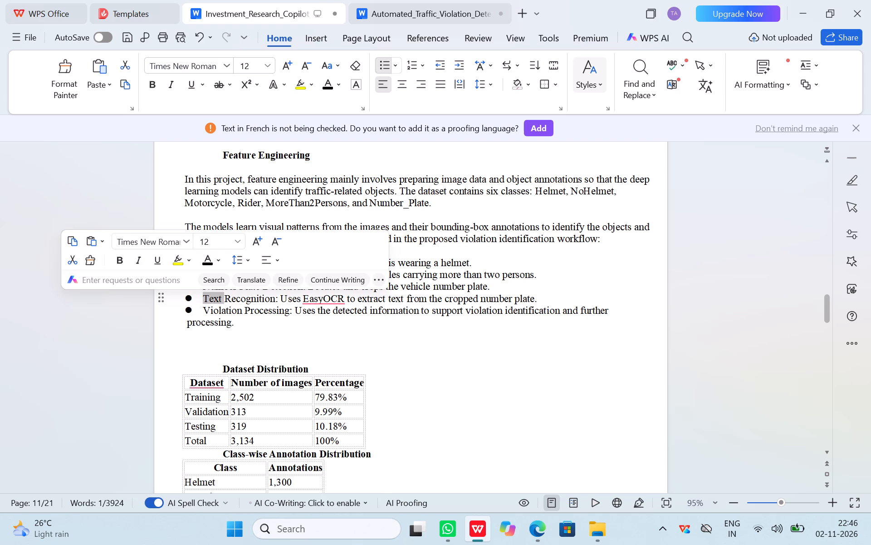
drag(153, 318, 190, 282)
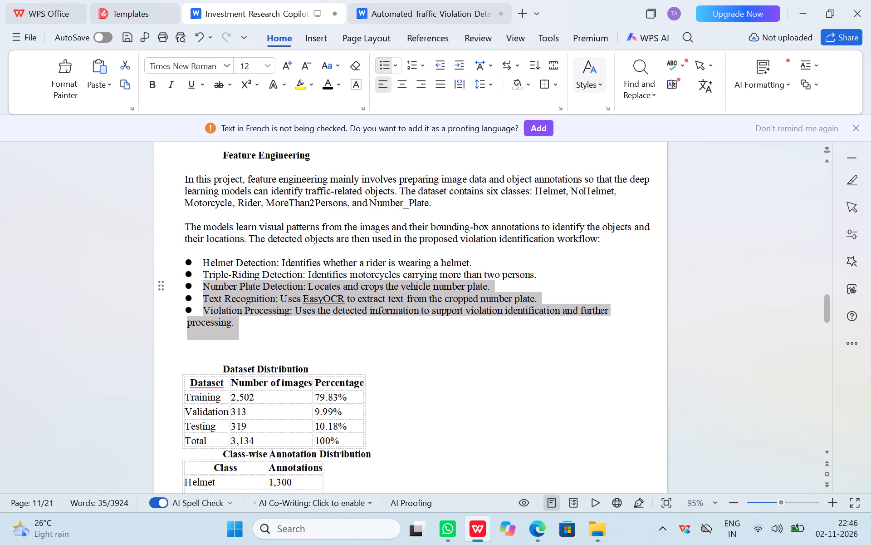
click(190, 282)
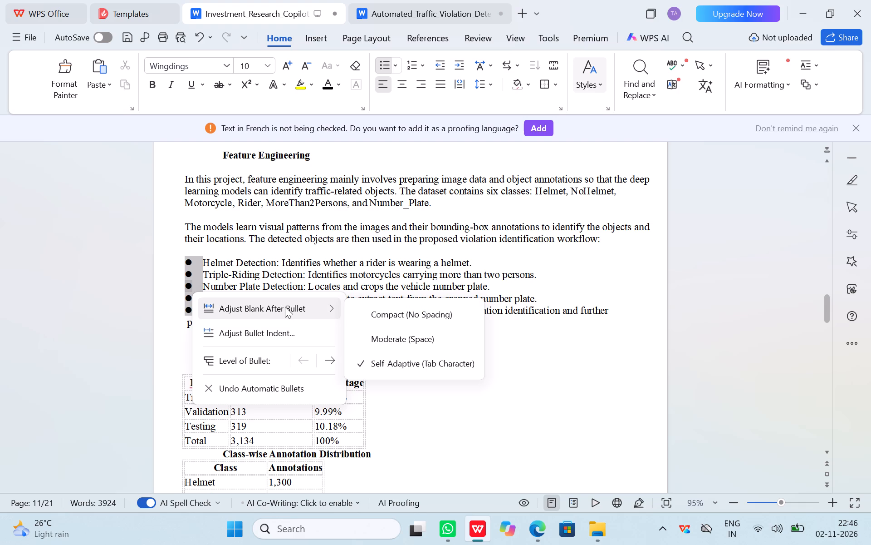
click(373, 339)
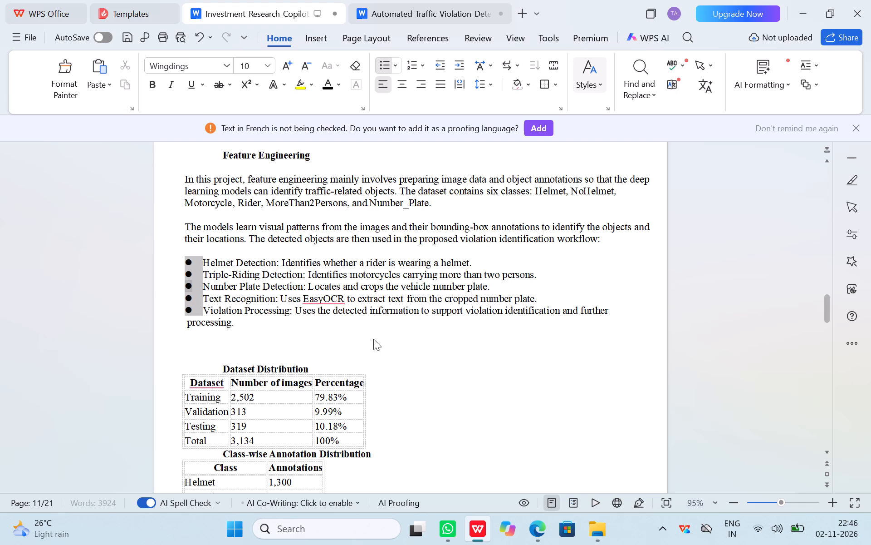
click(254, 334)
Insert a blank line above the Dataset Distribution heading and remove the heading's indent so it aligns with the body text.
scroll(321, 362, down, 1)
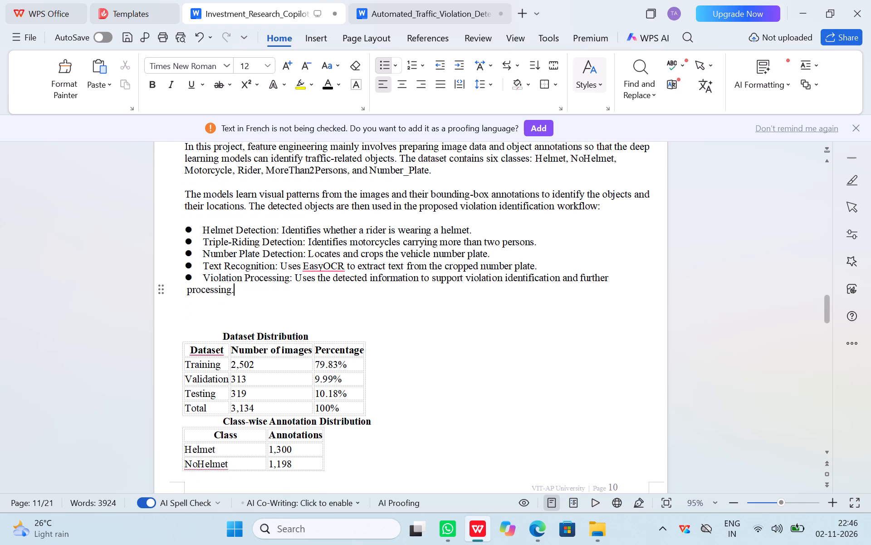
click(219, 329)
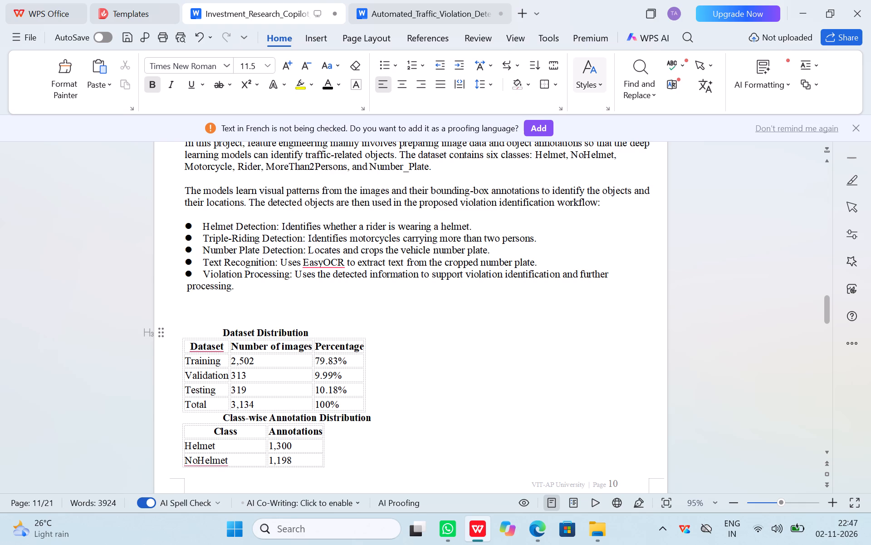
key(Return)
key(BackSpace)
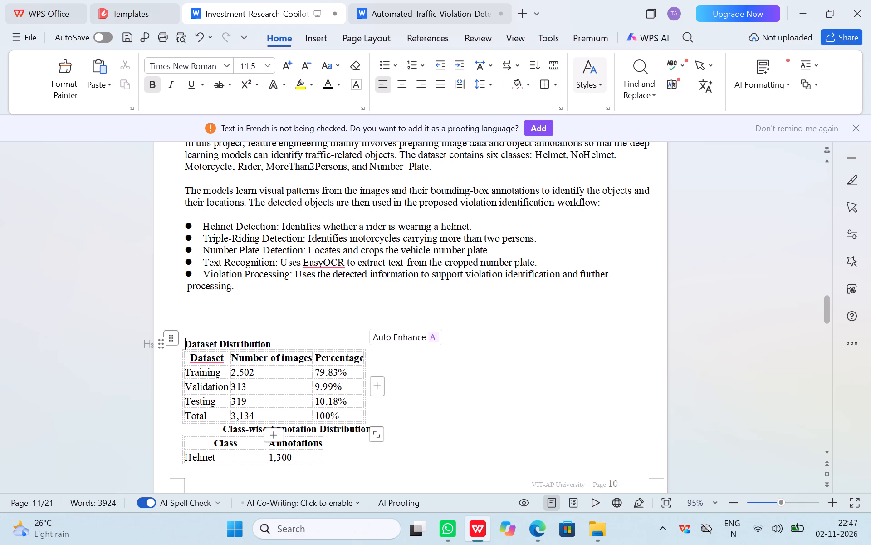
Slightly increase the height of the Validation row in the Dataset Distribution table.
drag(361, 395, 401, 394)
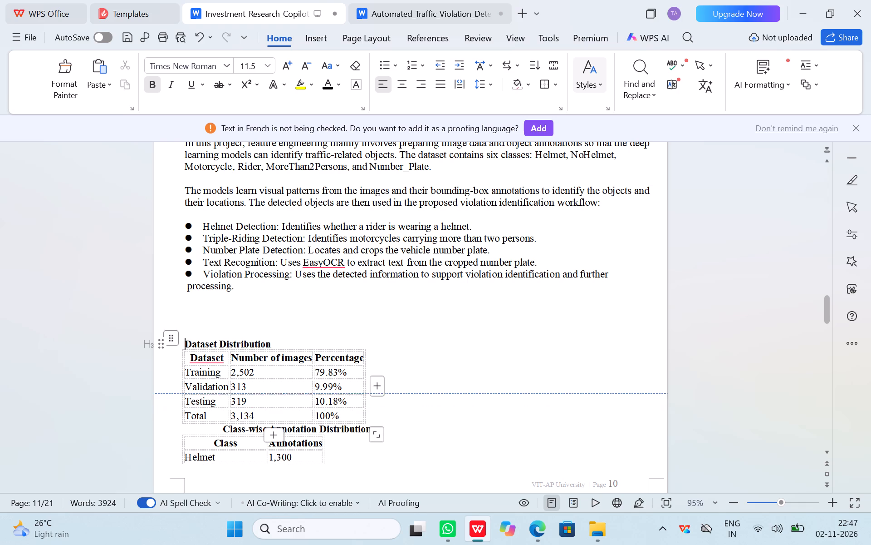
drag(401, 394, 401, 396)
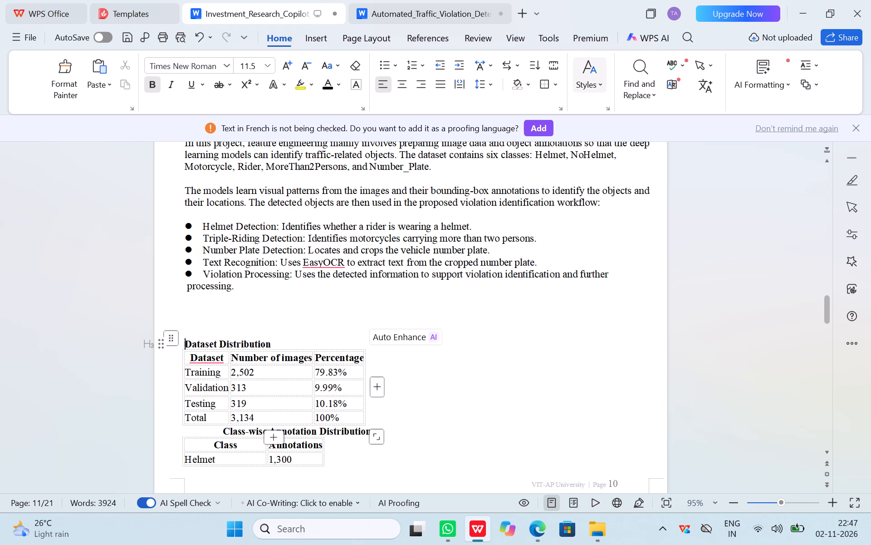
Set all text in the Dataset Distribution table to size 18 and center the table on the page.
drag(364, 351, 375, 351)
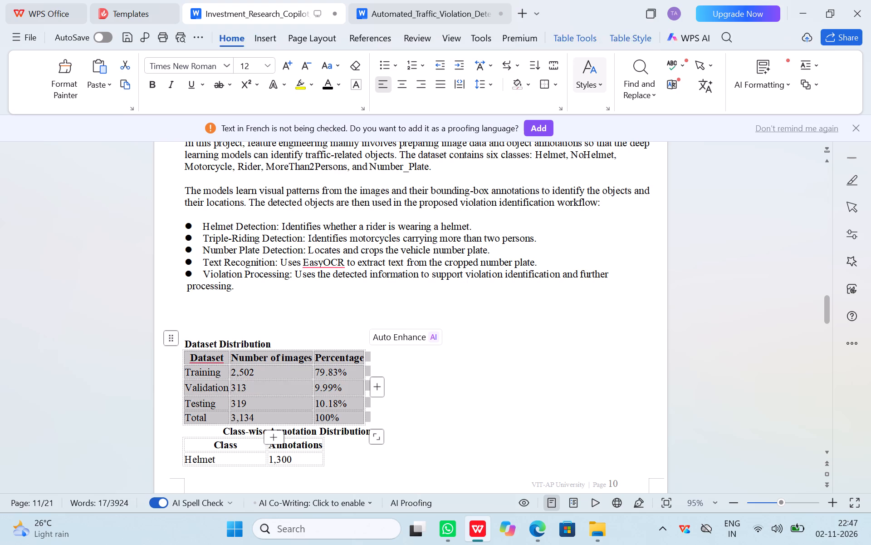
drag(375, 351, 419, 385)
click(425, 385)
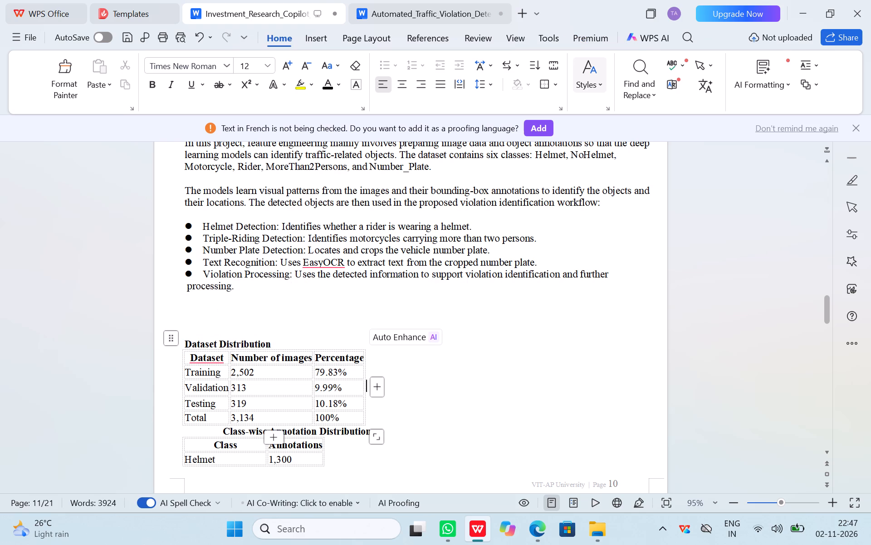
drag(371, 423, 289, 380)
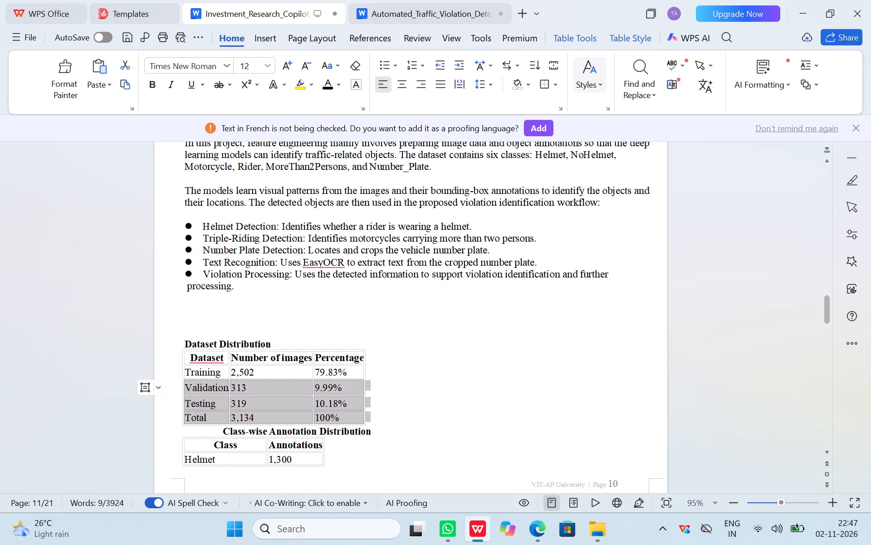
drag(289, 380, 203, 367)
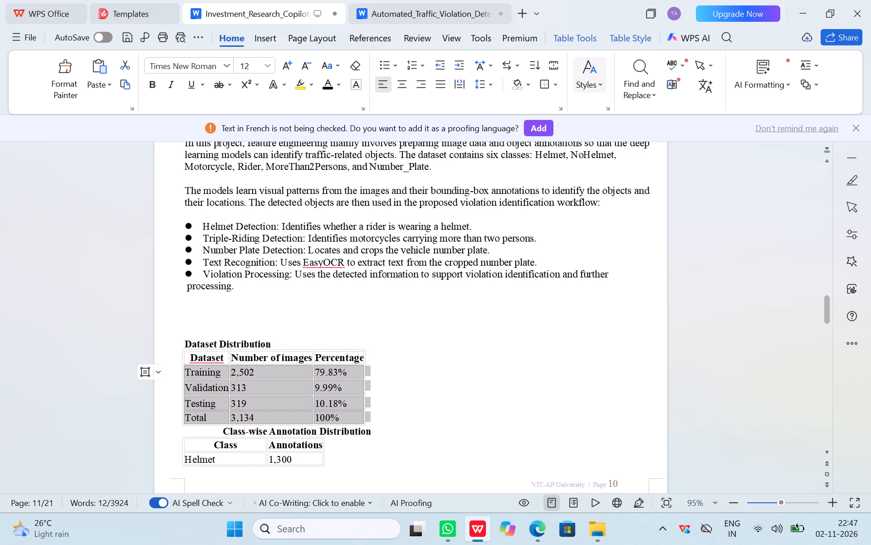
drag(203, 367, 190, 358)
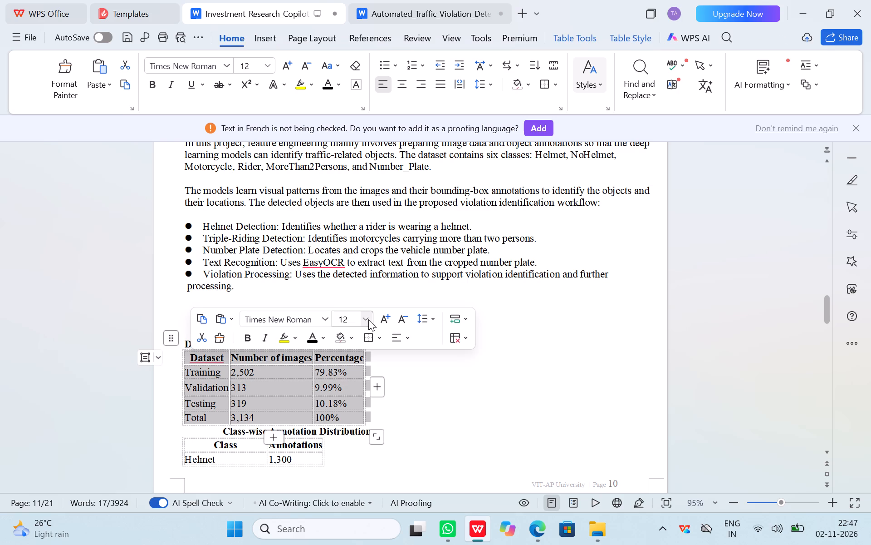
click(367, 319)
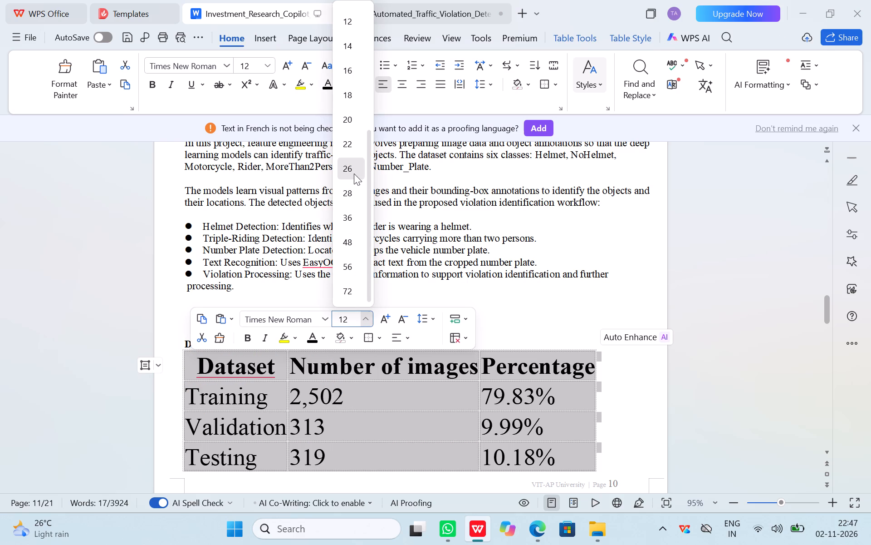
click(349, 97)
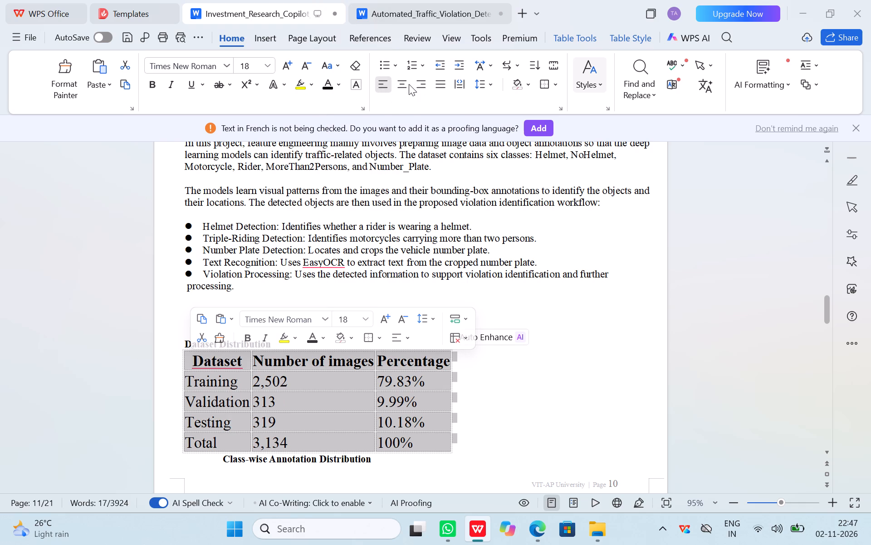
click(405, 84)
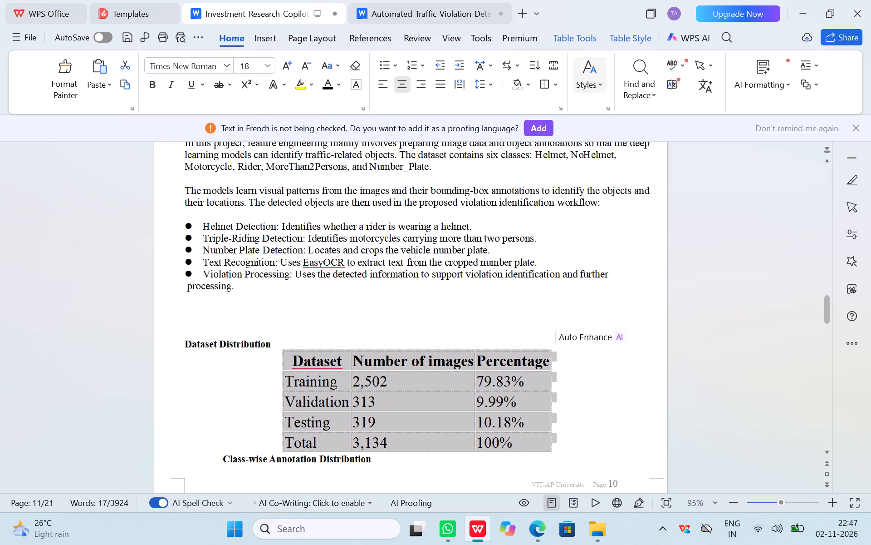
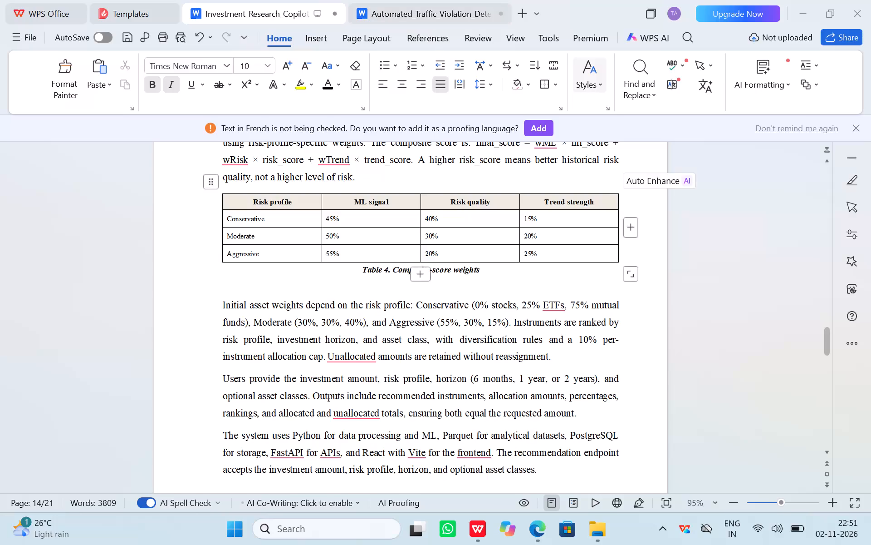
Review section 3.7 of the Investment Research Copilot report, and compare it with the methodology sections of the Automated Traffic Violation report.
scroll(476, 317, up, 3)
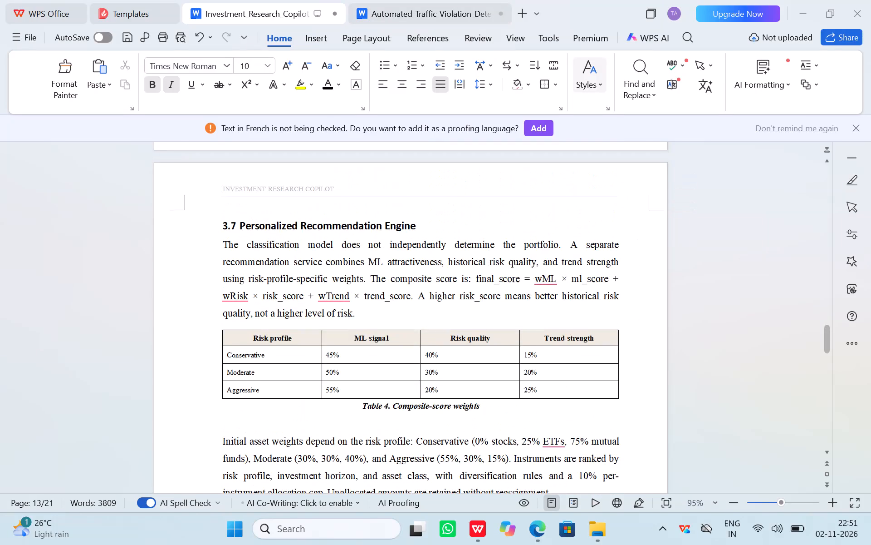
scroll(476, 317, up, 6)
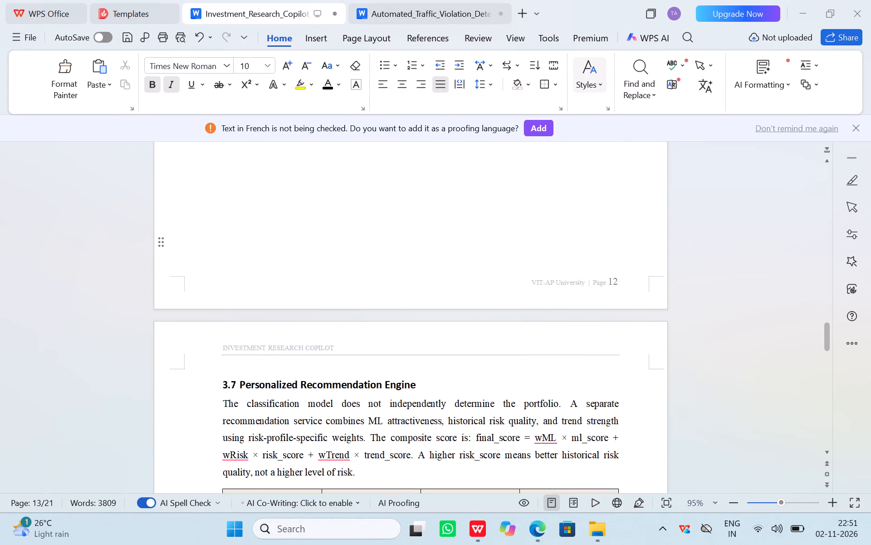
click(445, 0)
scroll(435, 319, down, 3)
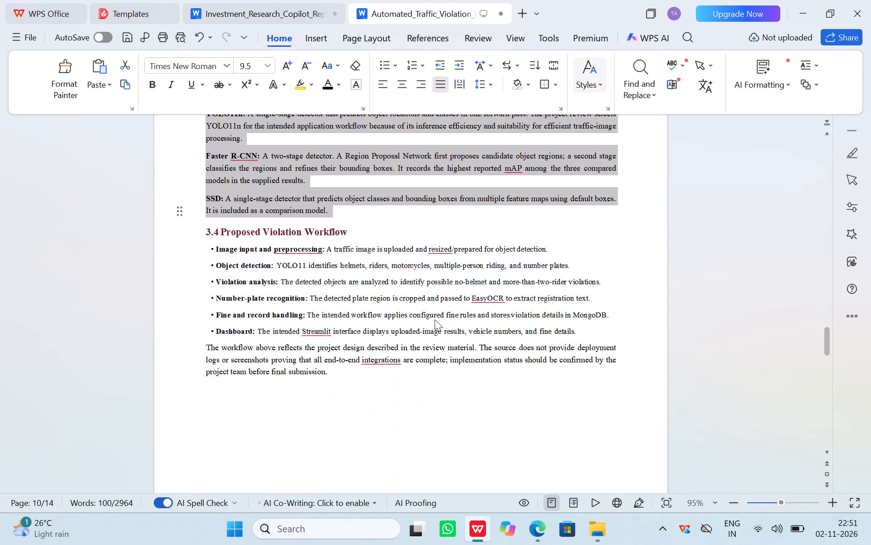
click(460, 381)
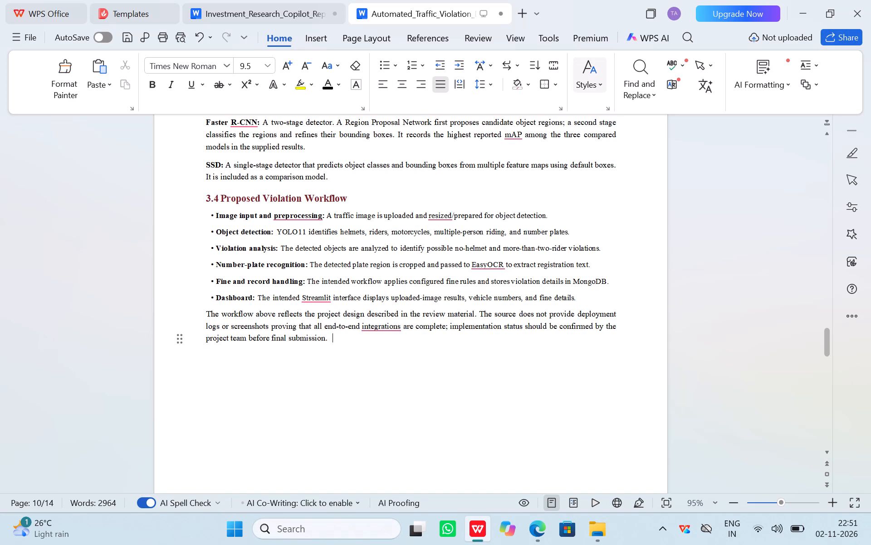
scroll(477, 381, down, 1)
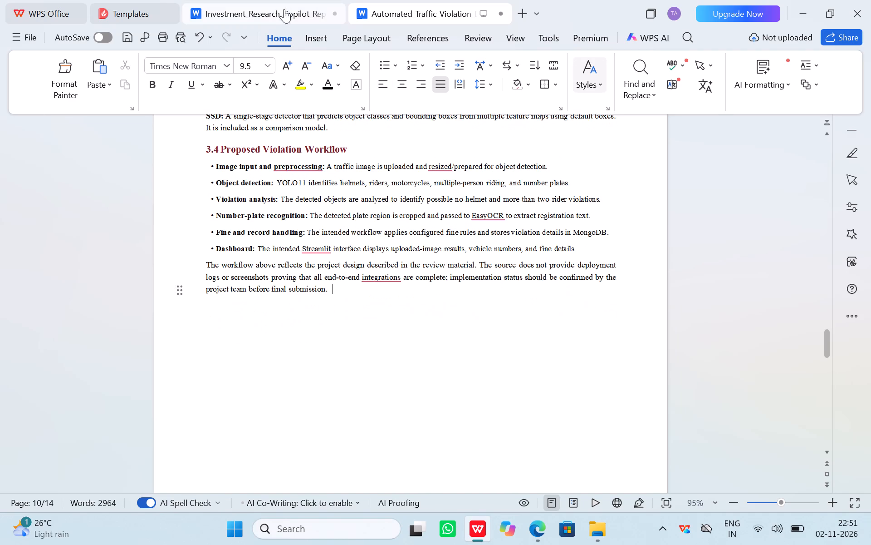
scroll(443, 311, up, 9)
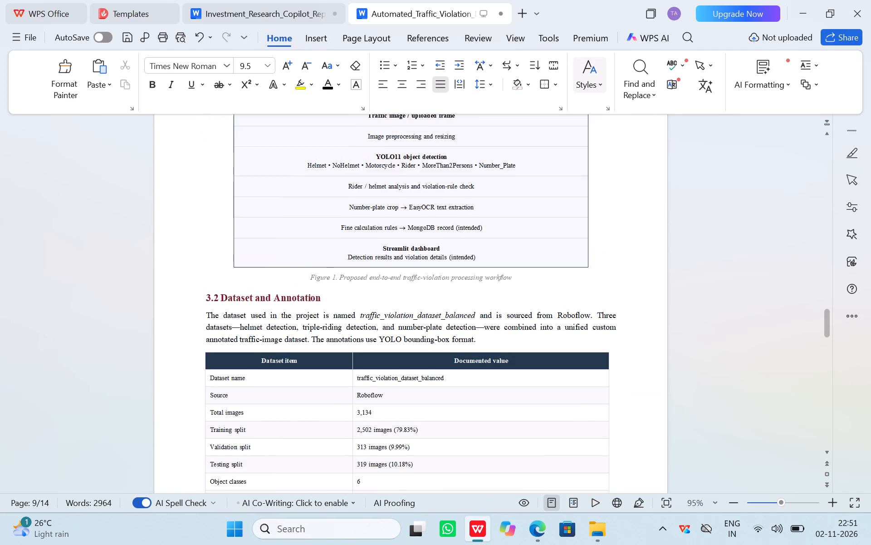
Review the Investment Research Copilot report from section 3.5 through the start of Chapter 4 to see which content still needs replacing.
scroll(443, 311, up, 5)
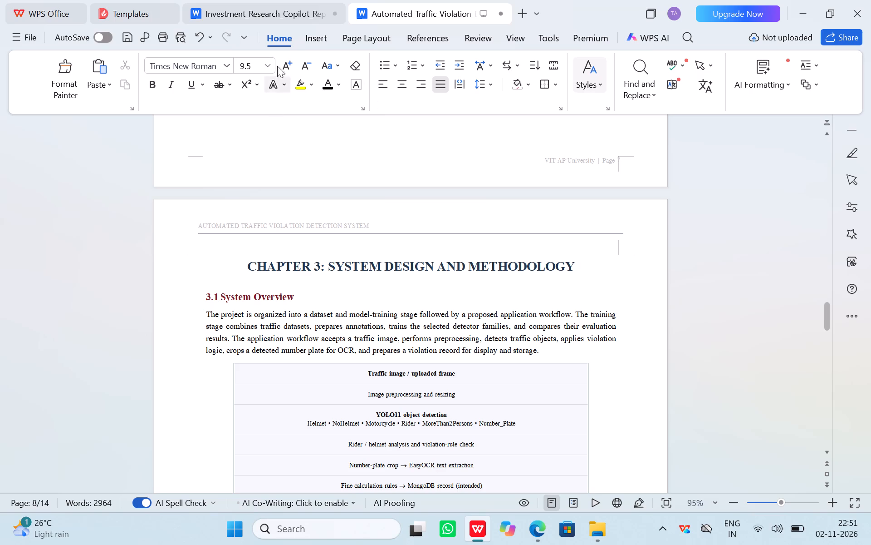
click(294, 14)
scroll(467, 343, down, 4)
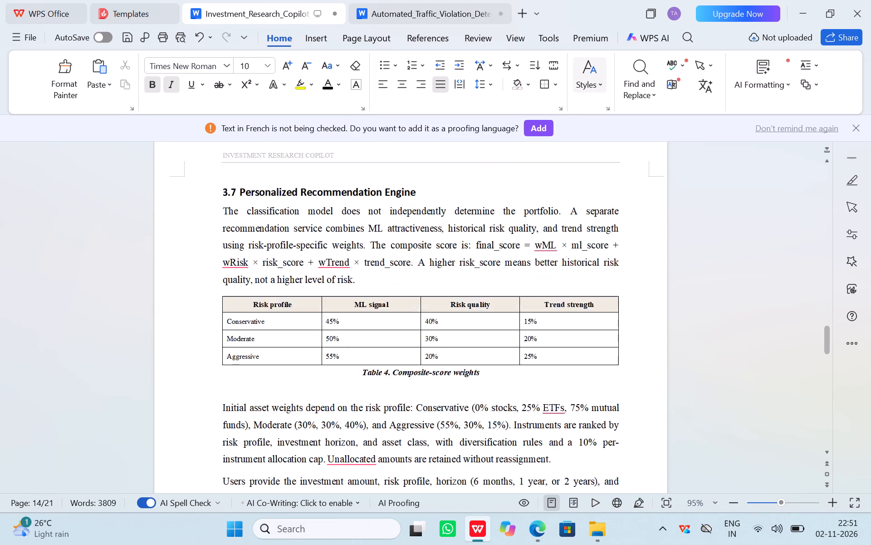
scroll(467, 343, down, 3)
scroll(467, 343, up, 1)
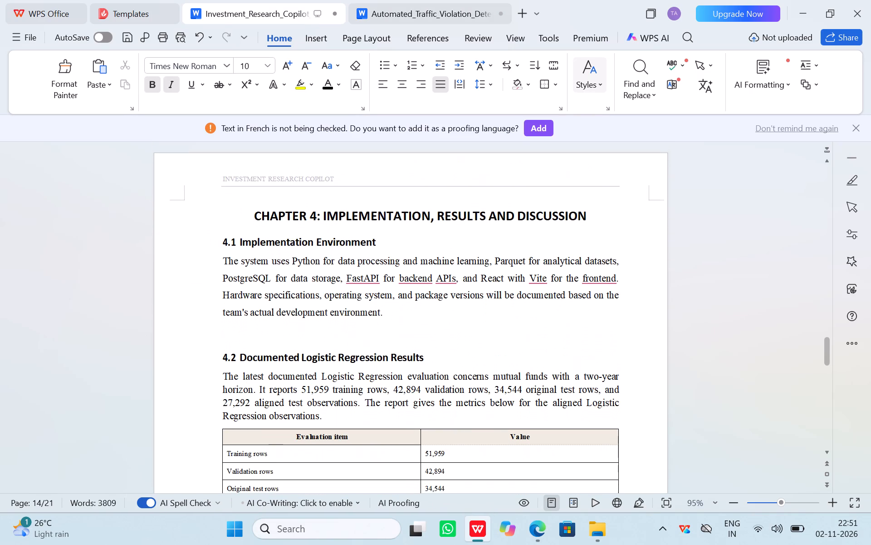
scroll(467, 343, up, 1)
scroll(467, 343, down, 1)
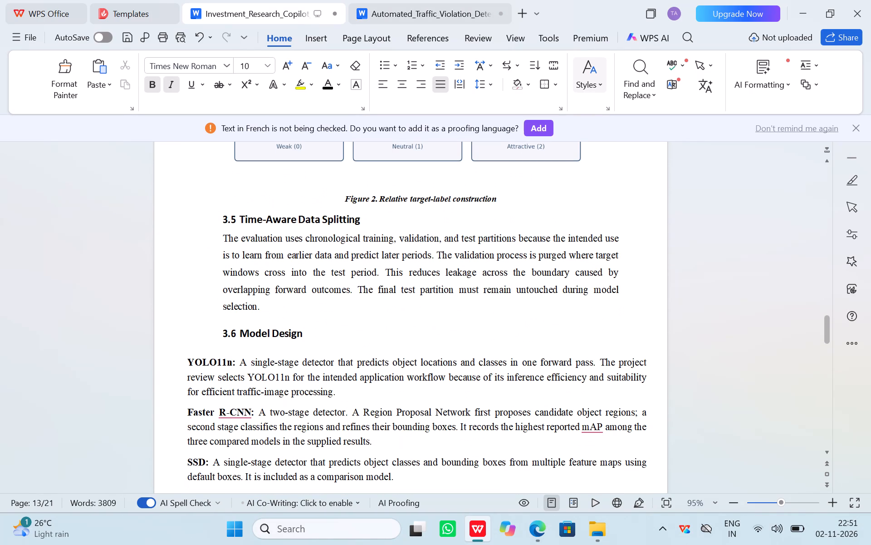
scroll(467, 343, down, 1)
scroll(467, 343, up, 1)
scroll(460, 296, up, 3)
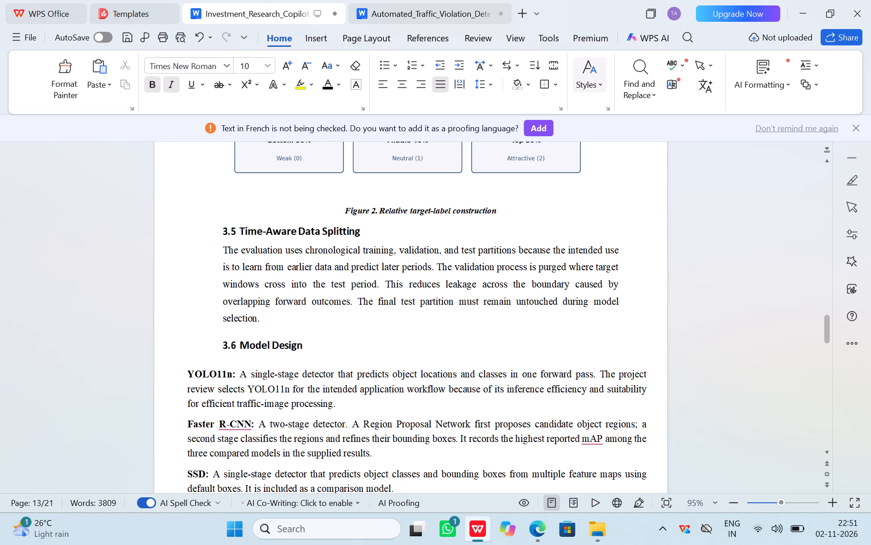
Look back through the report's earlier chapters to the Table of Contents and examine its chapter and section entries.
scroll(460, 296, up, 14)
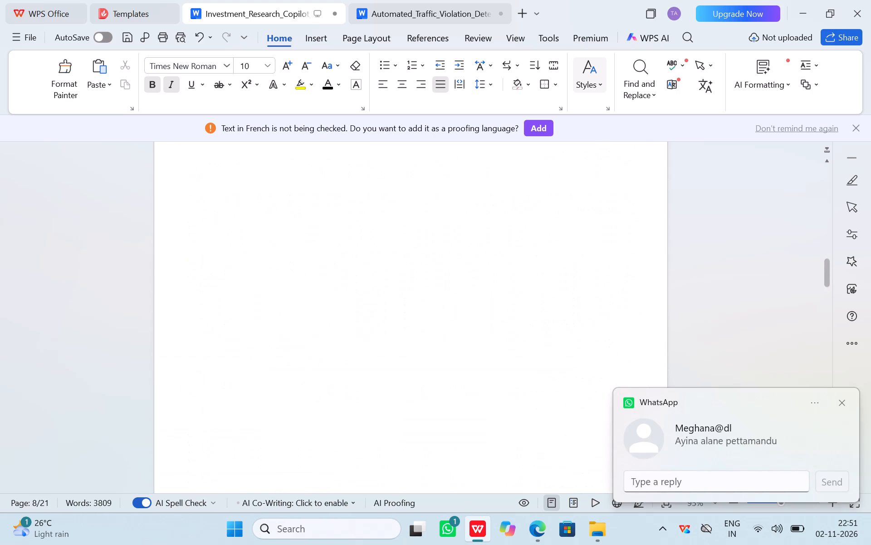
scroll(460, 296, up, 6)
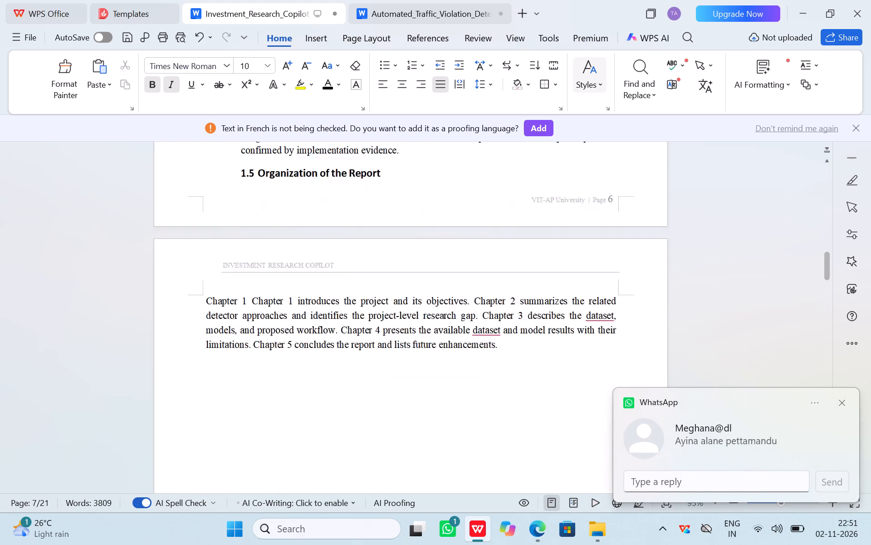
scroll(460, 296, up, 6)
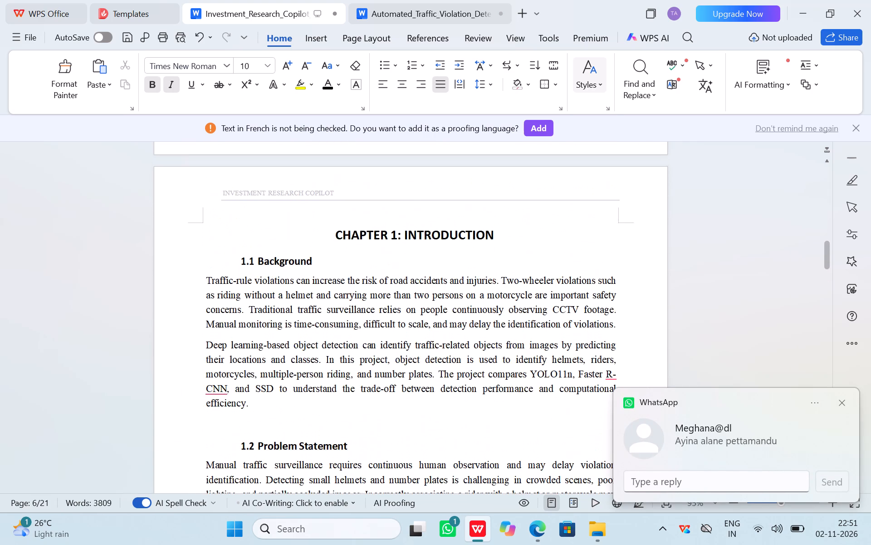
scroll(460, 296, up, 6)
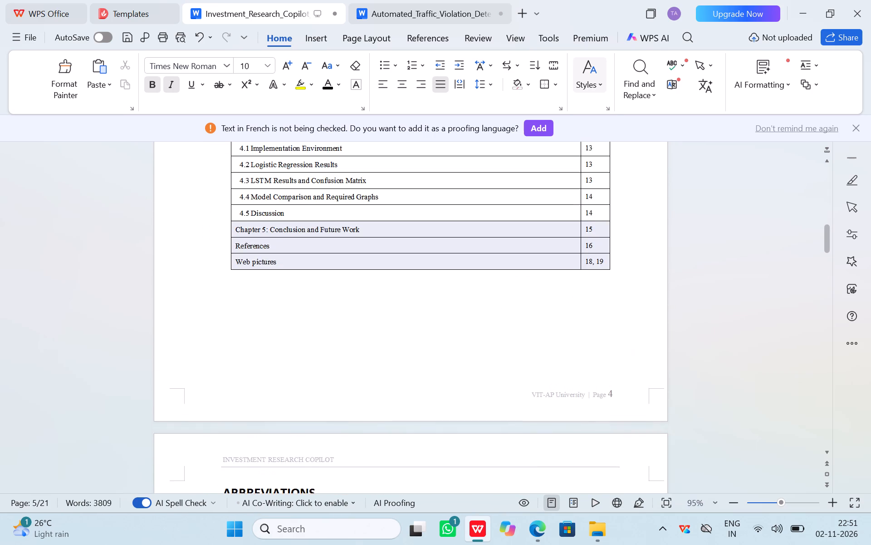
scroll(460, 296, up, 2)
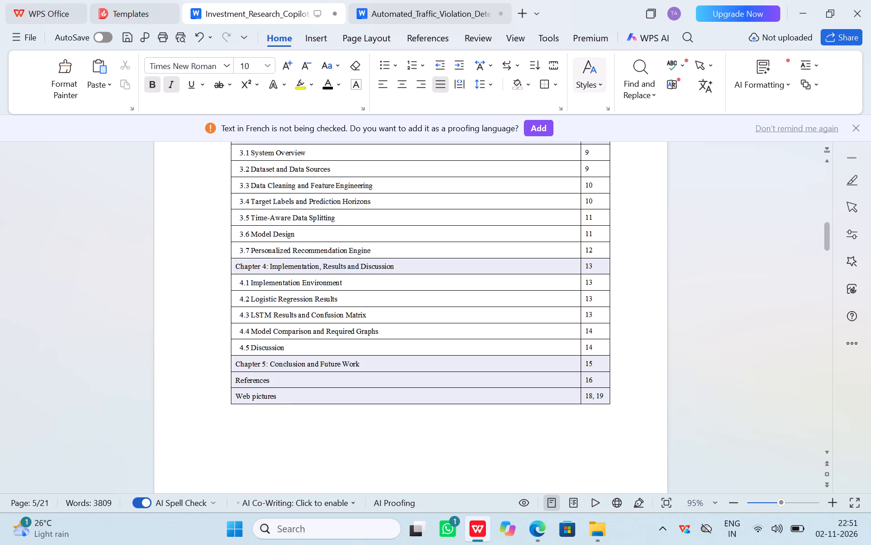
scroll(460, 296, up, 5)
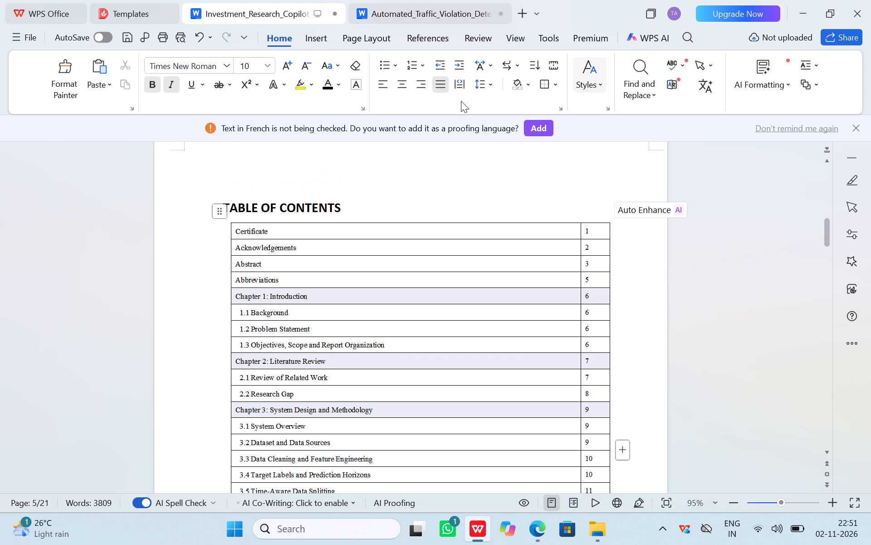
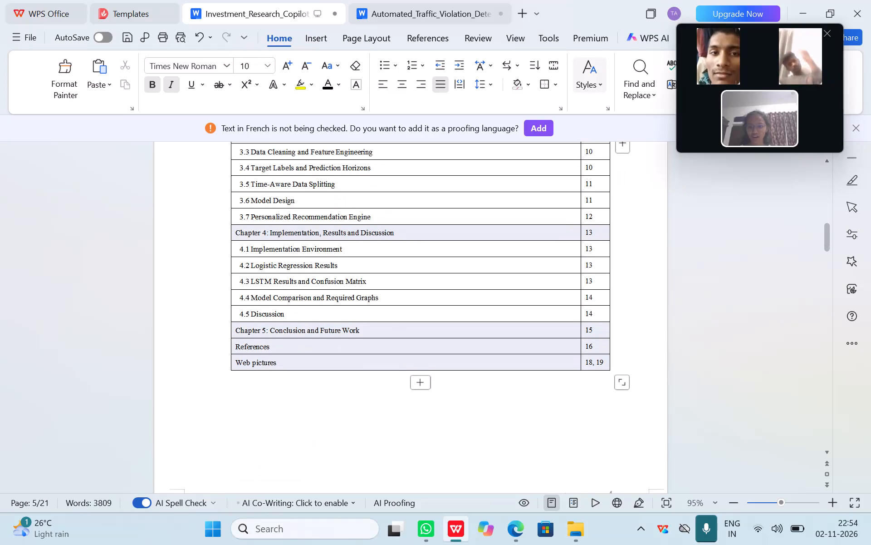
scroll(502, 335, up, 2)
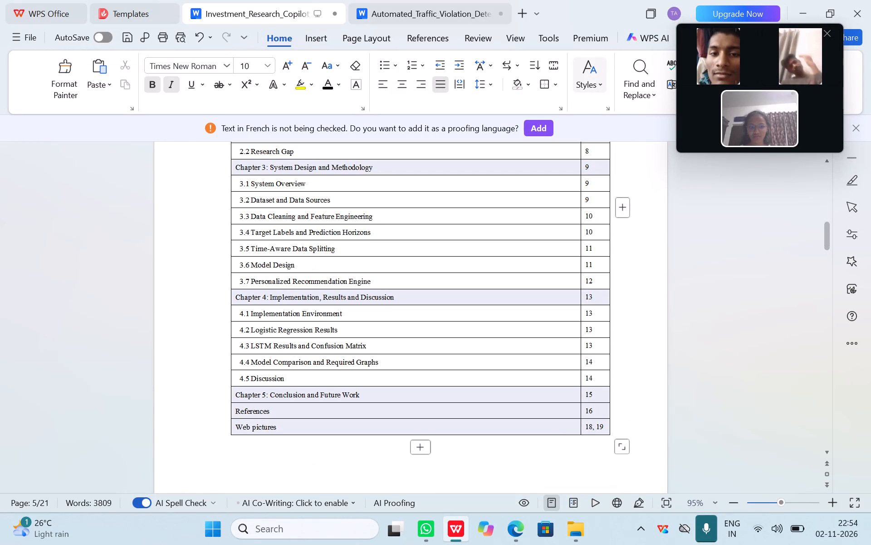
right_click(442, 283)
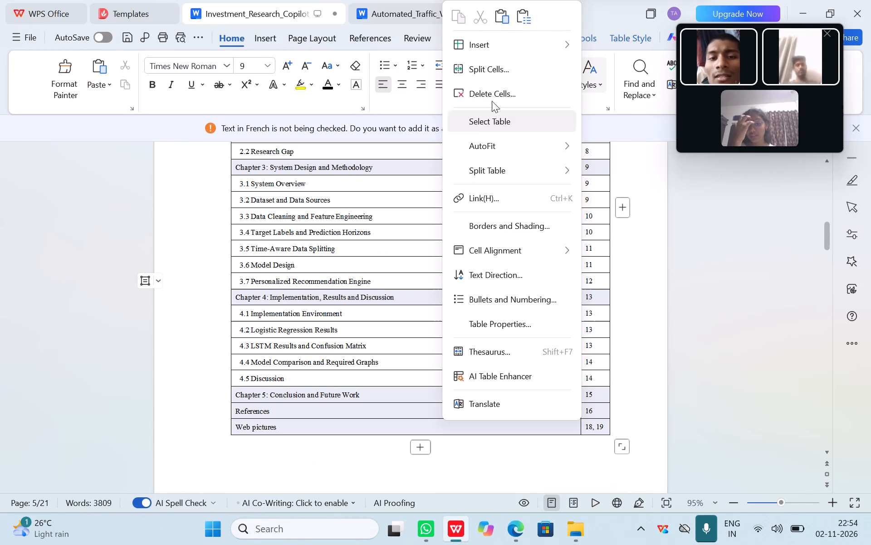
click(719, 268)
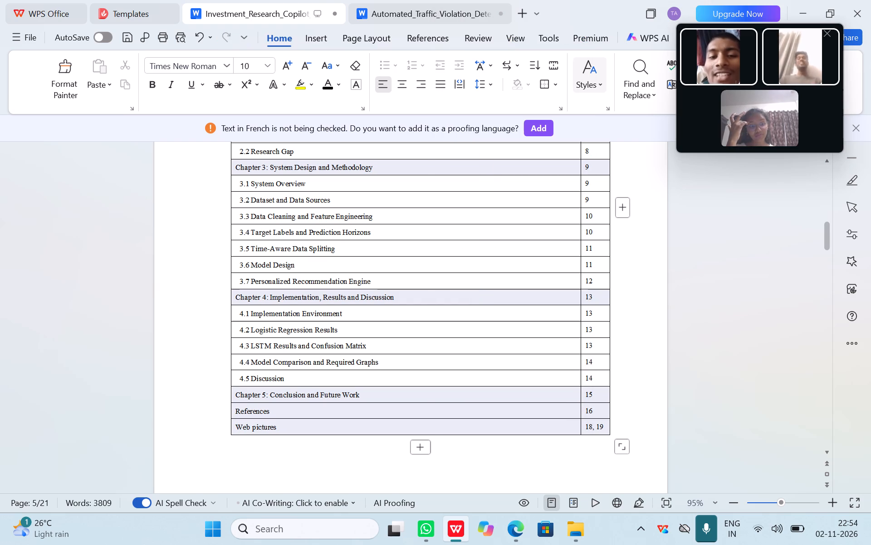
scroll(636, 396, down, 6)
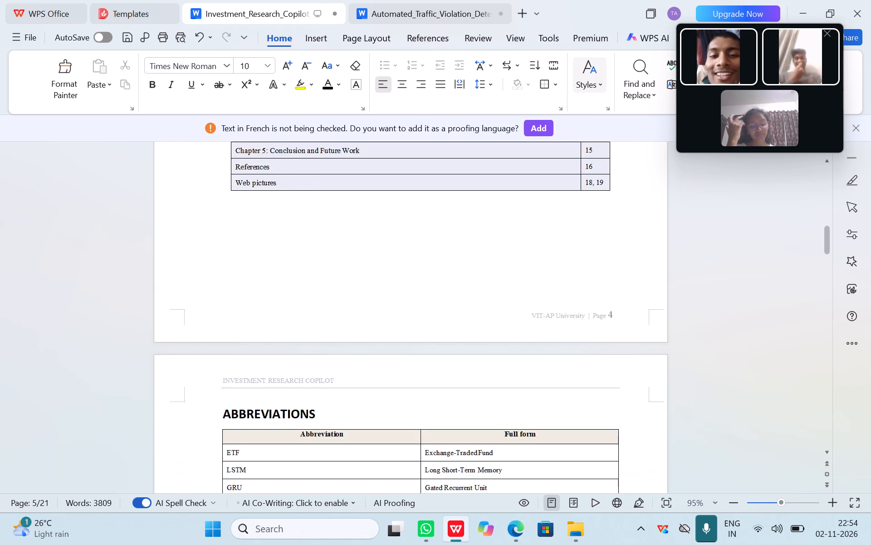
scroll(636, 396, down, 8)
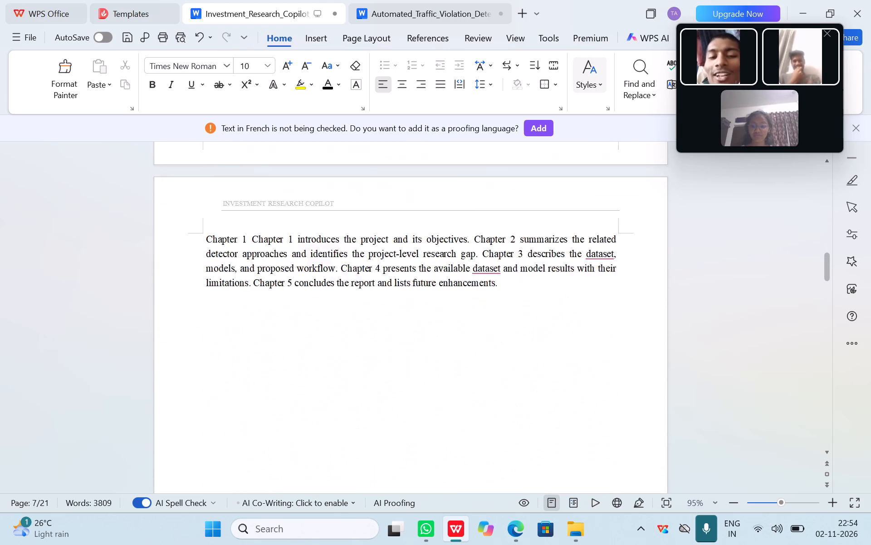
scroll(636, 396, up, 9)
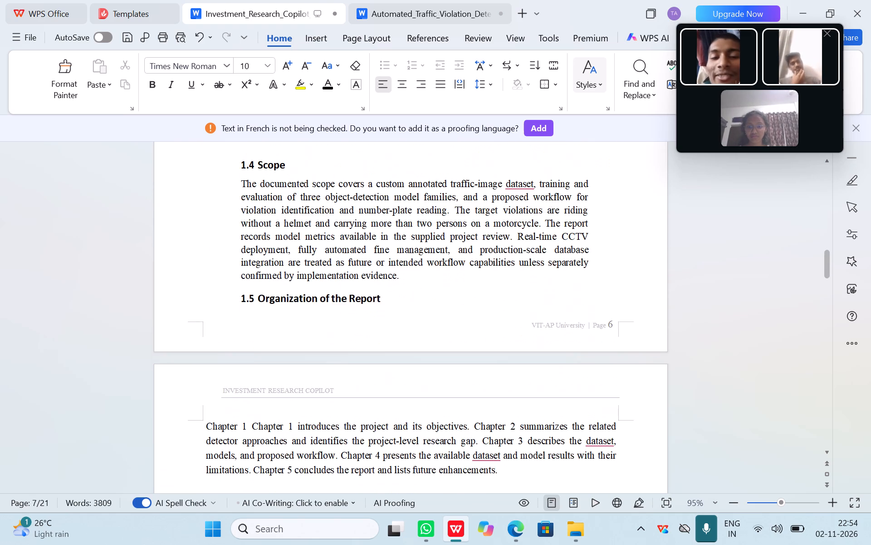
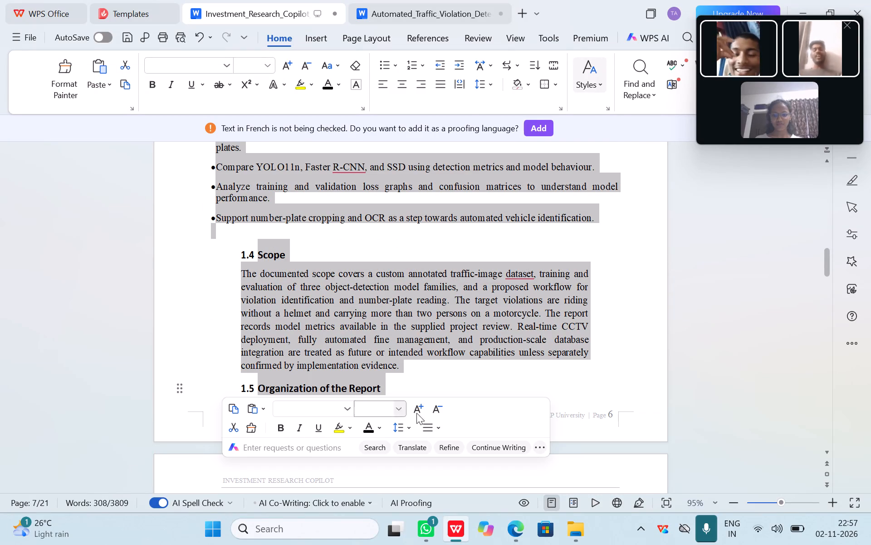
Justify the selected Chapter 1 text through the 1.5 Organization of the Report heading, and check the alignment from the chapter's start.
click(428, 425)
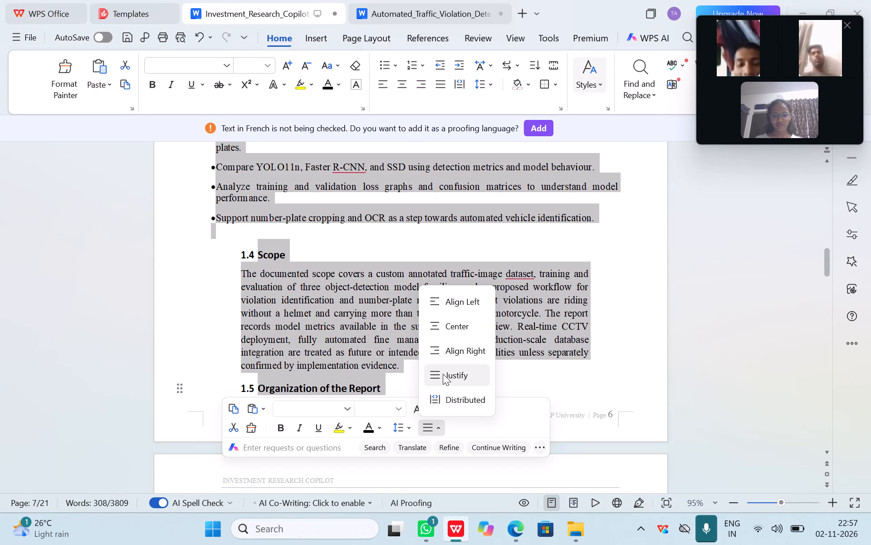
click(443, 374)
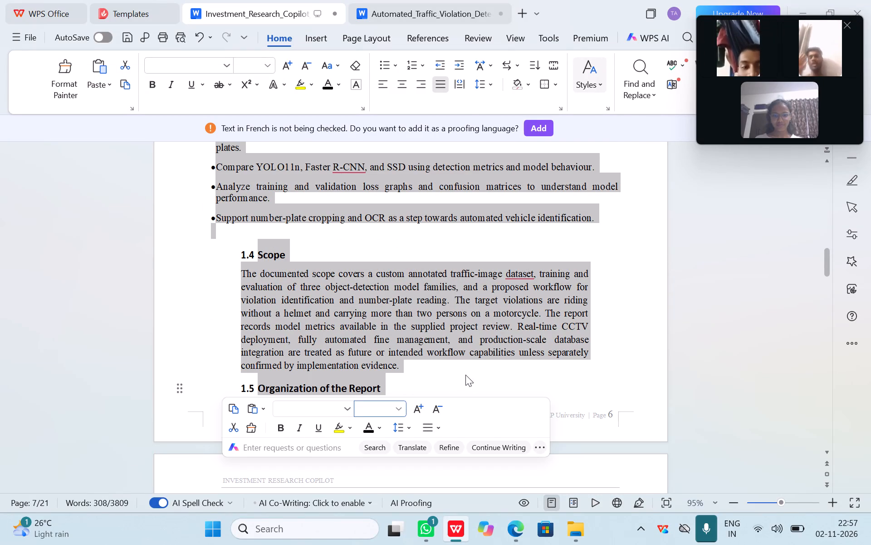
click(426, 426)
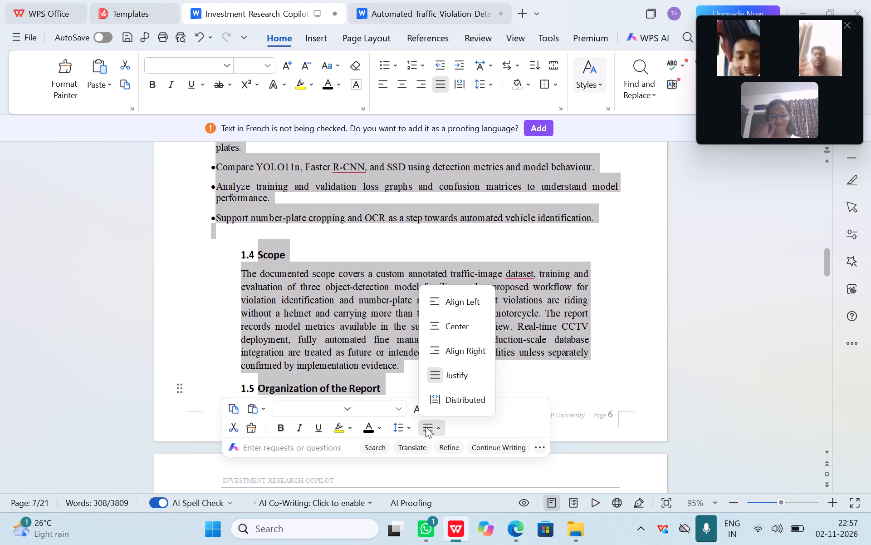
click(441, 378)
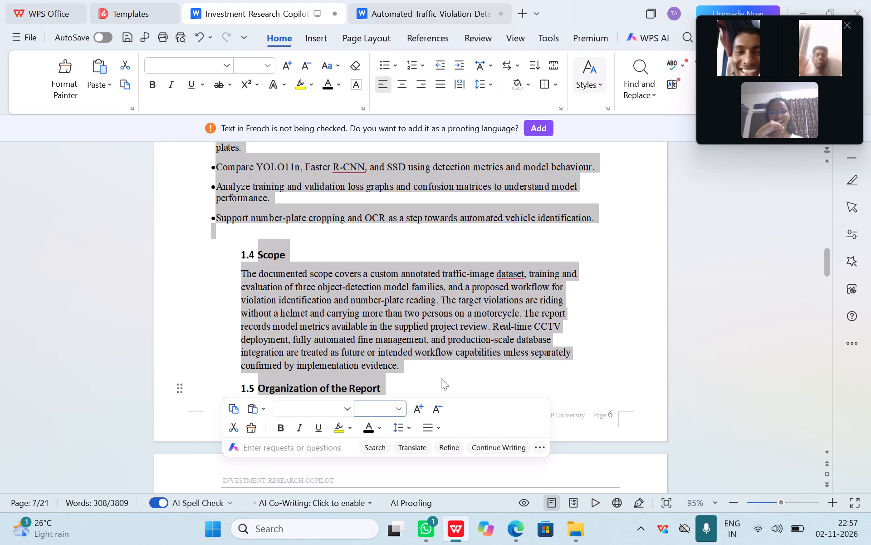
click(431, 435)
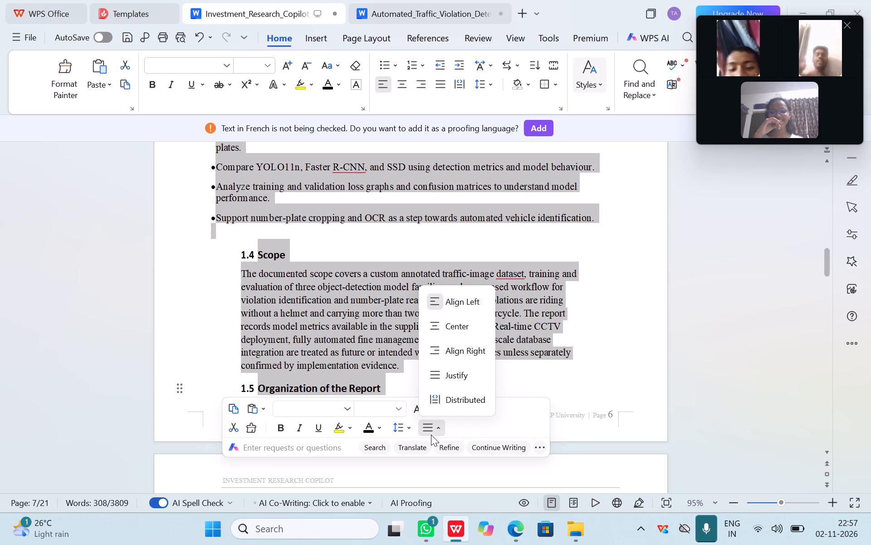
click(440, 369)
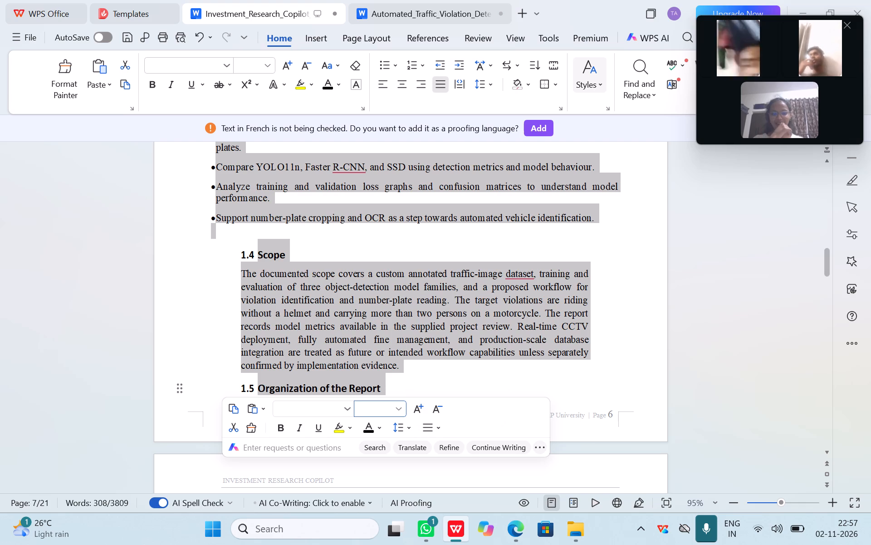
click(631, 328)
scroll(631, 328, up, 6)
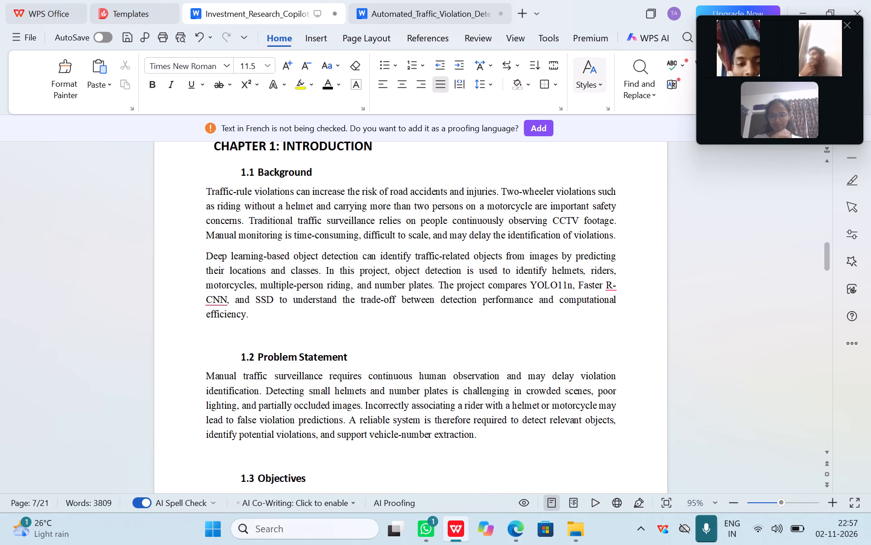
scroll(601, 342, up, 2)
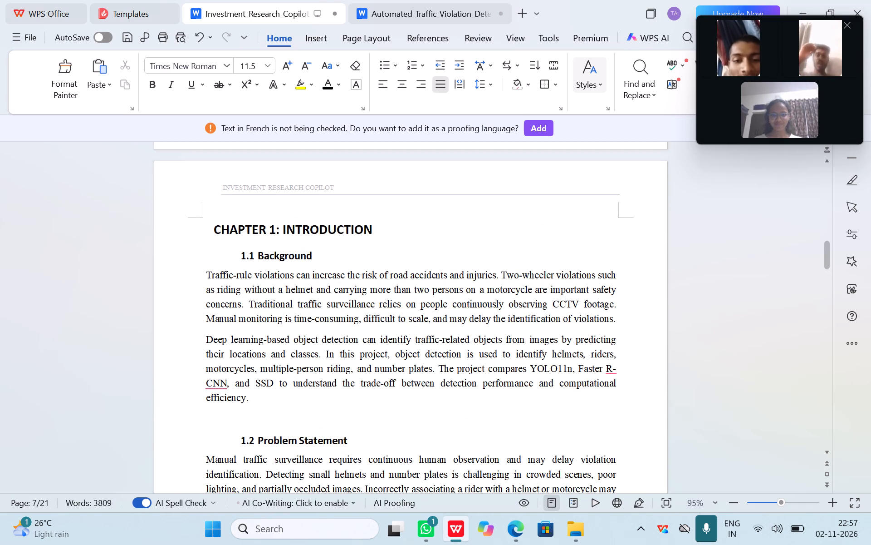
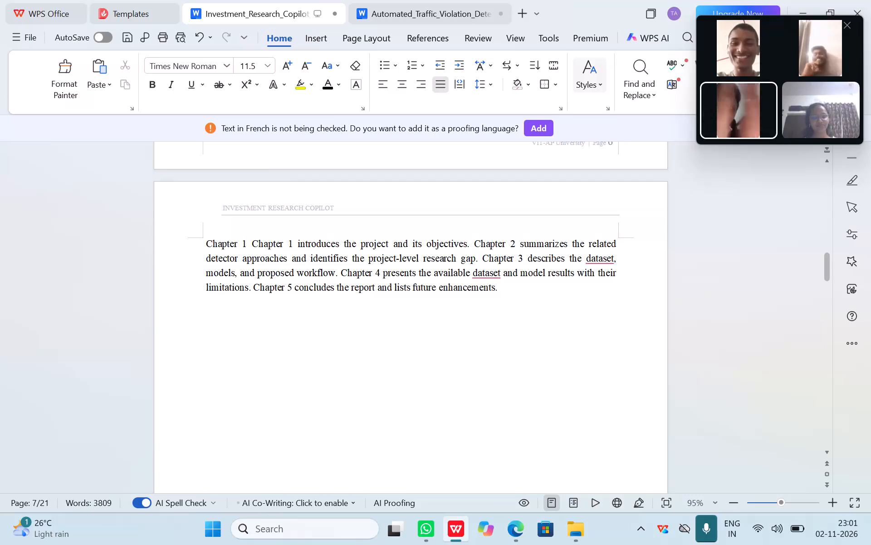
Review the Investment Research Copilot report from the end of Chapter 1 through the dataset and class-wise annotation tables to section 3.4.
scroll(453, 371, down, 7)
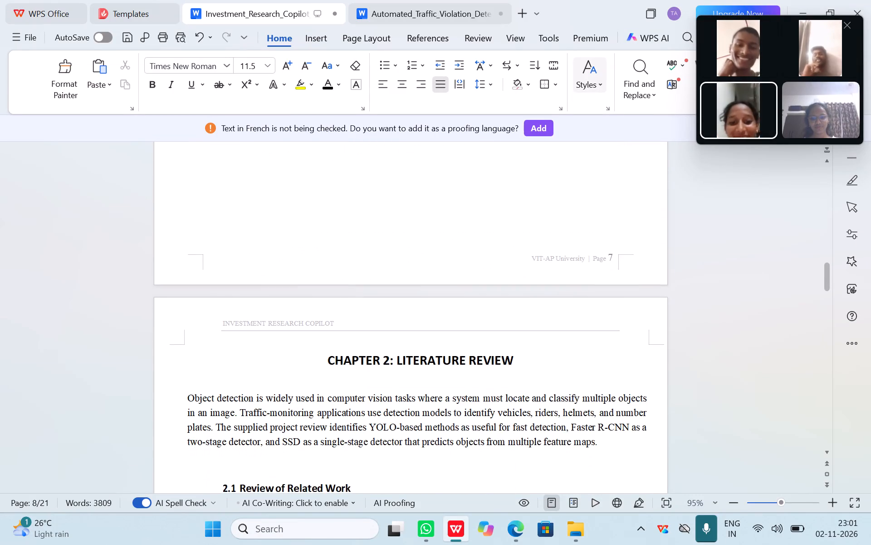
scroll(453, 371, down, 5)
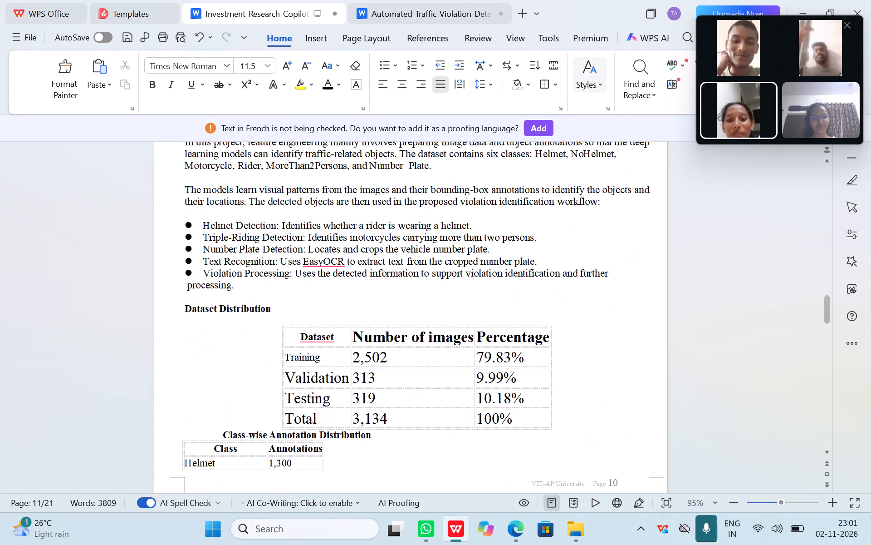
scroll(453, 371, down, 5)
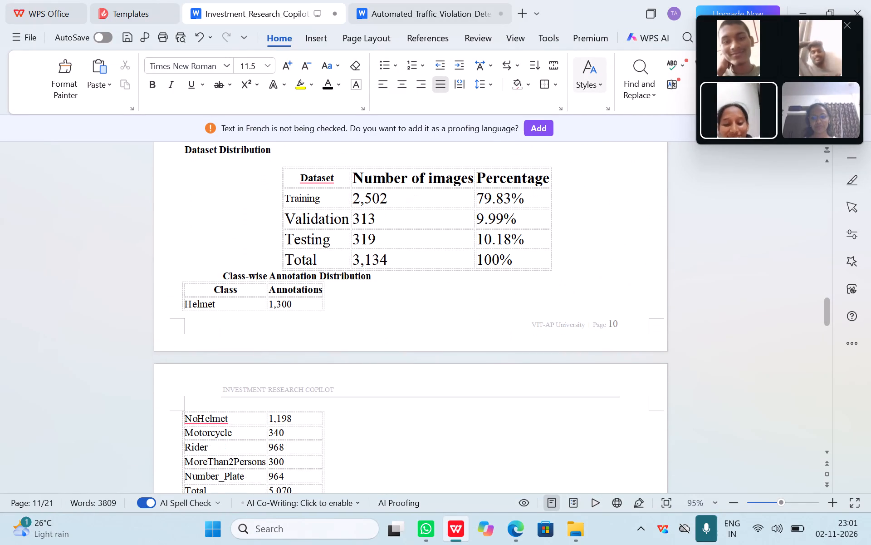
scroll(453, 371, down, 2)
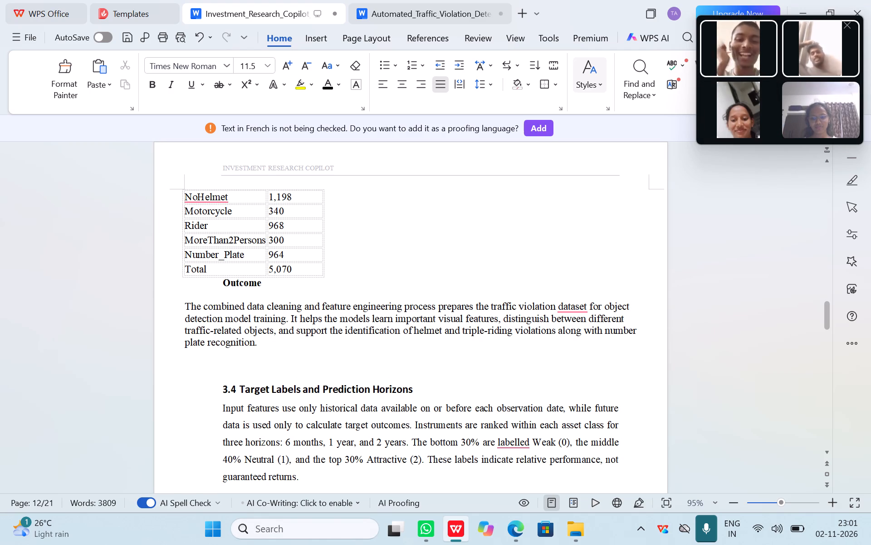
scroll(453, 371, down, 2)
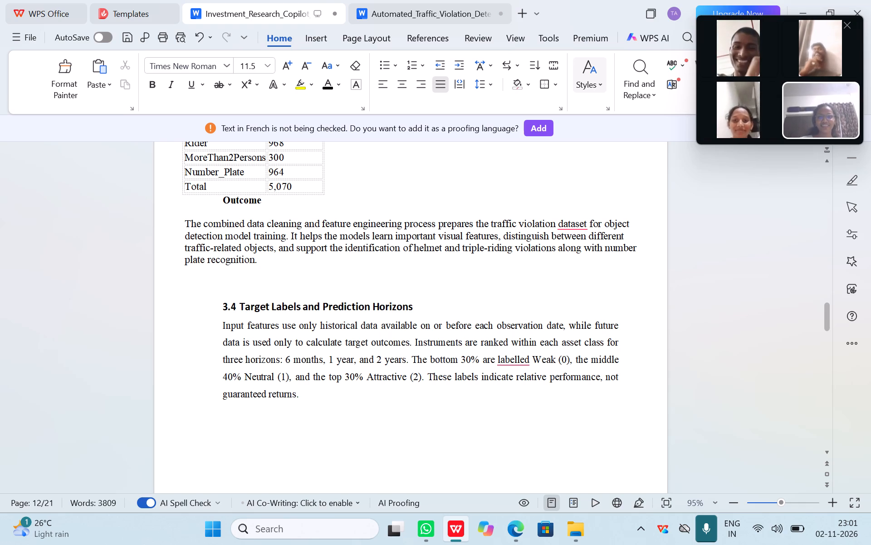
click(431, 7)
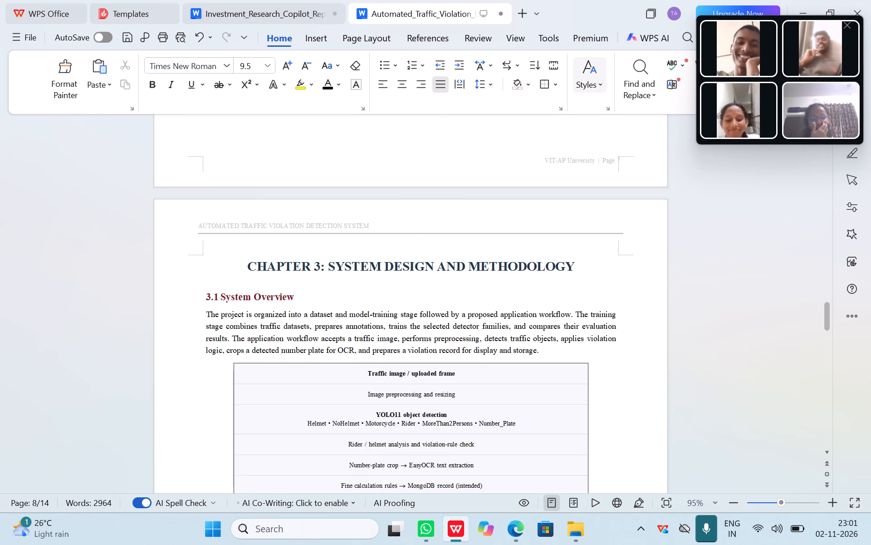
scroll(488, 342, down, 3)
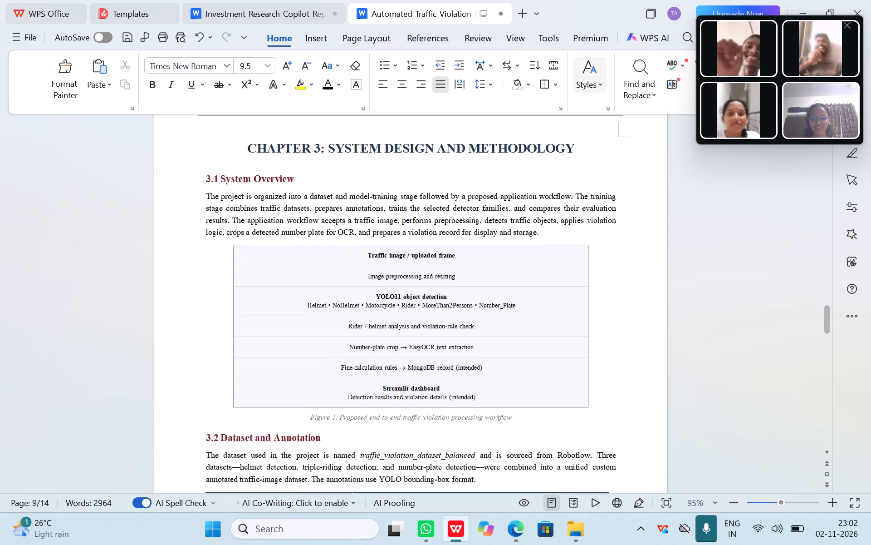
drag(205, 168, 215, 183)
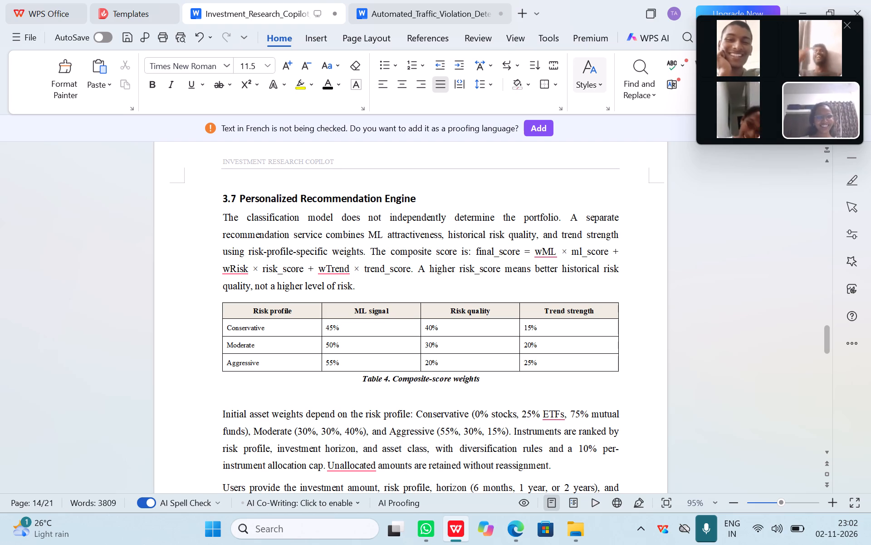
scroll(395, 287, down, 2)
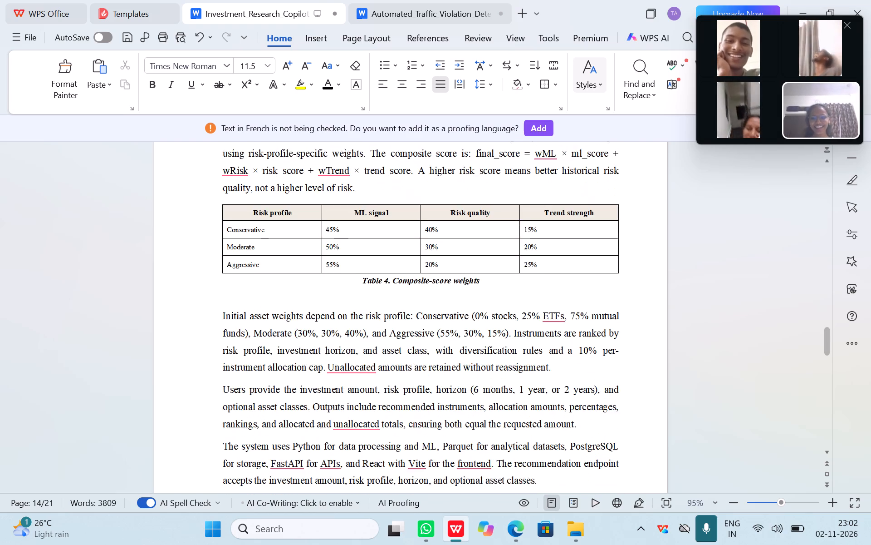
scroll(395, 287, down, 5)
scroll(395, 287, up, 2)
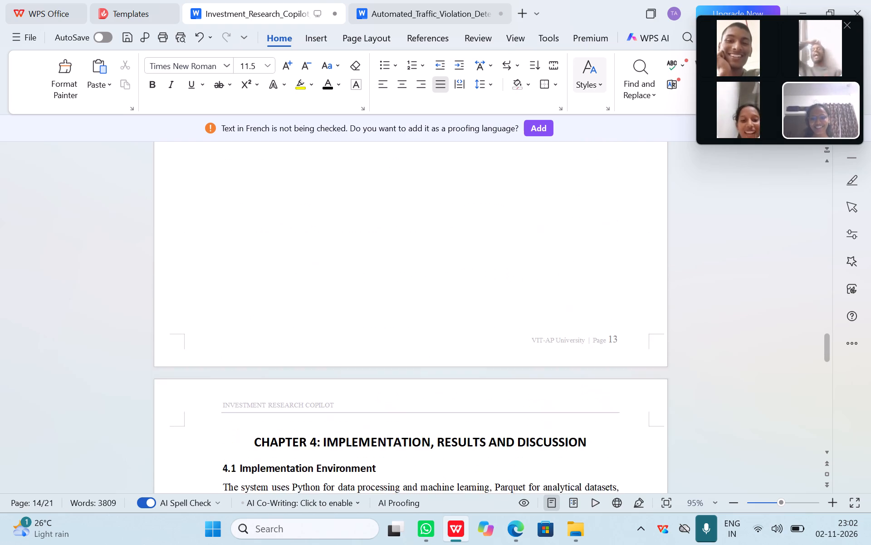
scroll(395, 287, up, 5)
drag(548, 288, 236, 117)
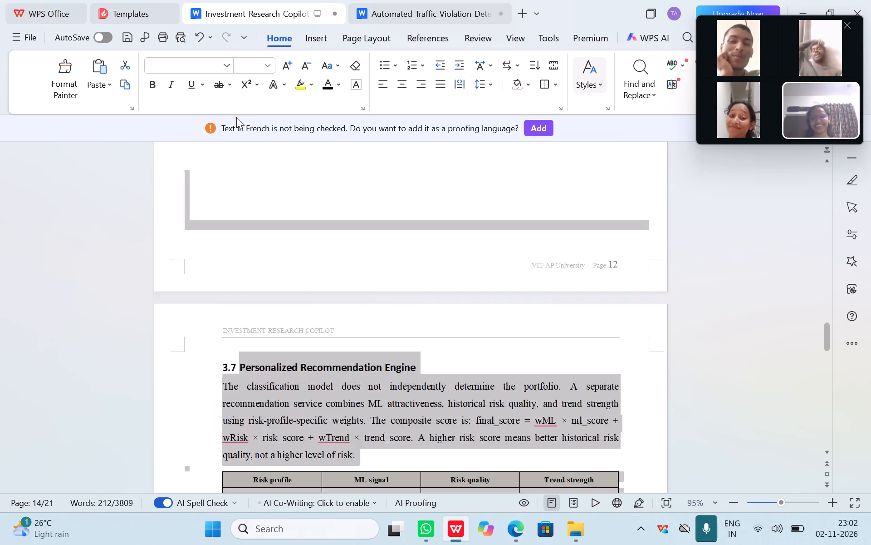
Replace everything below the Chapter 3 title, from 3.1 System Overview through section 3.7, with the copied traffic-violation methodology content.
drag(236, 117, 253, 170)
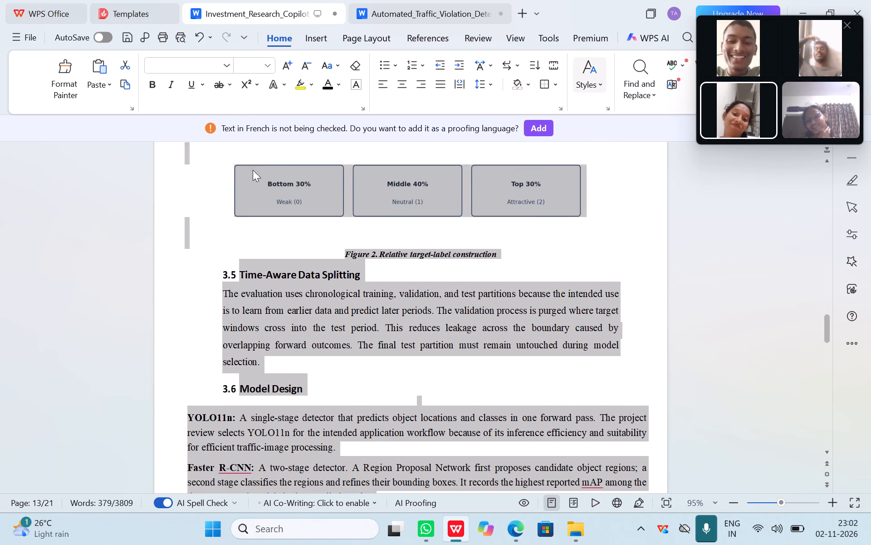
drag(253, 170, 285, 200)
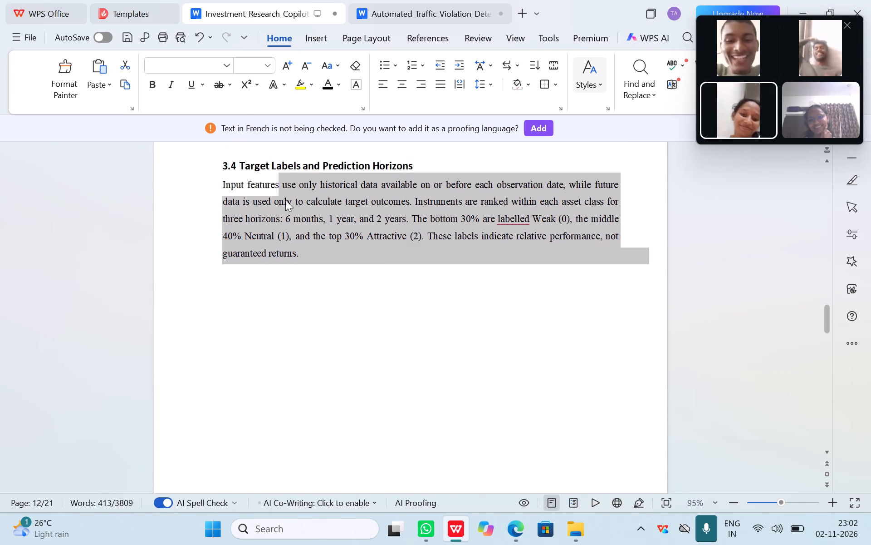
drag(285, 200, 255, 135)
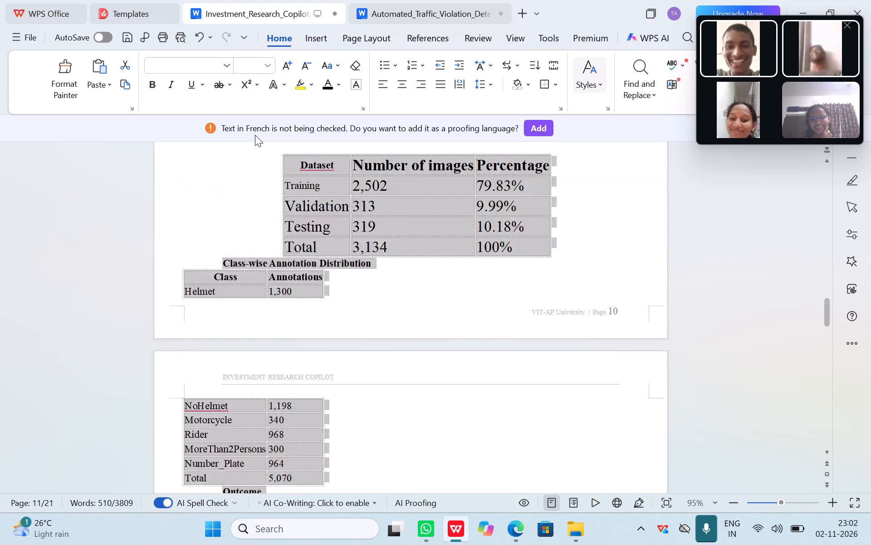
drag(255, 135, 236, 177)
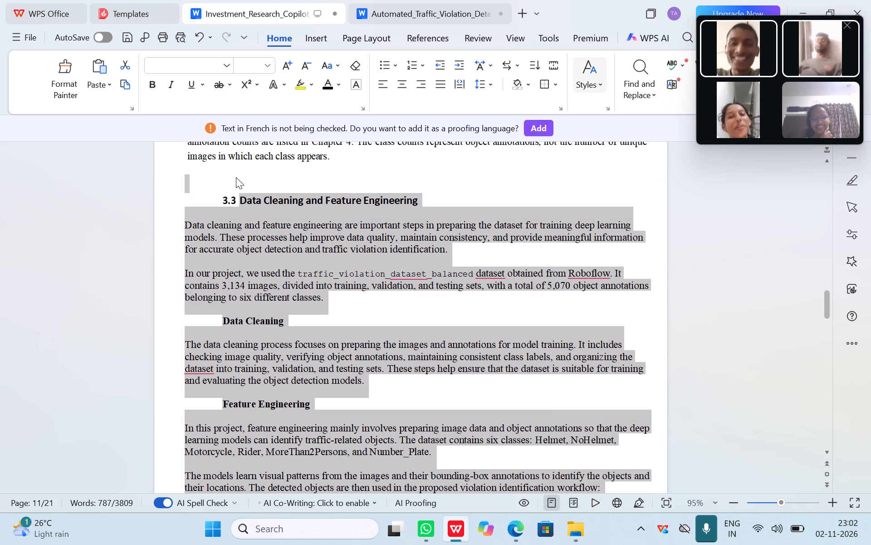
drag(236, 177, 236, 206)
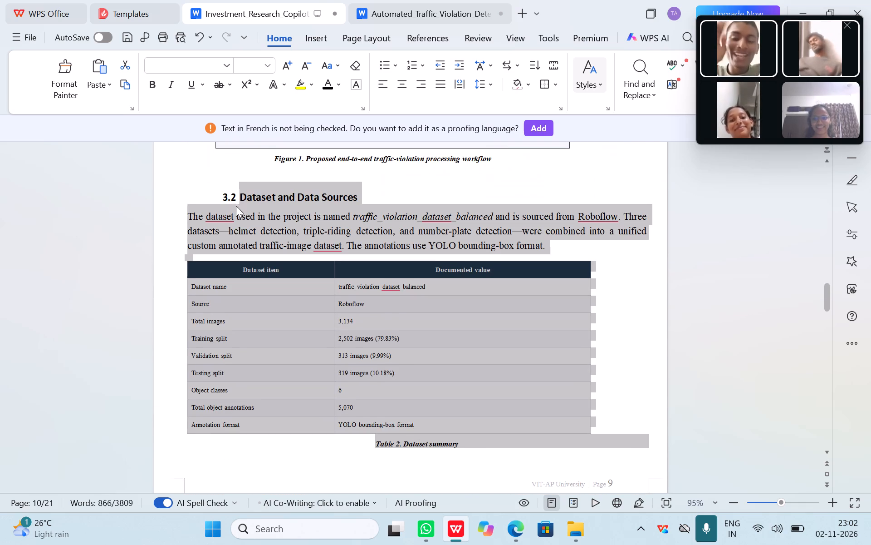
drag(236, 206, 246, 144)
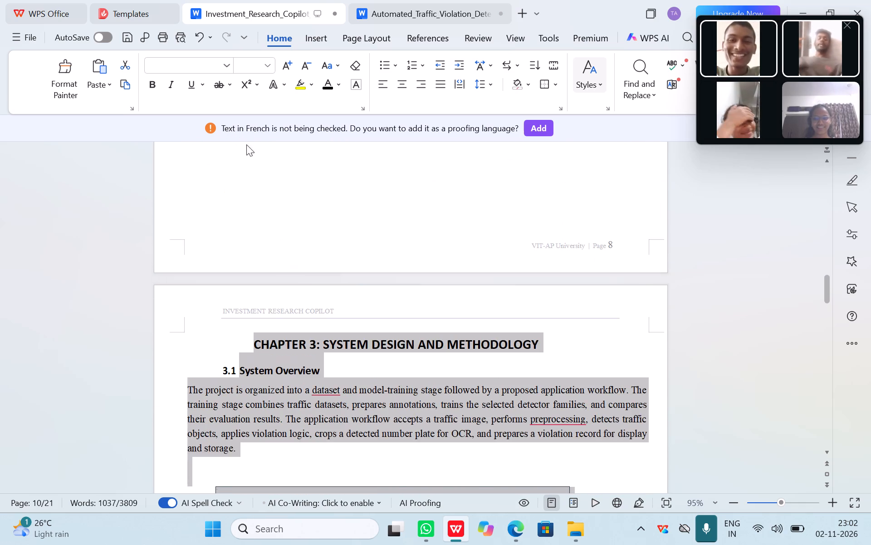
drag(246, 144, 238, 433)
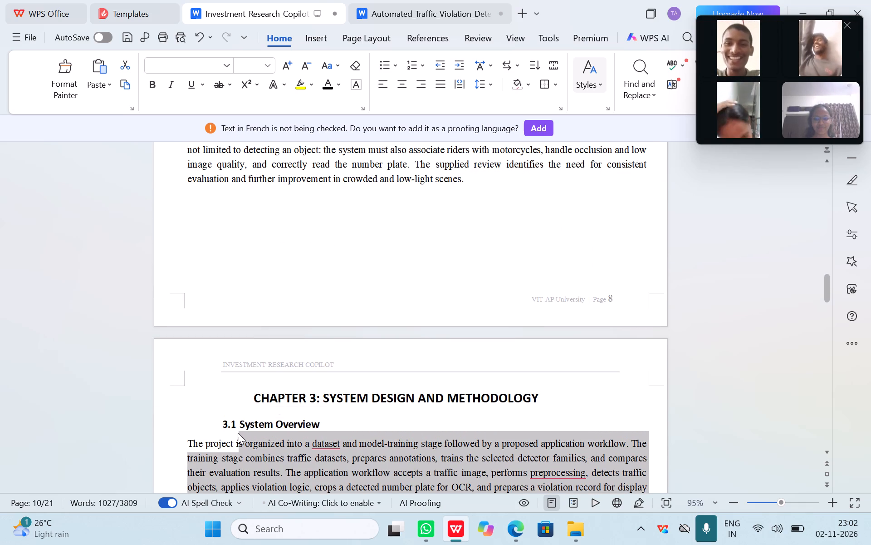
drag(238, 433, 236, 425)
key(BackSpace)
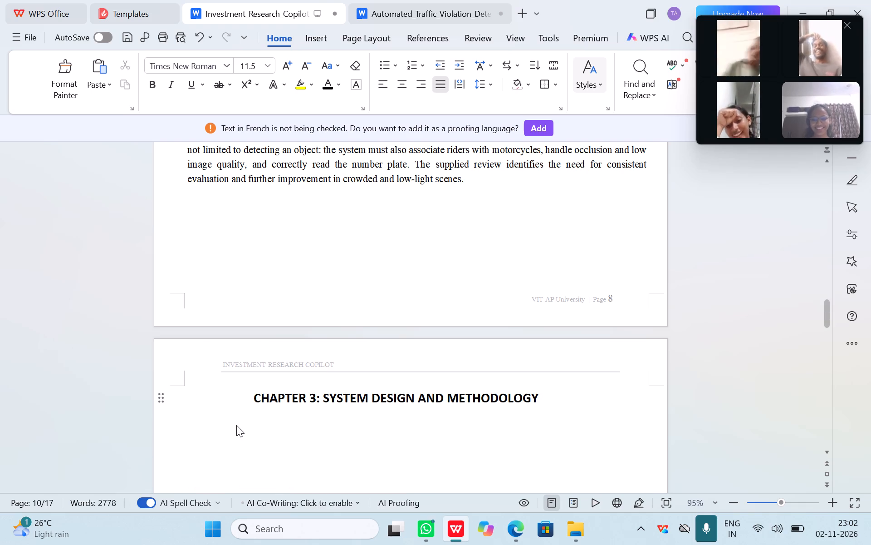
key(shift+Return)
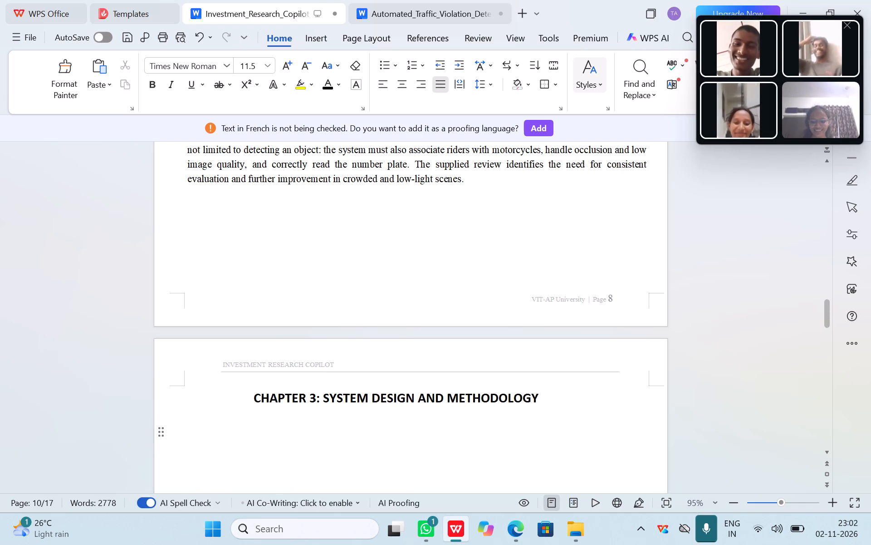
key(ctrl+v)
scroll(361, 365, up, 6)
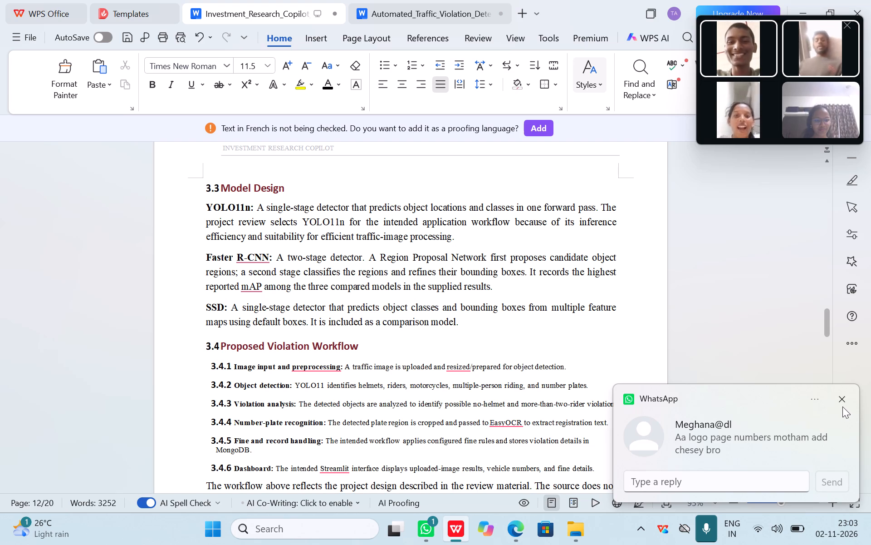
click(712, 476)
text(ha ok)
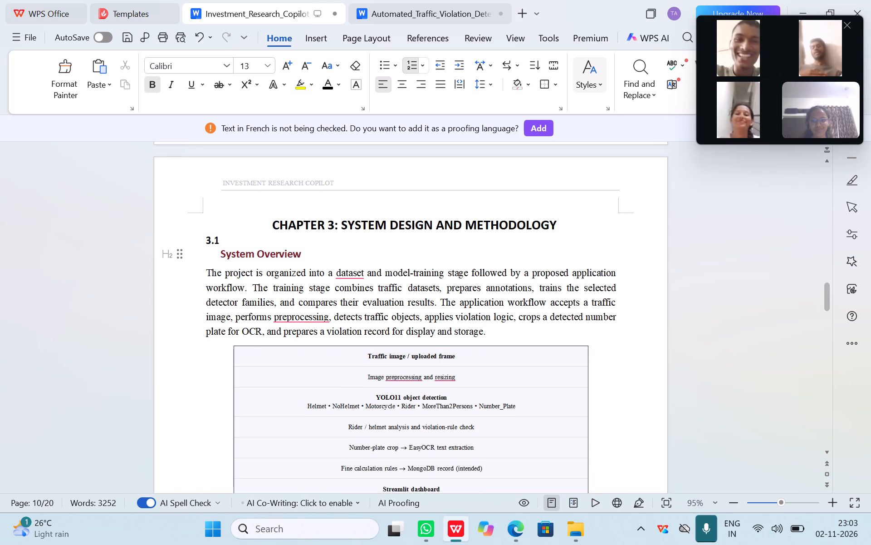
drag(219, 252, 308, 252)
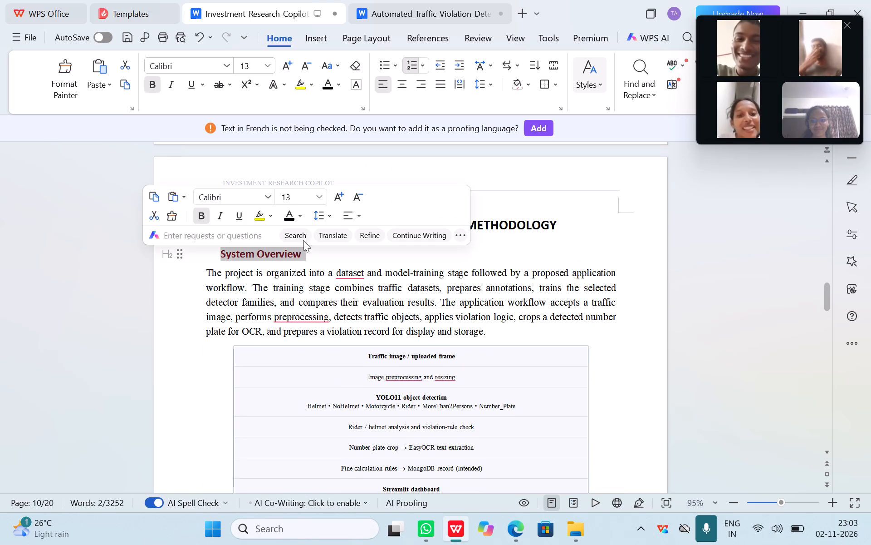
click(289, 217)
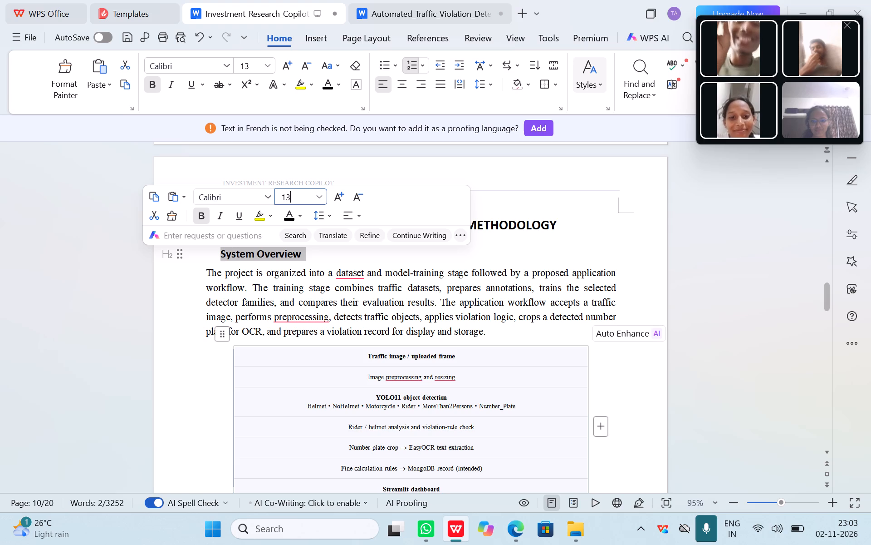
click(235, 390)
click(201, 389)
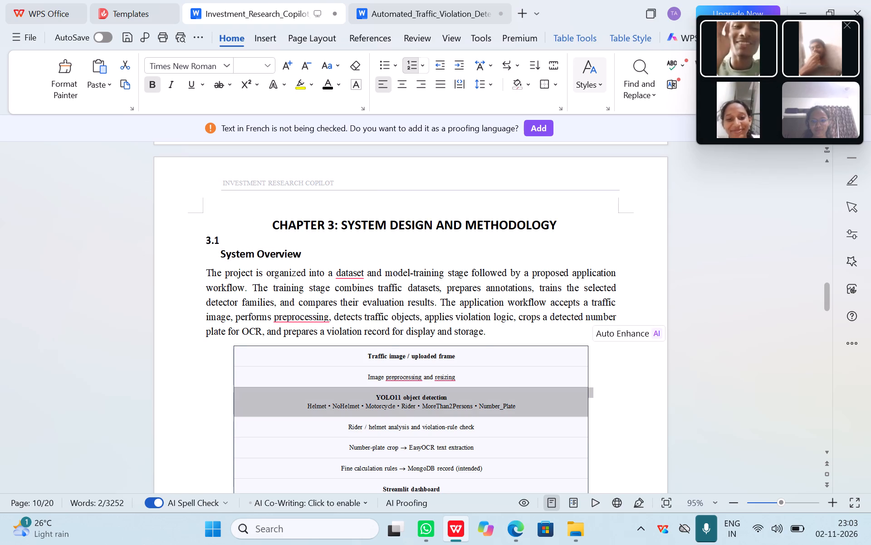
Change the font colour of the 3.2 "Dataset and Annotation" heading text to black.
scroll(201, 389, down, 5)
scroll(201, 389, up, 5)
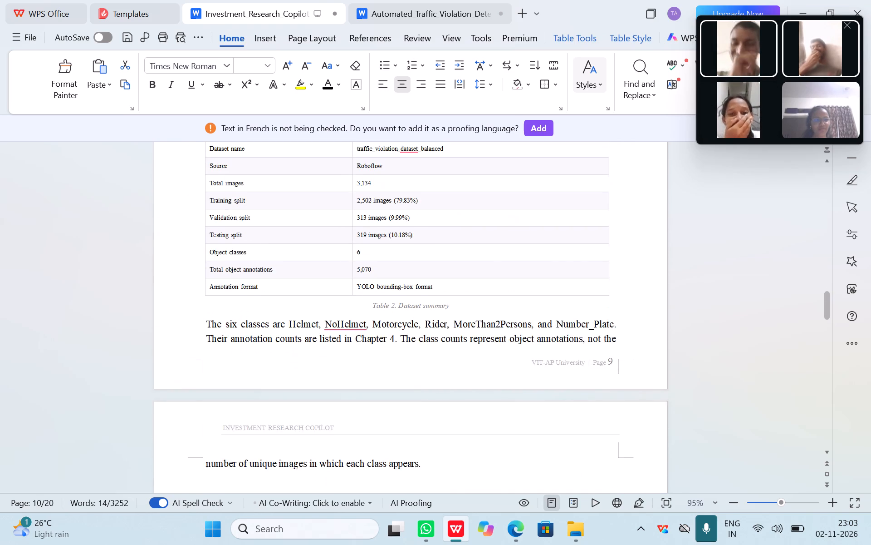
scroll(201, 389, up, 1)
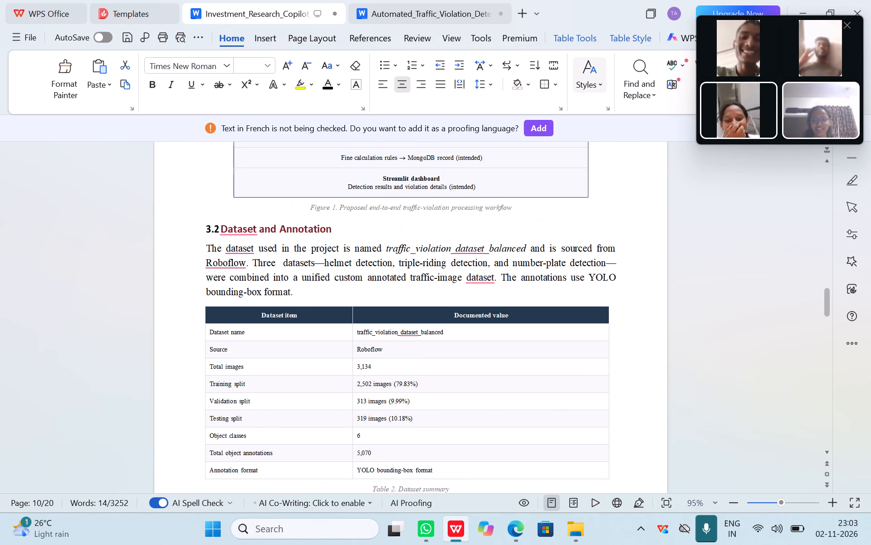
drag(333, 233, 226, 231)
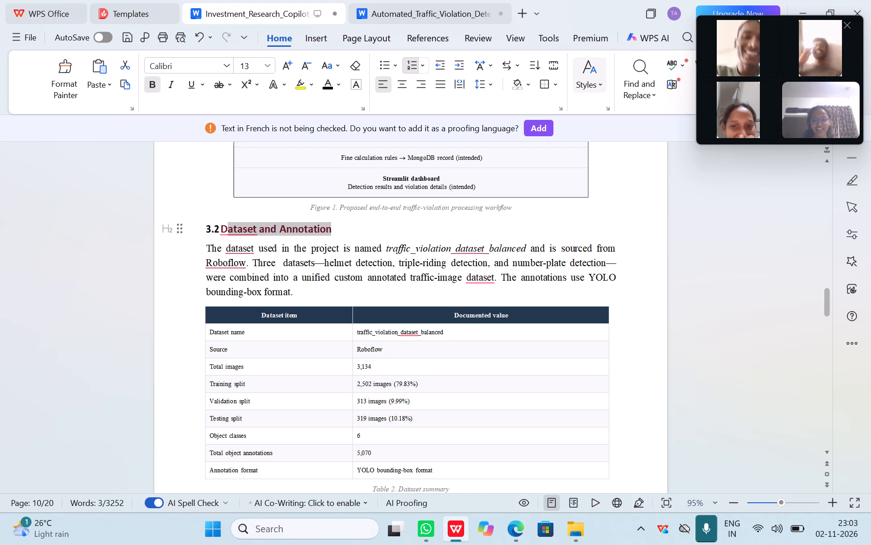
drag(226, 231, 221, 230)
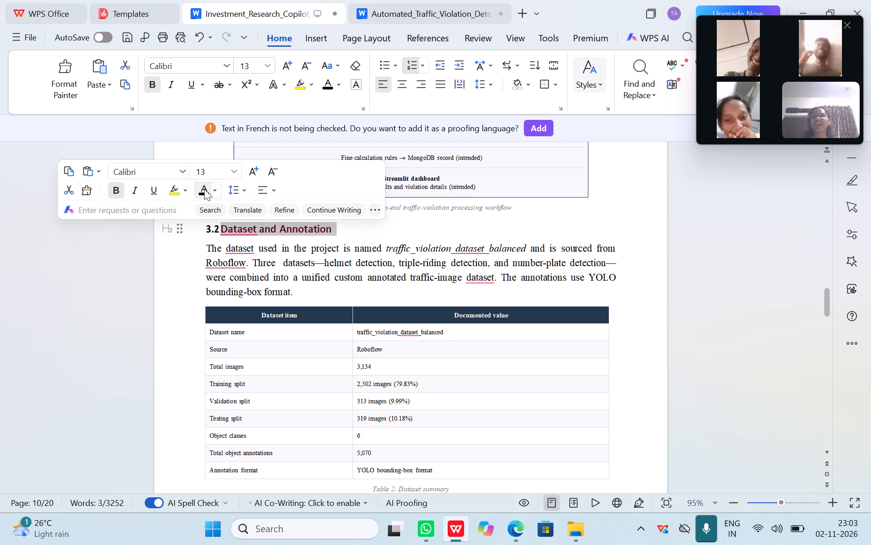
click(204, 189)
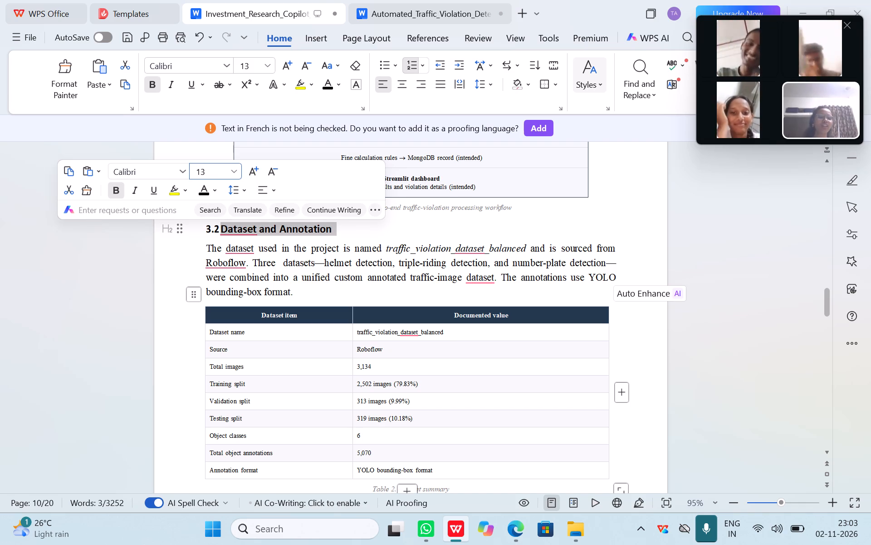
click(709, 312)
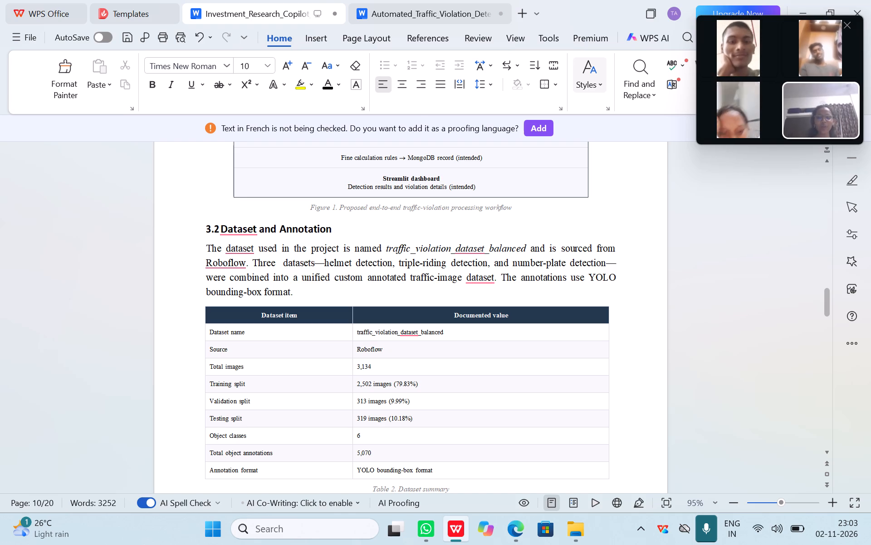
Examine the blank space between the end of section 3.2 and the 3.3 Model Design heading.
scroll(709, 312, down, 3)
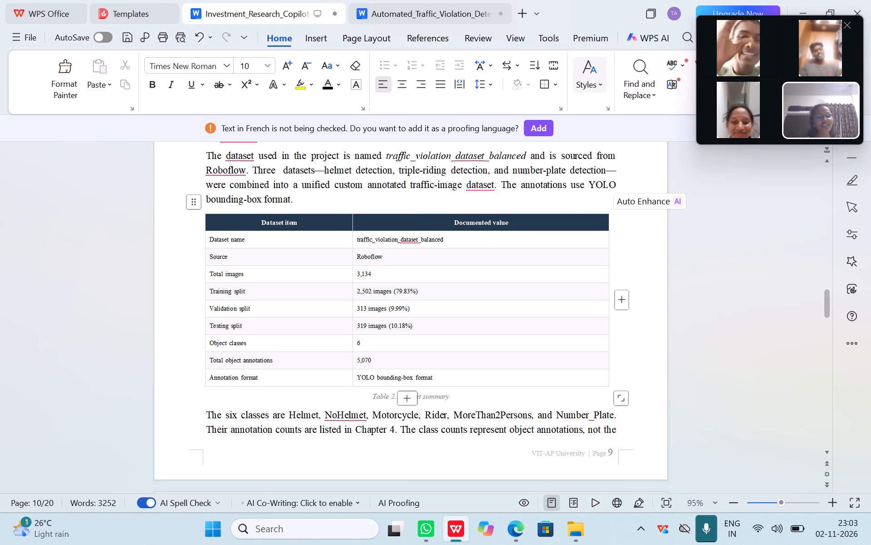
scroll(540, 350, down, 3)
click(348, 419)
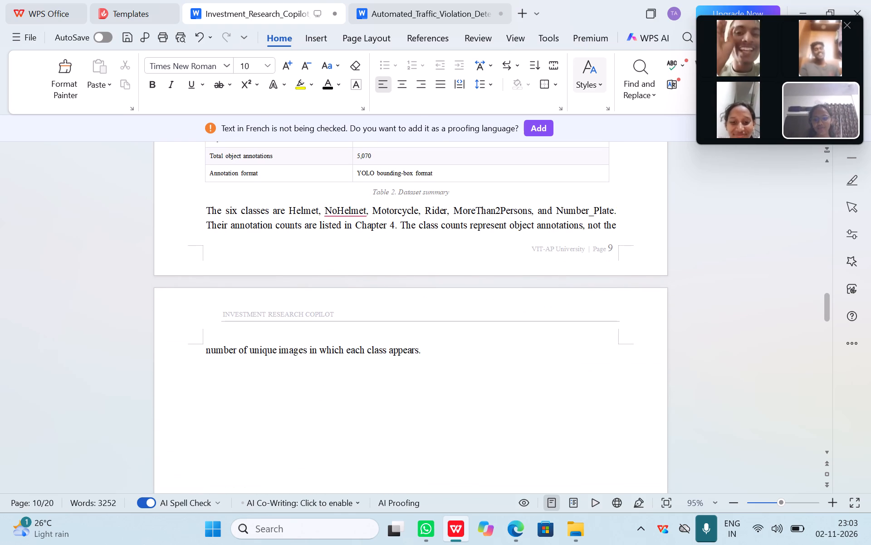
scroll(280, 426, down, 1)
click(227, 380)
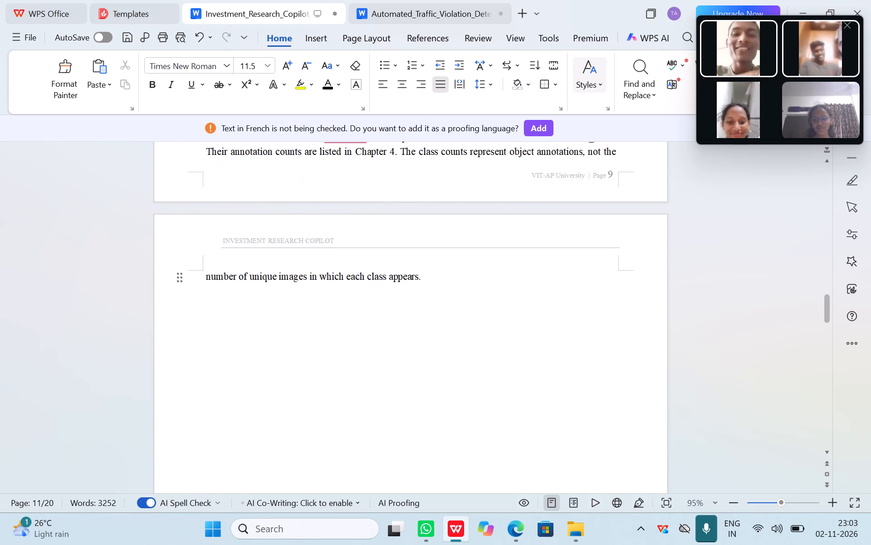
click(448, 273)
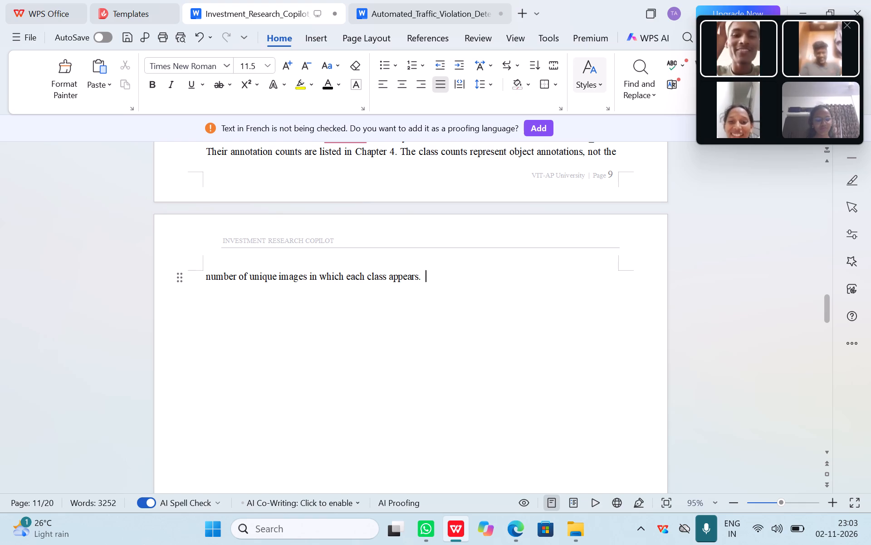
key(Down)
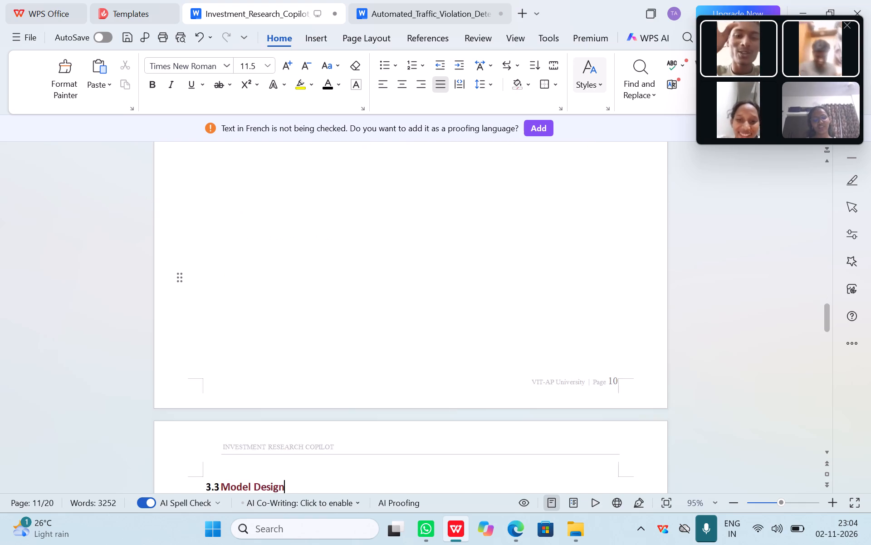
key(Down)
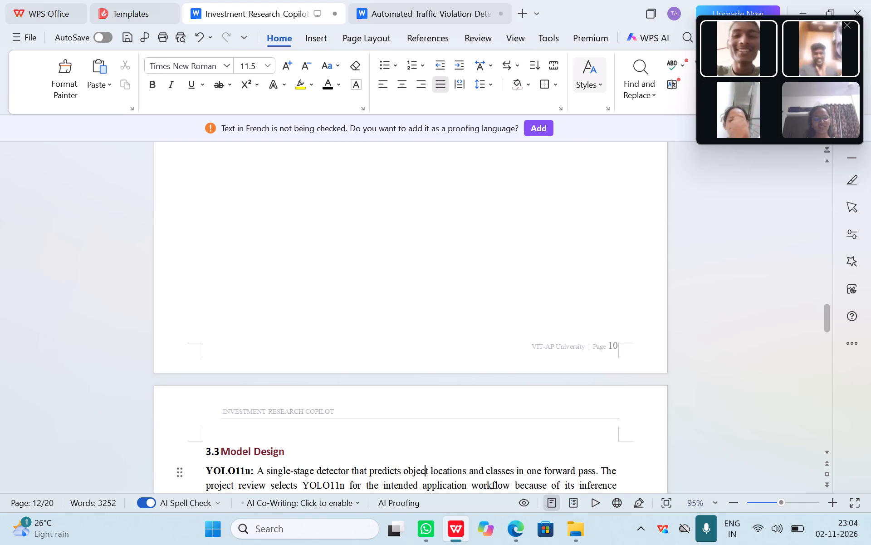
key(Up)
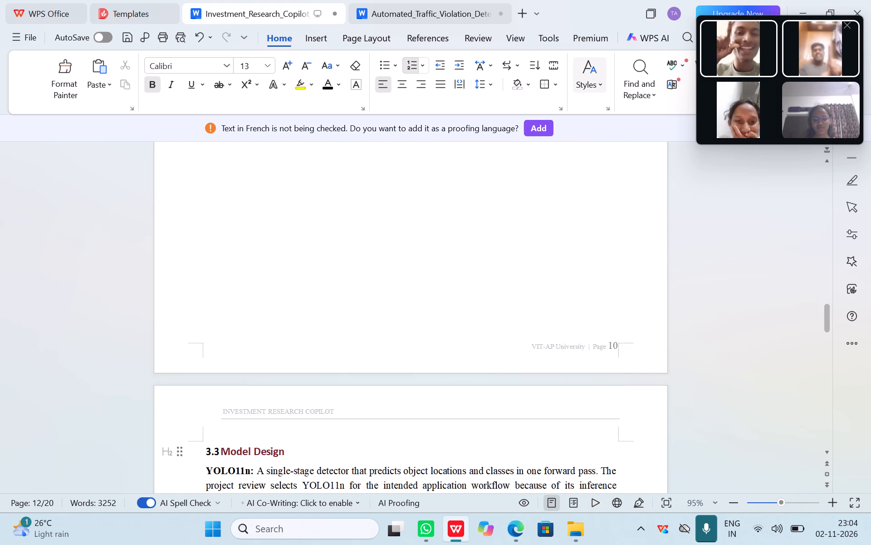
key(Up)
key(Down)
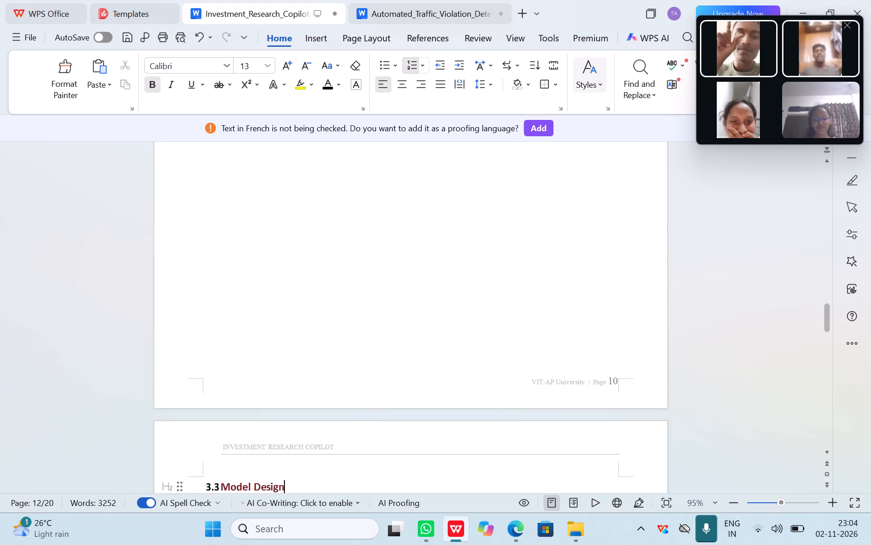
key(Up)
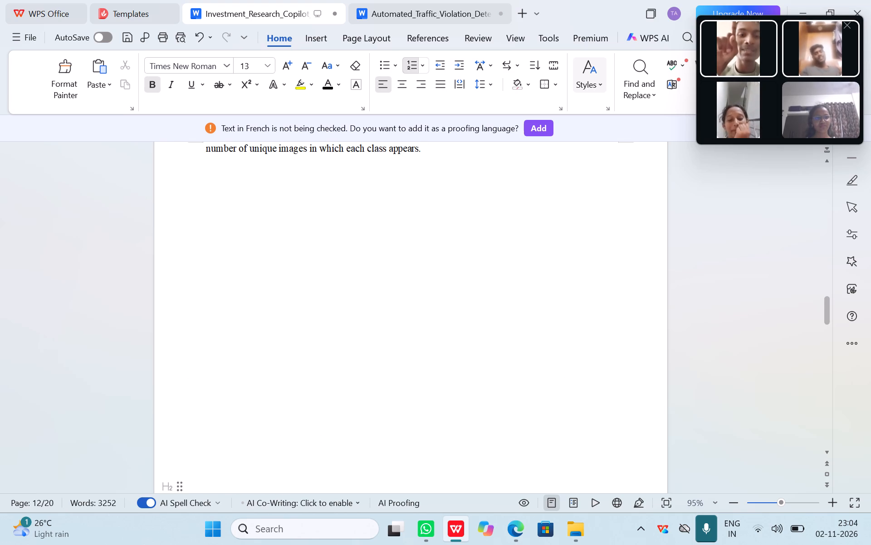
key(Down)
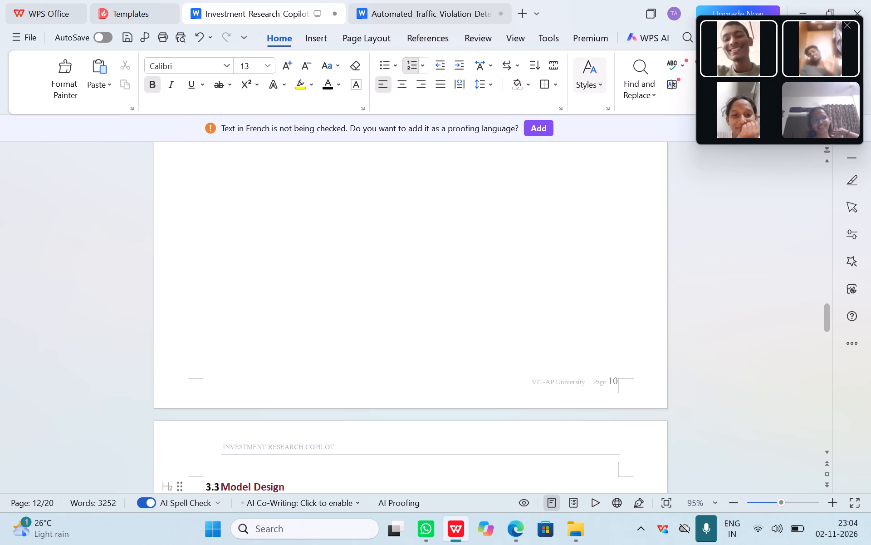
click(366, 340)
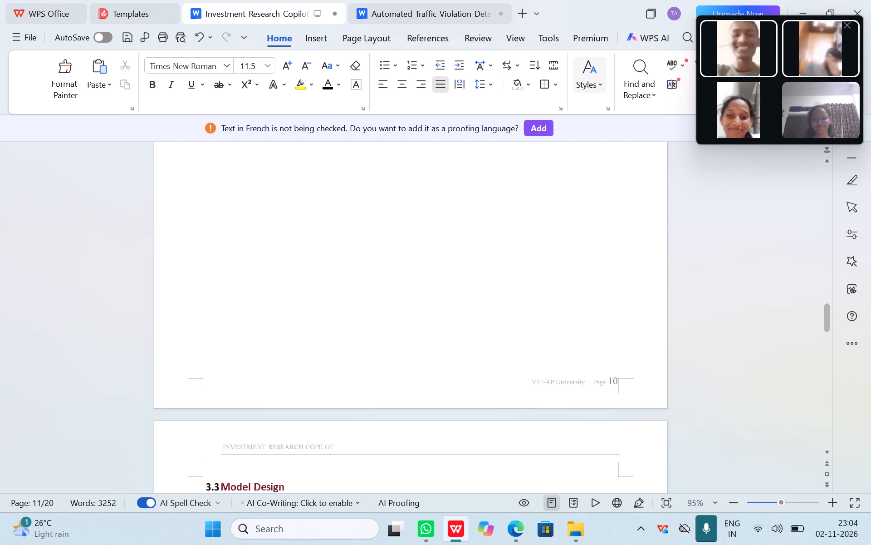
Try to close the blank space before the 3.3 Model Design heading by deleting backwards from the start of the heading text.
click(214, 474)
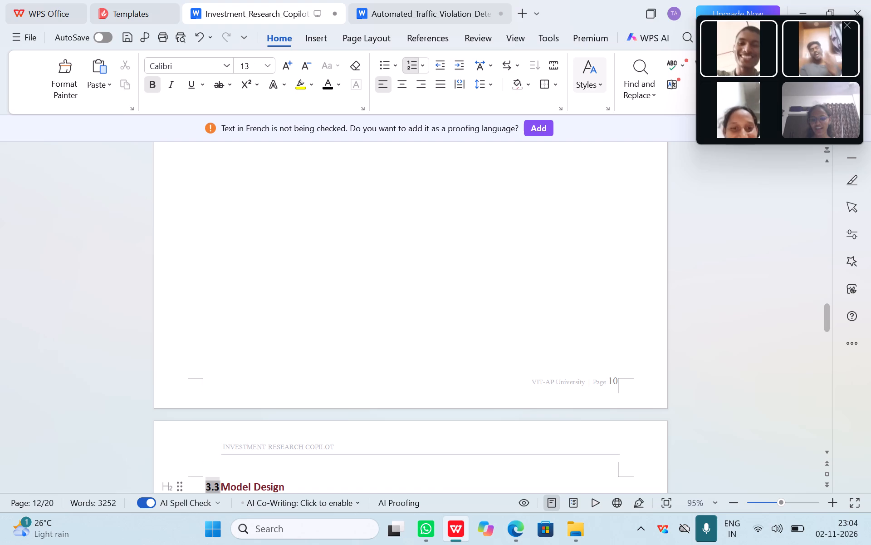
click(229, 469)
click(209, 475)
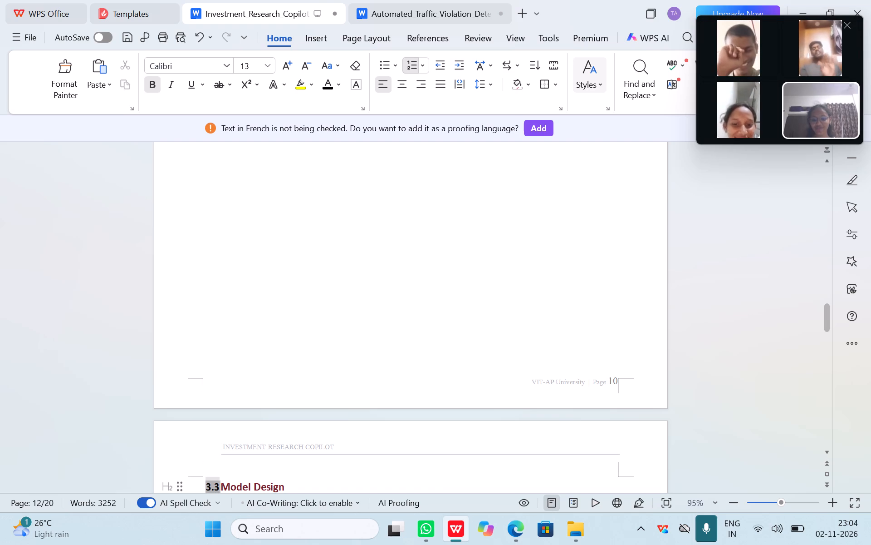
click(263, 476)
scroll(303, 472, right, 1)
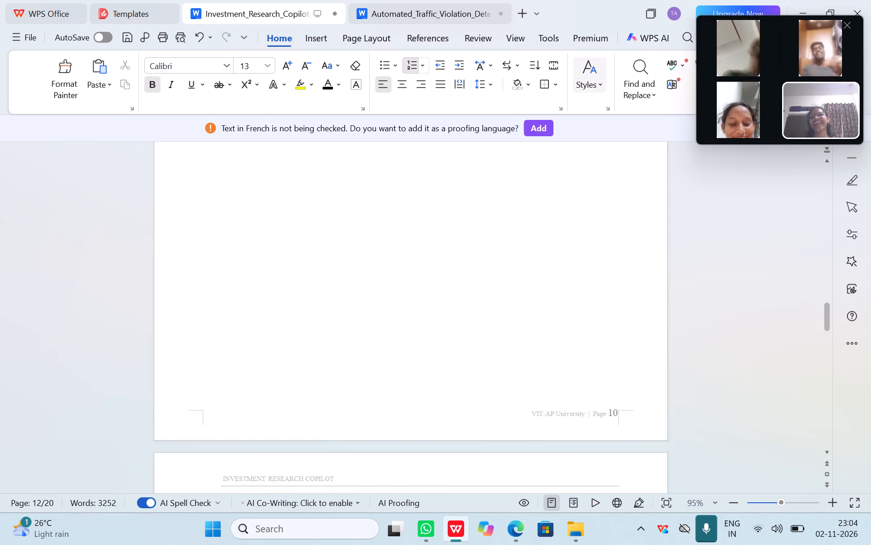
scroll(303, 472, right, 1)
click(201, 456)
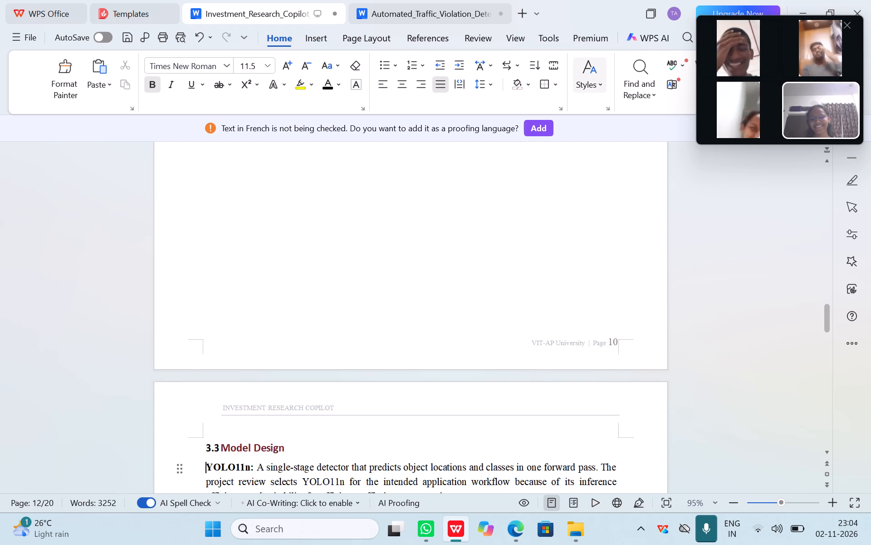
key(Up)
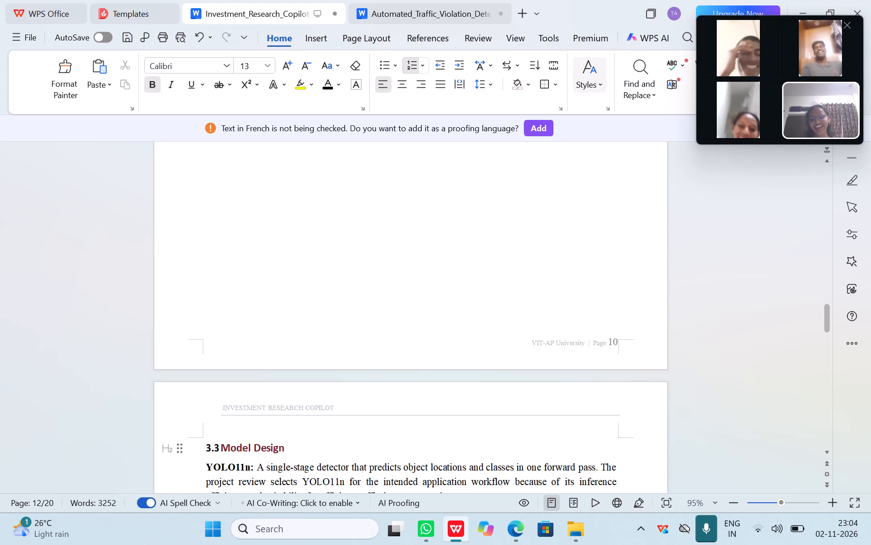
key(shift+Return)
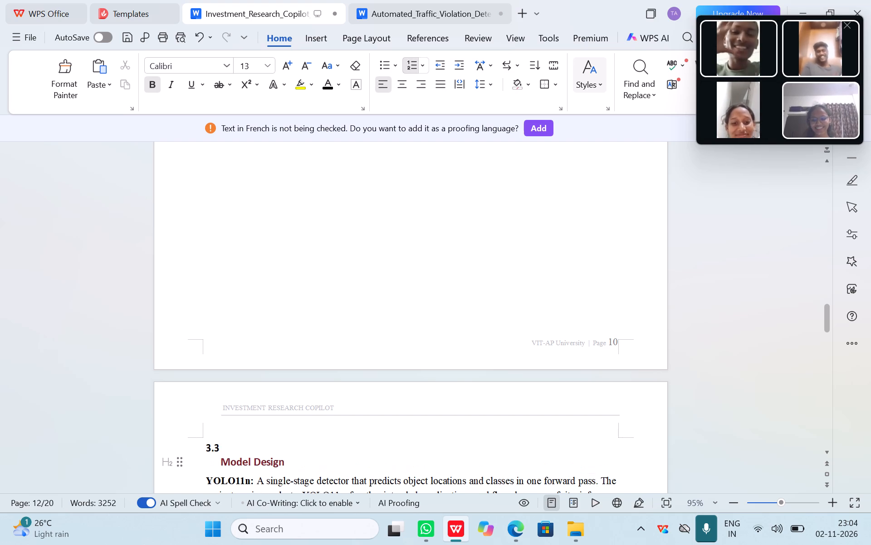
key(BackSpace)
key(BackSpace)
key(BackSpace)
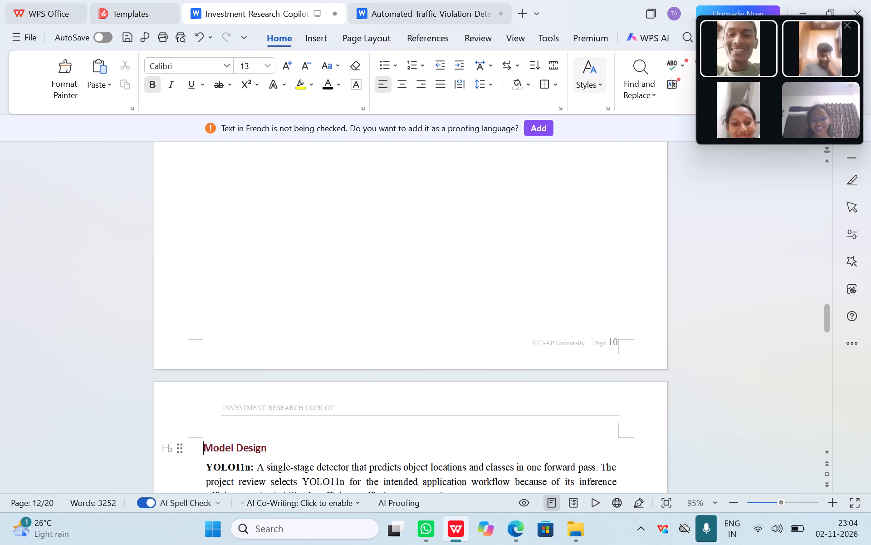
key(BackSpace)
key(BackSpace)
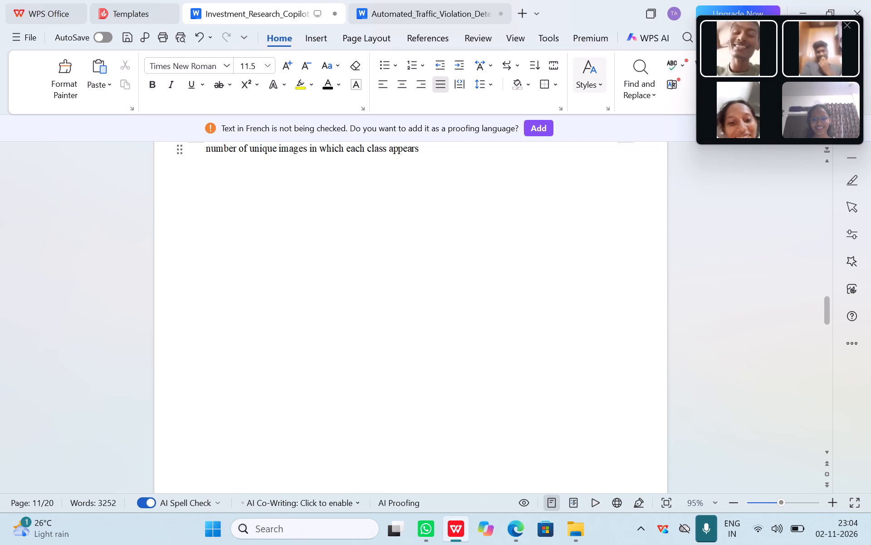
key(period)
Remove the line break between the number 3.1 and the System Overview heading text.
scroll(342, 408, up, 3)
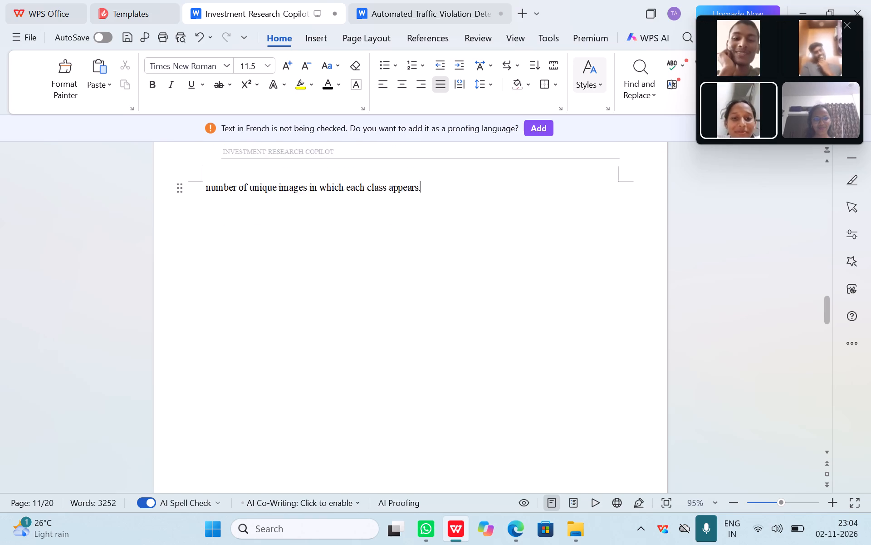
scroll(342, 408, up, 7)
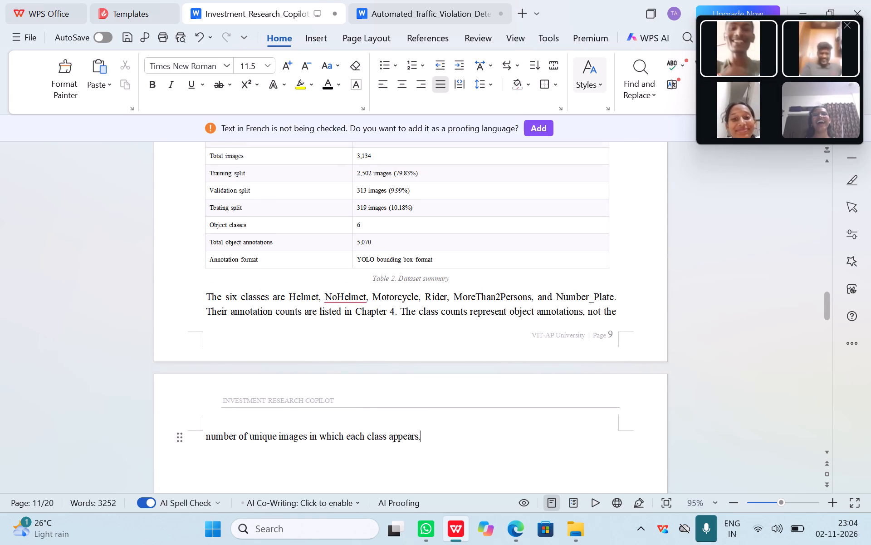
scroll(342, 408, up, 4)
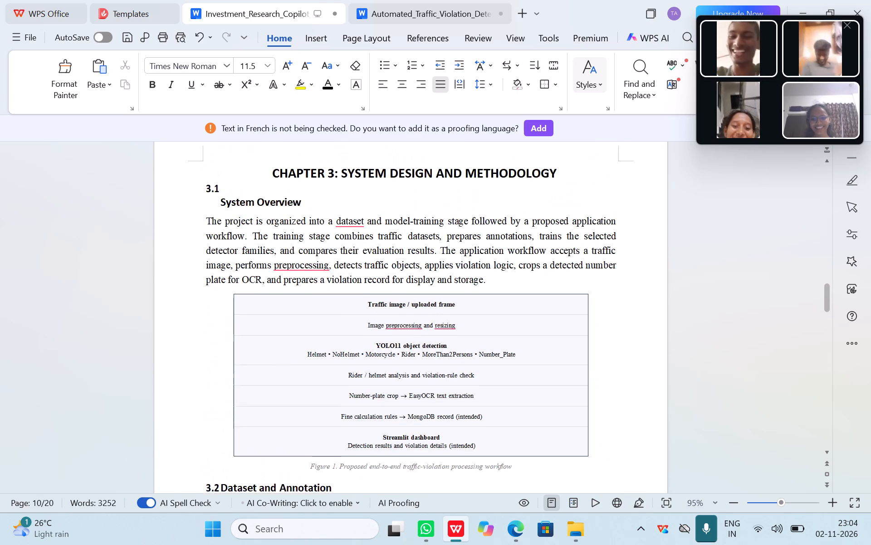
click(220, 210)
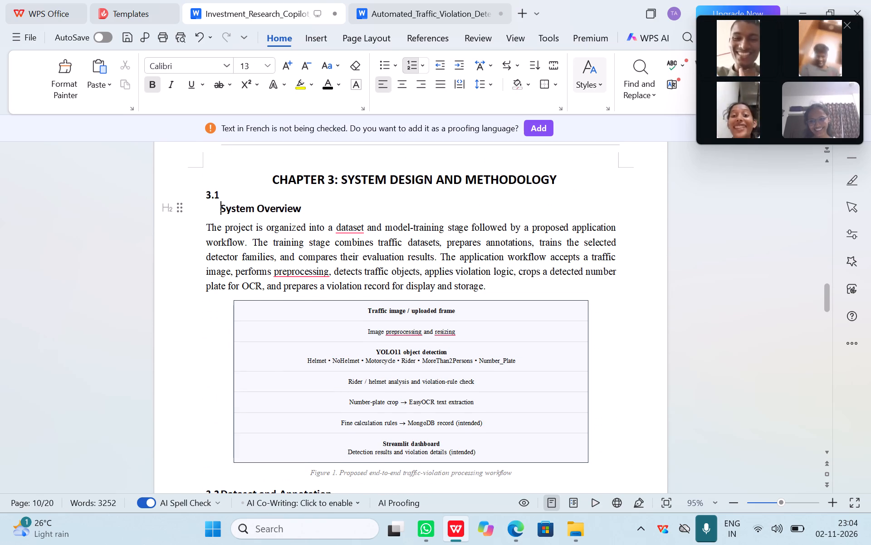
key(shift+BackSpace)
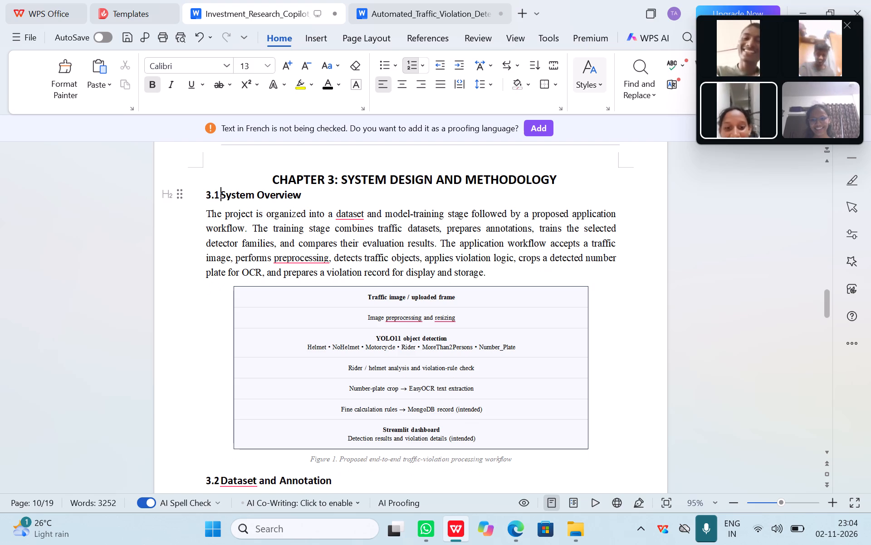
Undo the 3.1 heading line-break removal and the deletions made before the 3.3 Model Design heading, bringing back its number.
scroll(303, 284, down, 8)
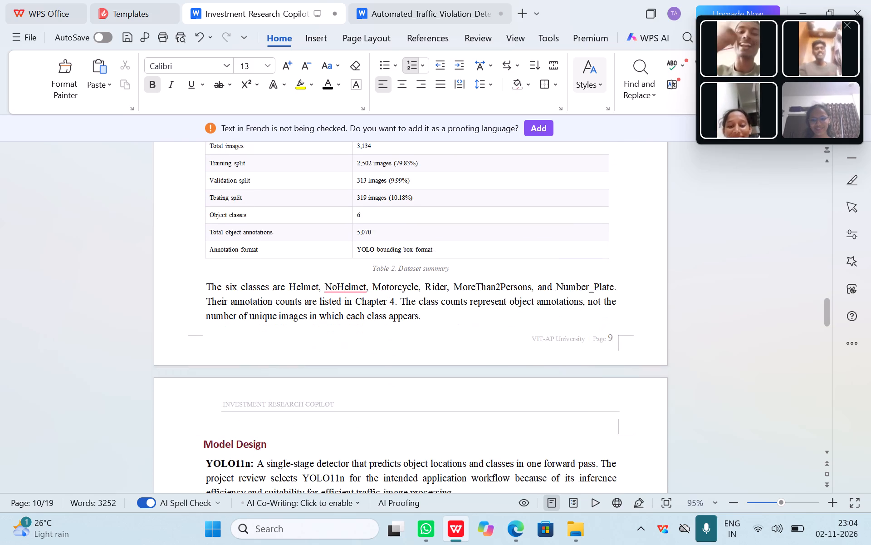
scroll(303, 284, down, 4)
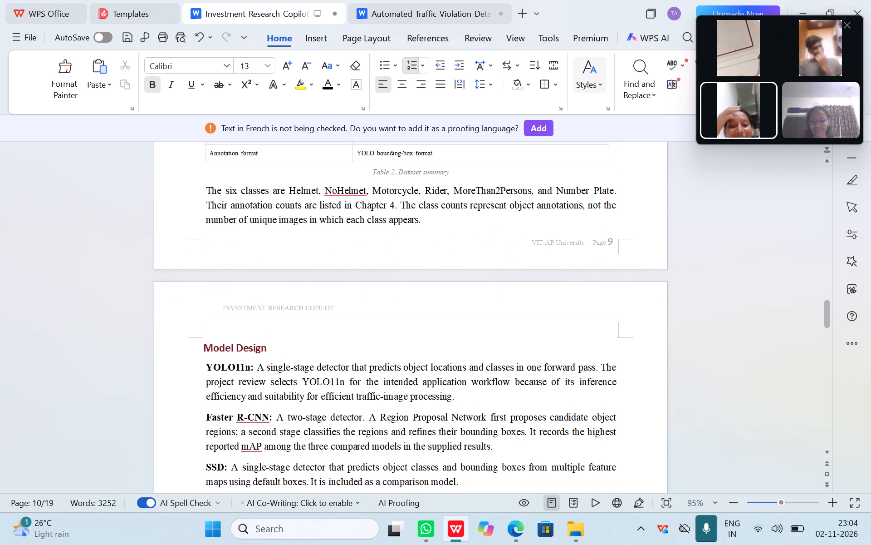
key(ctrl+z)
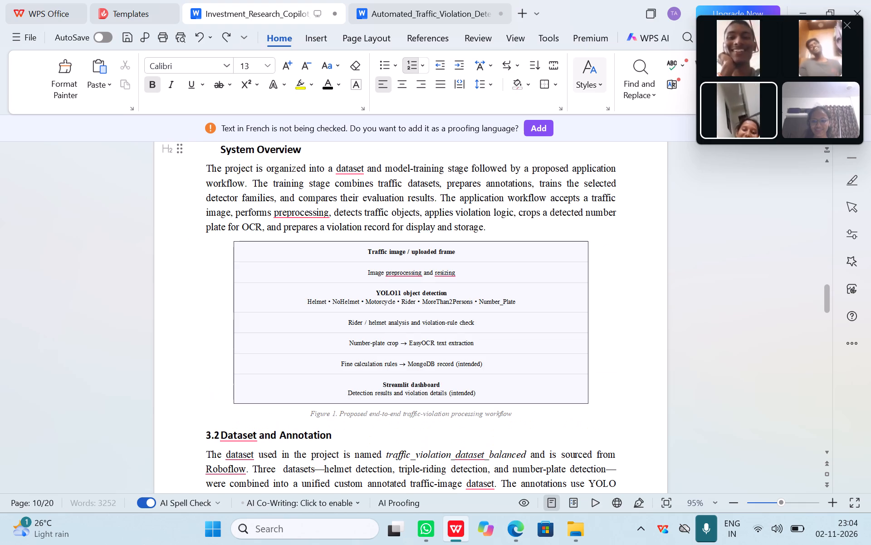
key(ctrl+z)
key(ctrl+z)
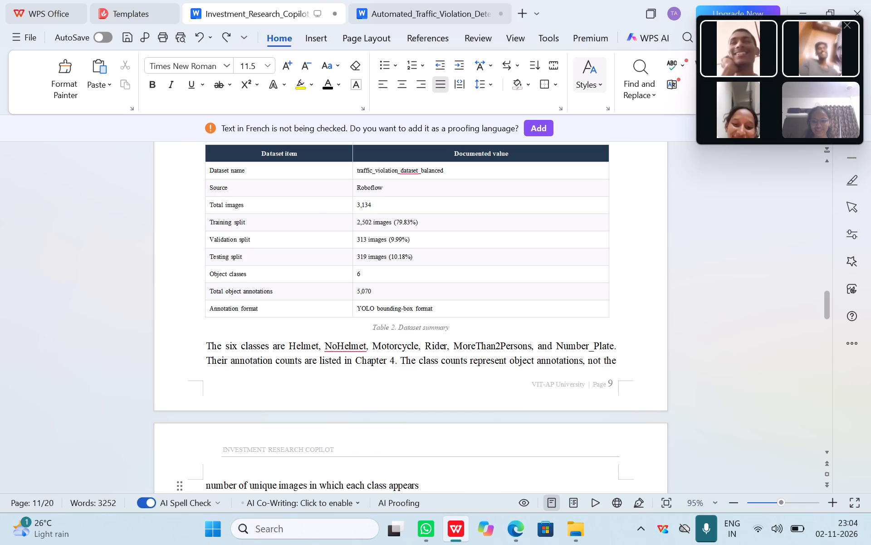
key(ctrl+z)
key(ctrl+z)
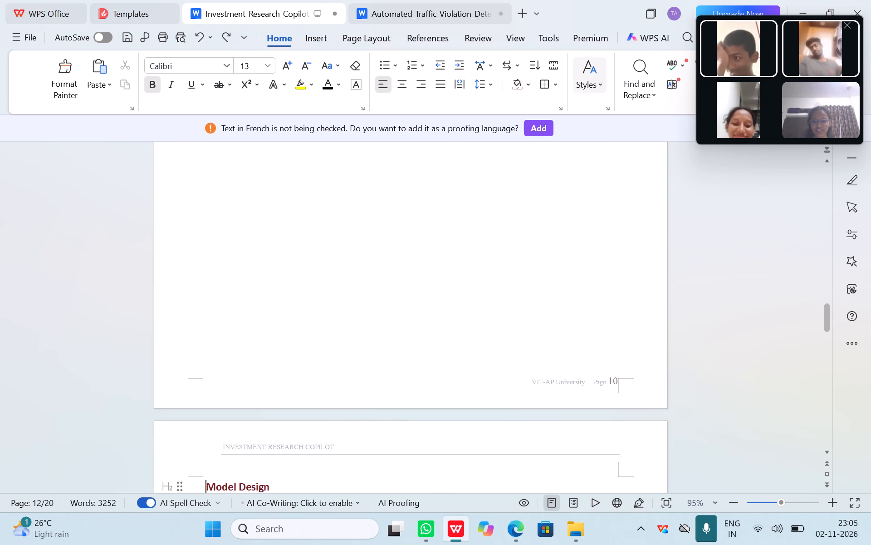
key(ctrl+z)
Remove the line break after 3.1 so System Overview sits beside its number, and check the layout through the 3.3 Model Design heading.
scroll(307, 324, up, 7)
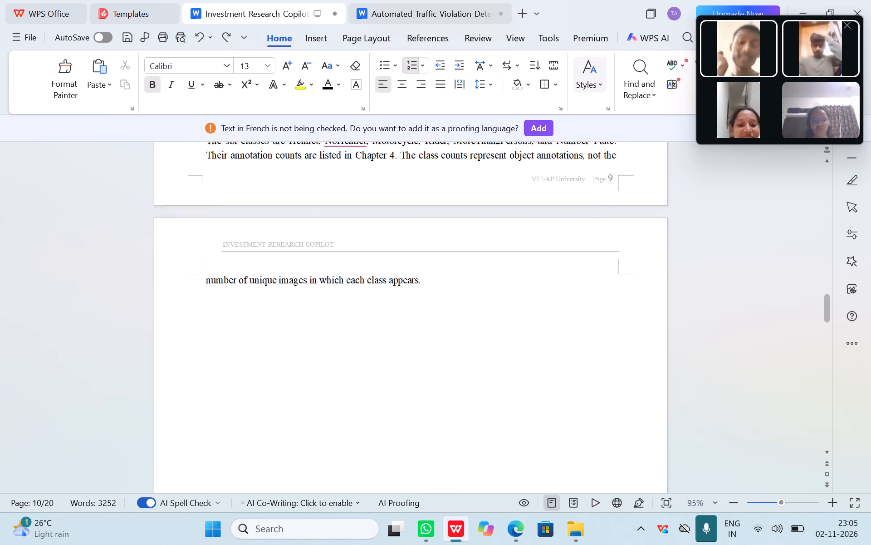
scroll(307, 324, up, 5)
scroll(275, 353, down, 1)
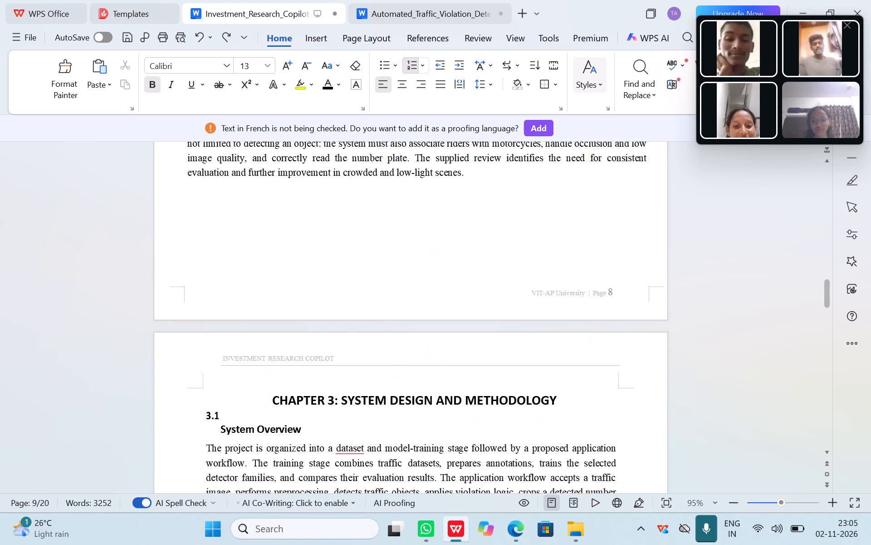
scroll(275, 353, down, 1)
click(219, 411)
key(shift+BackSpace)
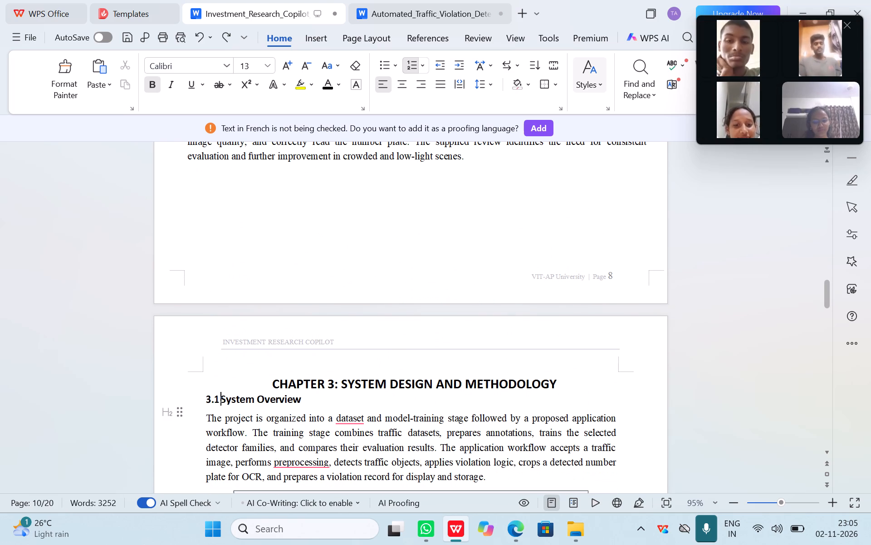
scroll(328, 390, down, 6)
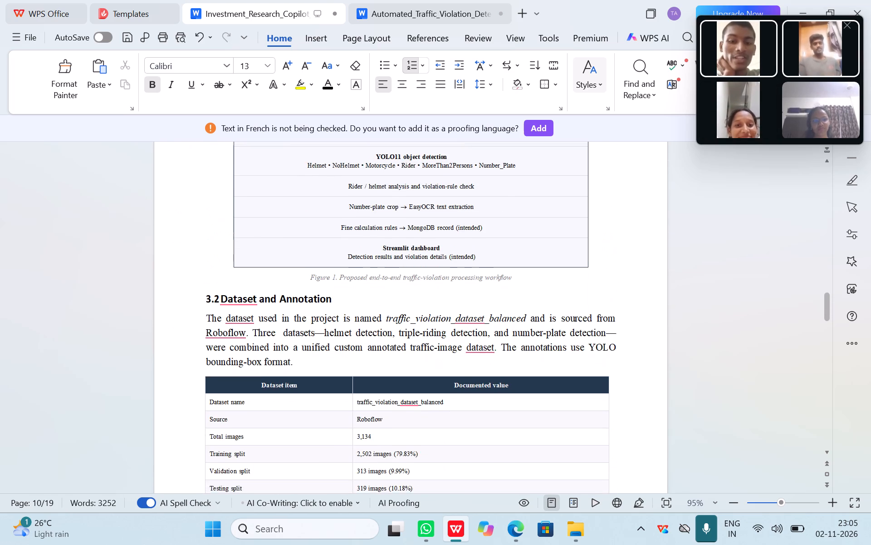
scroll(328, 390, down, 1)
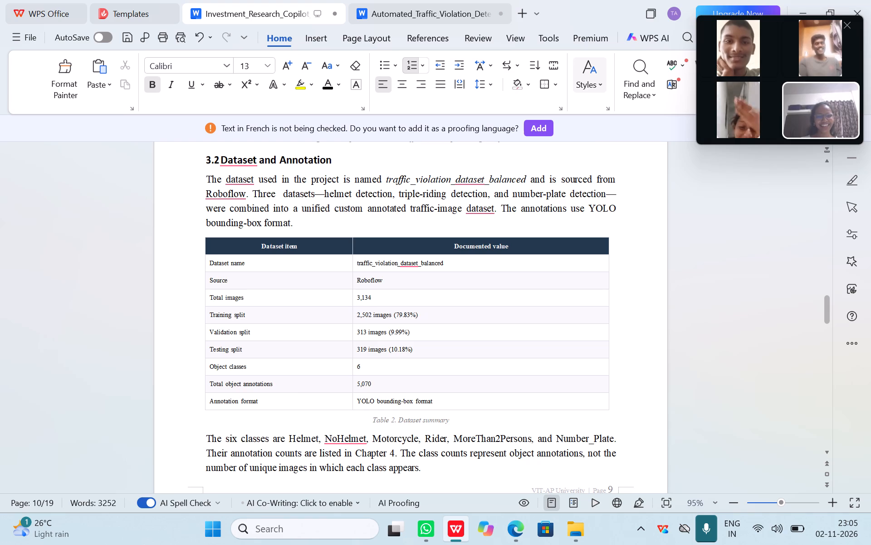
scroll(328, 390, down, 4)
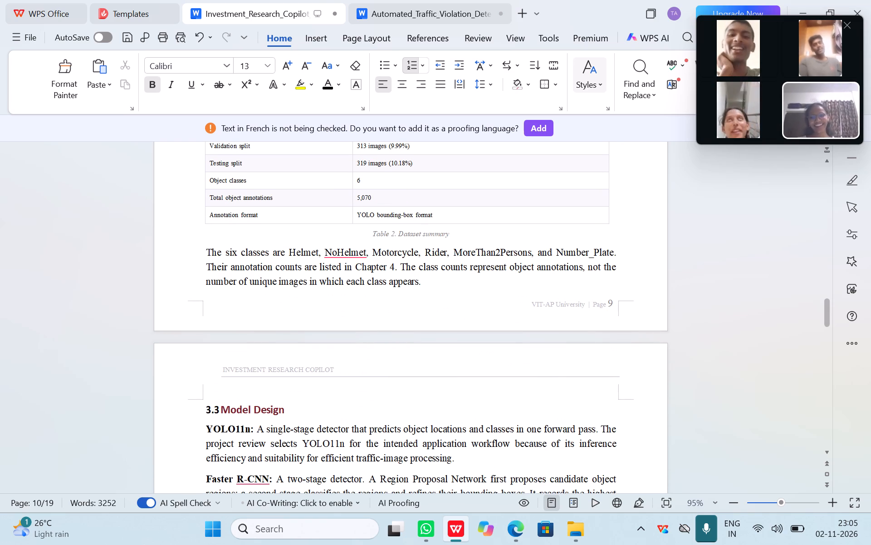
Make the Figure 1 workflow caption and the Table 2 dataset summary caption black and bold.
scroll(328, 390, up, 6)
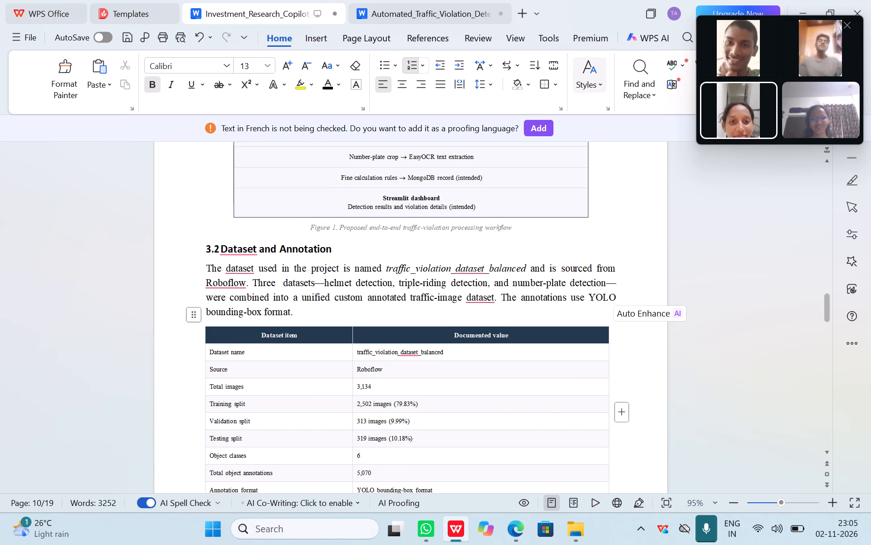
drag(519, 226, 308, 229)
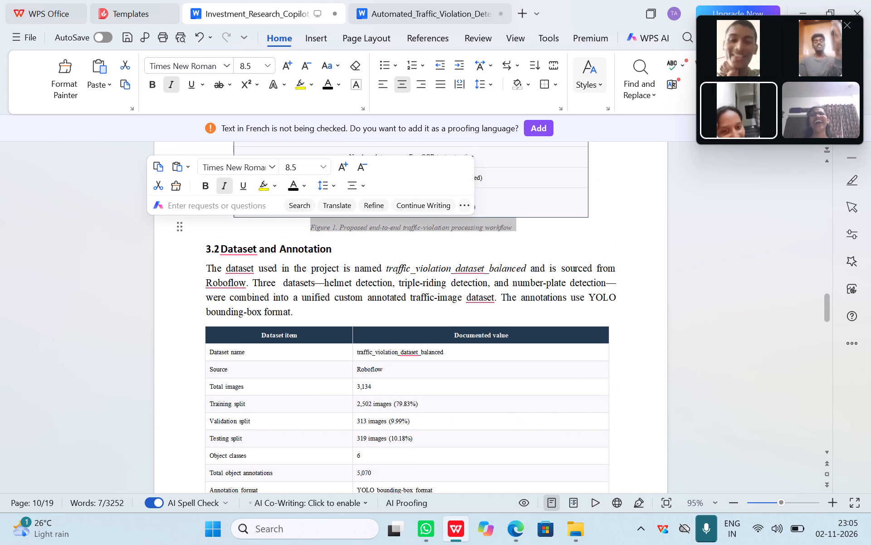
click(292, 183)
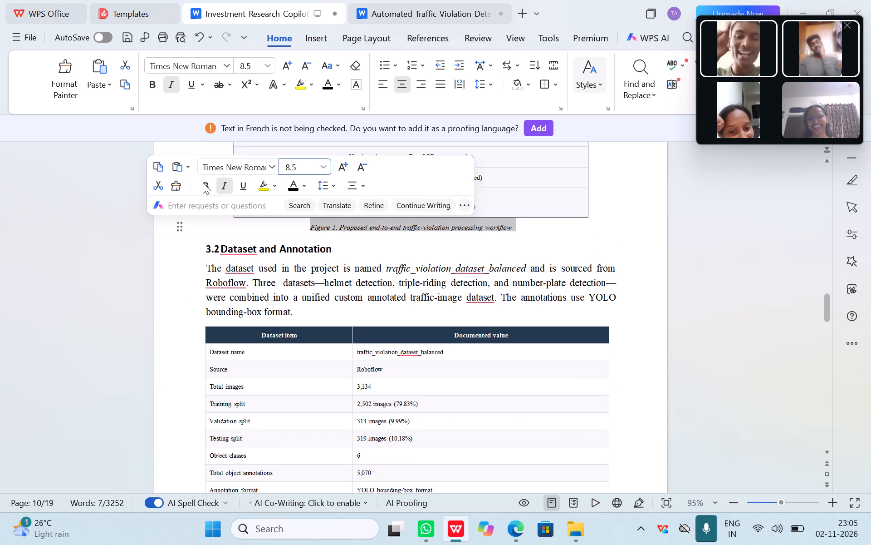
click(199, 183)
scroll(659, 241, down, 4)
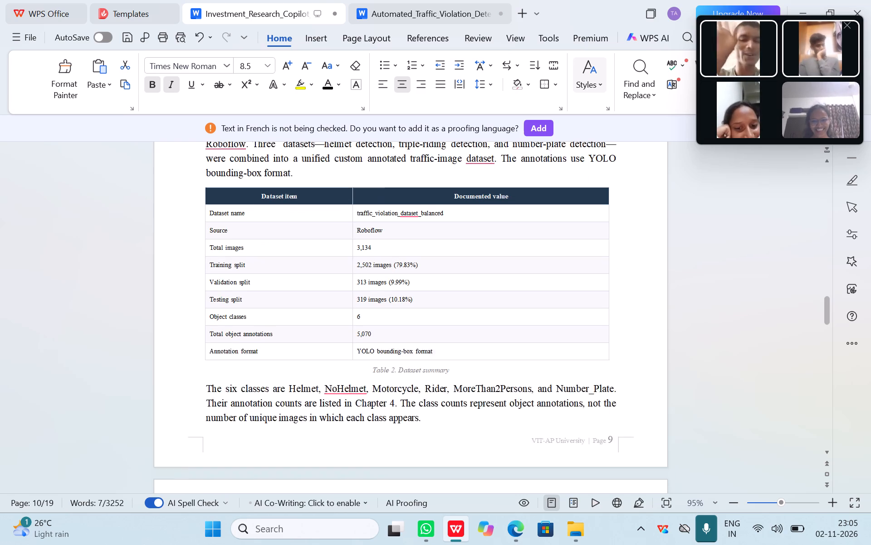
drag(451, 337, 427, 331)
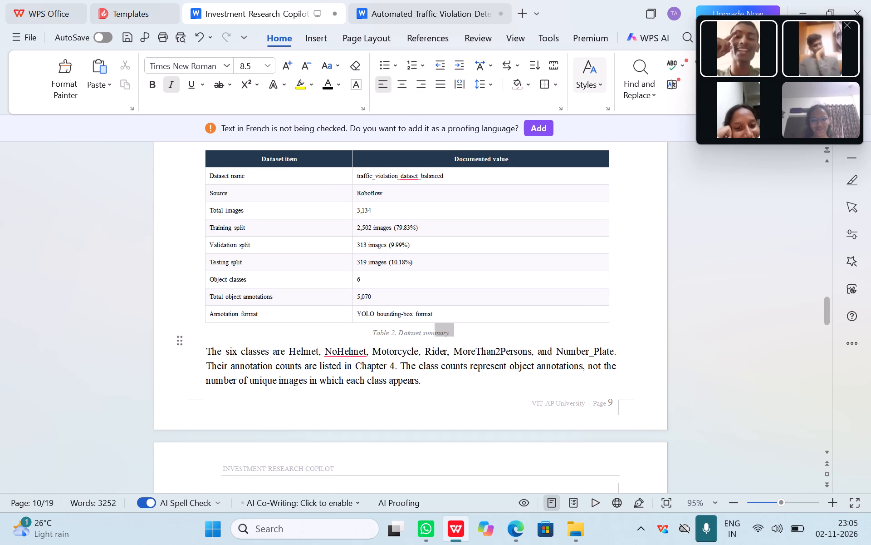
drag(427, 331, 372, 333)
click(352, 293)
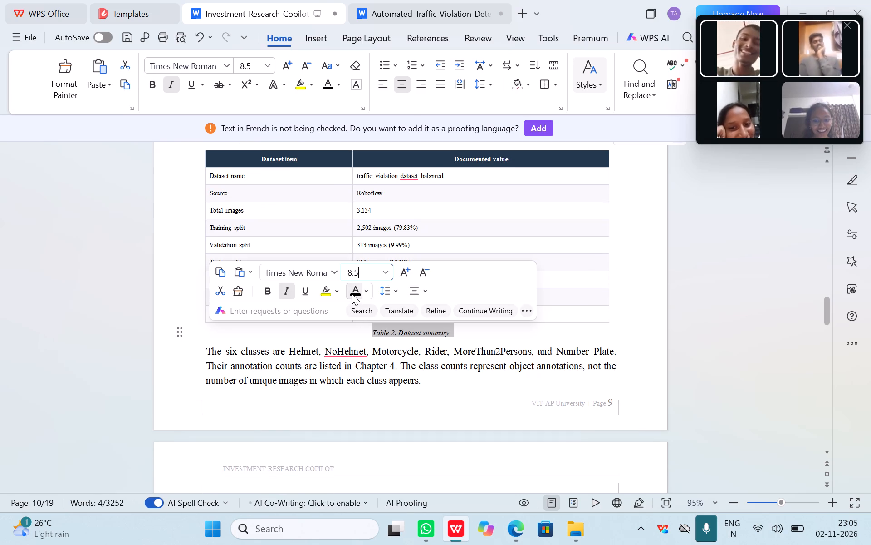
click(267, 290)
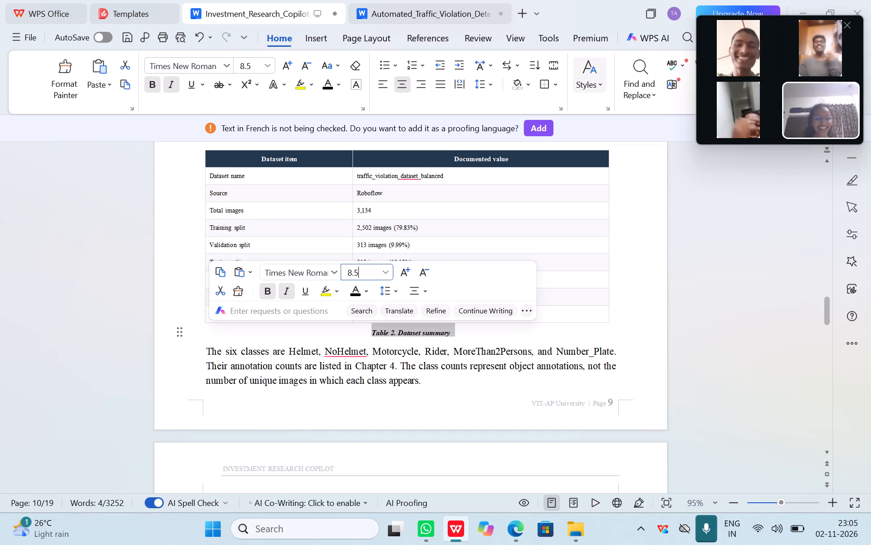
click(491, 413)
Change the text colour of the 3.3 Model Design and 3.4 Proposed Violation Workflow headings to black.
scroll(491, 413, down, 4)
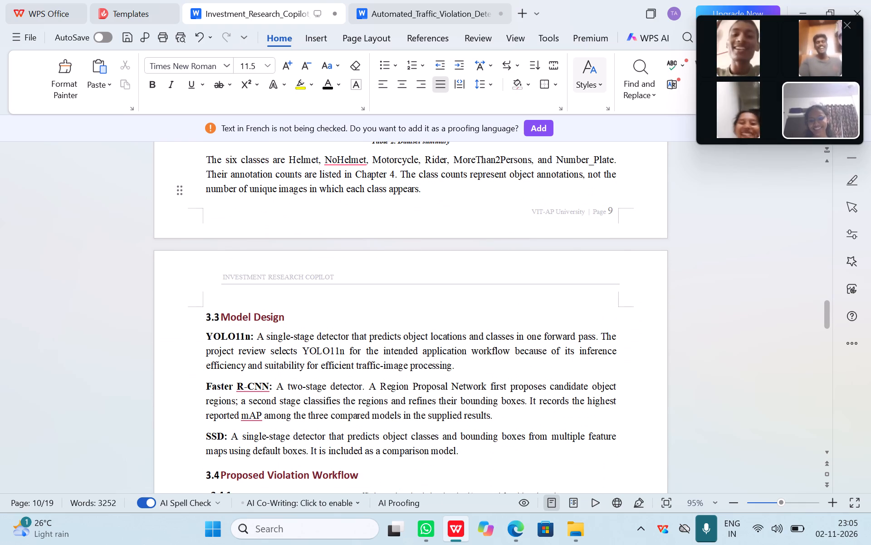
drag(289, 317, 222, 317)
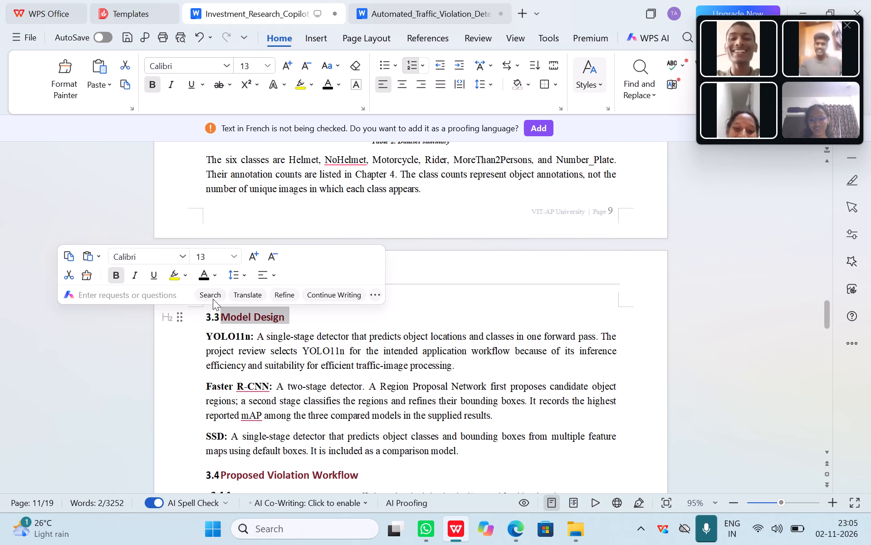
click(199, 277)
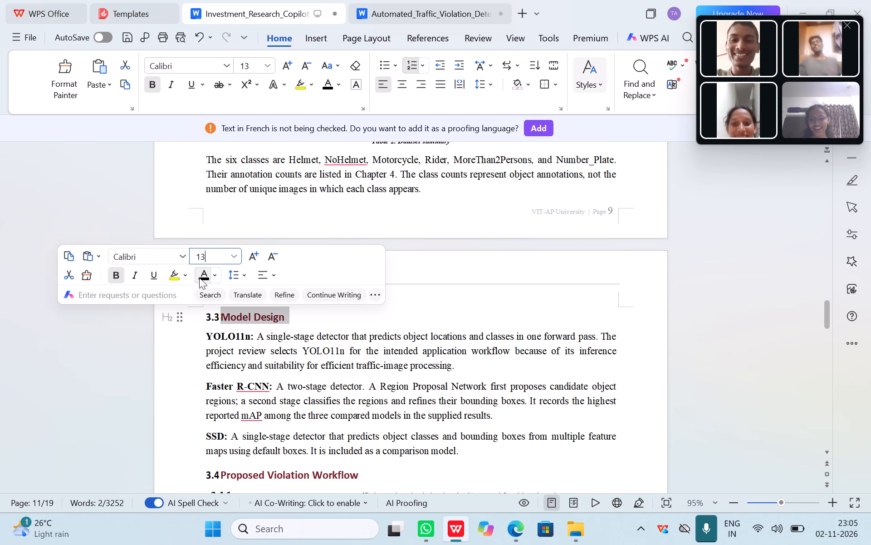
scroll(330, 351, down, 4)
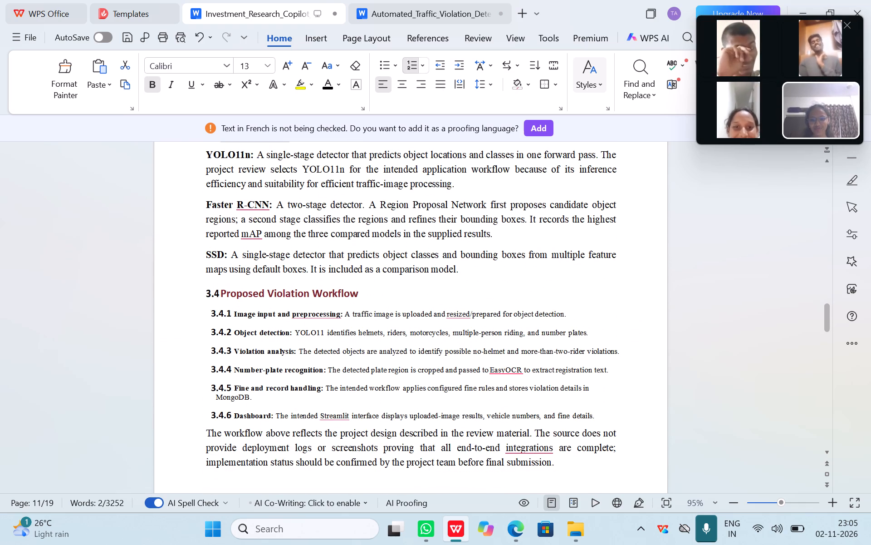
drag(361, 293, 222, 294)
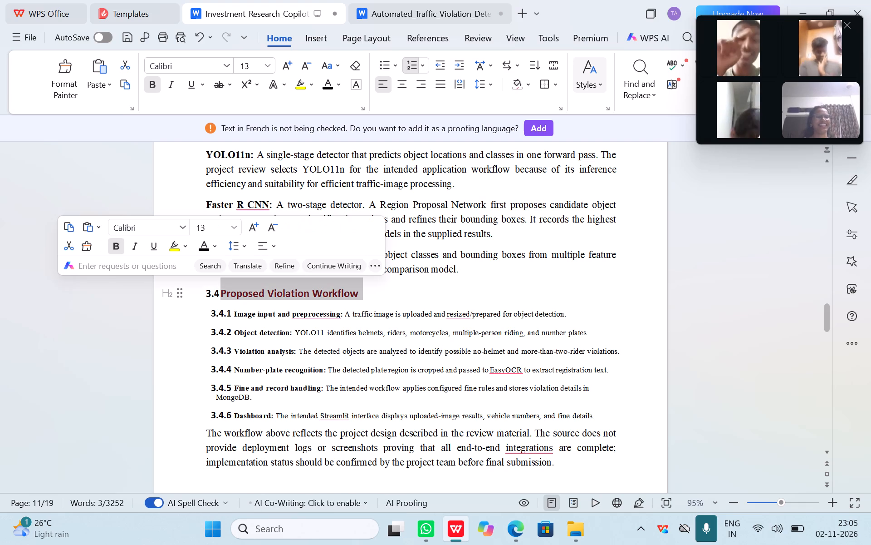
click(201, 246)
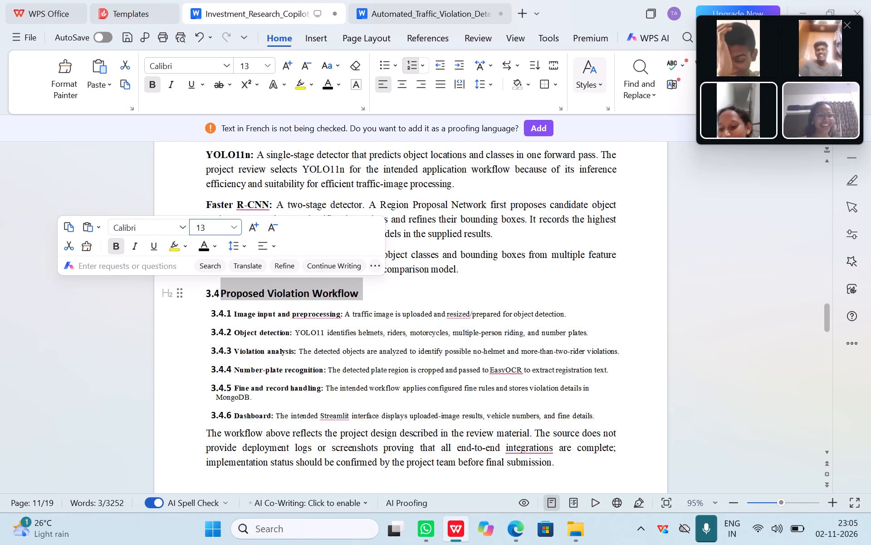
click(689, 270)
Compare the end of section 3.4 with the same passage in the Automated Traffic Violation document, finishing back in the Investment Research Copilot report.
scroll(548, 289, down, 5)
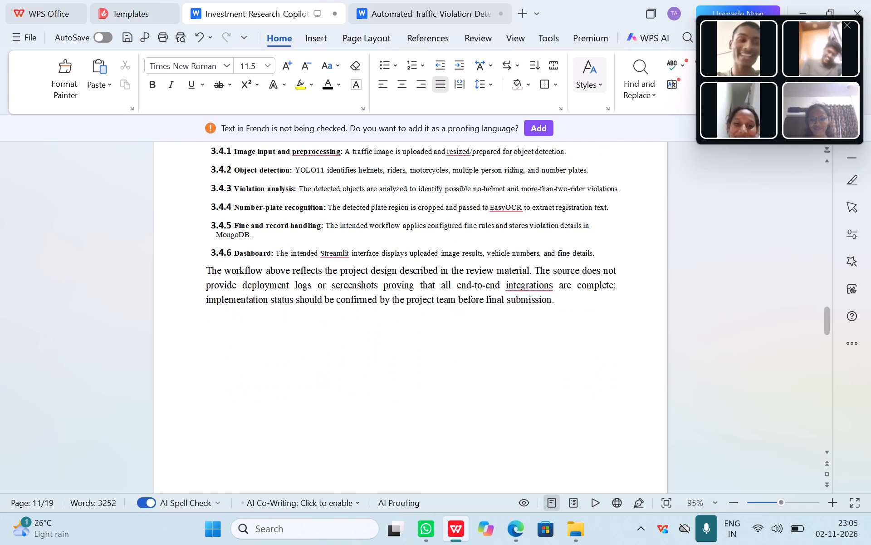
scroll(548, 289, down, 1)
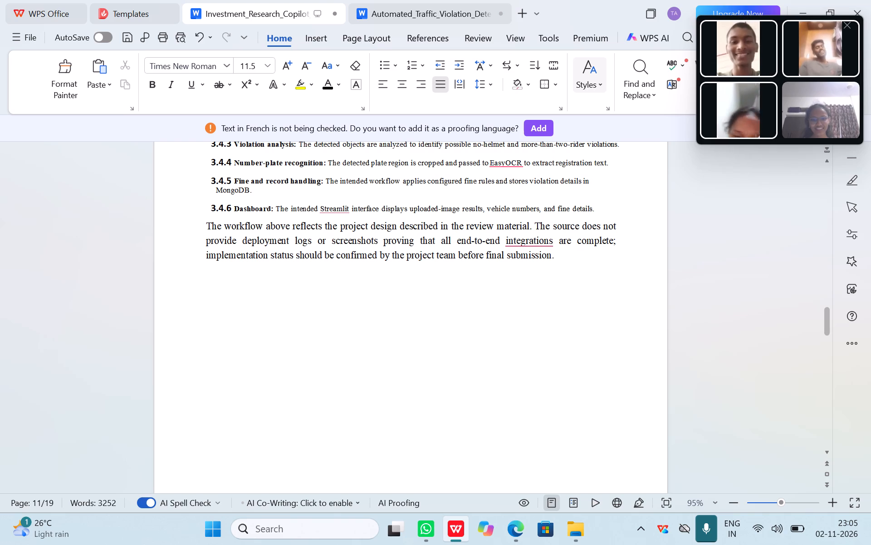
click(445, 12)
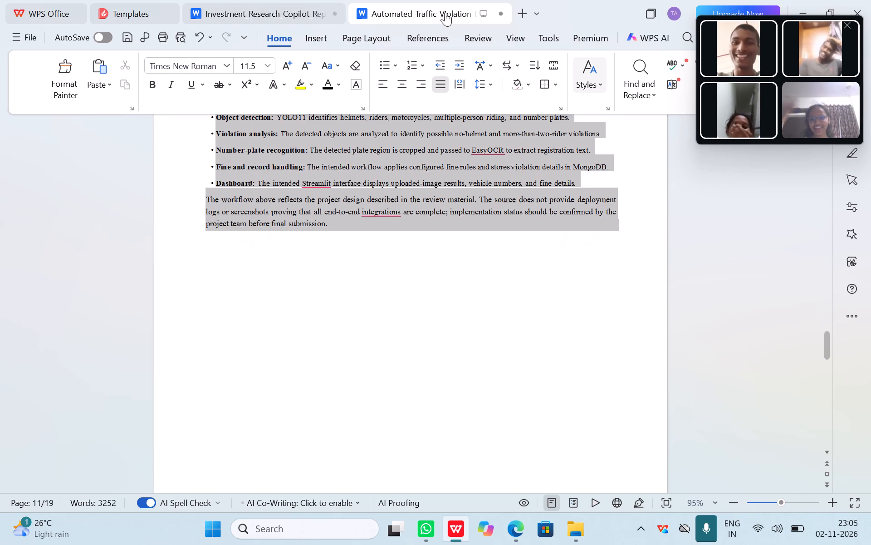
click(429, 284)
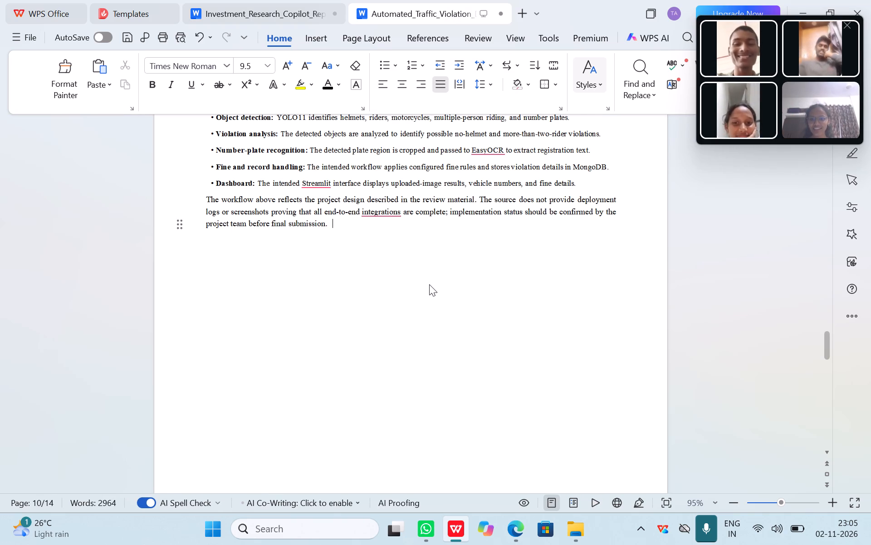
click(295, 8)
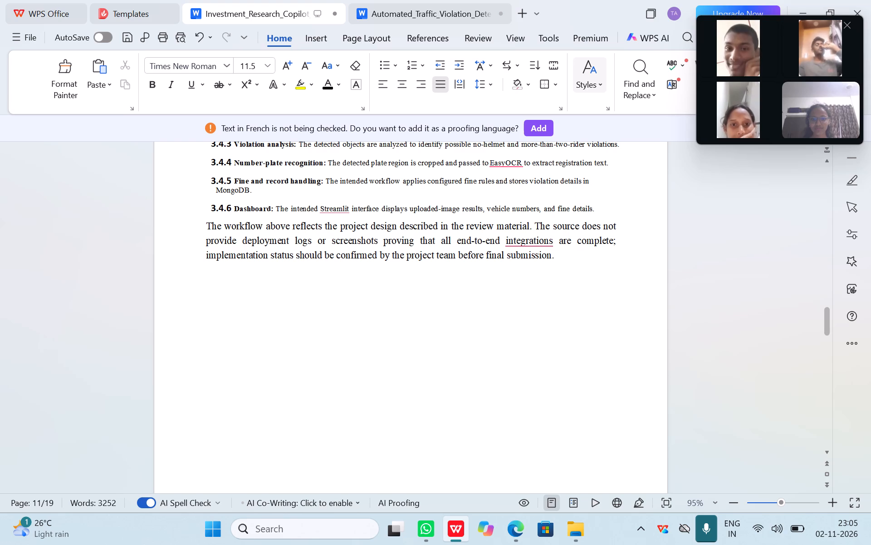
click(411, 18)
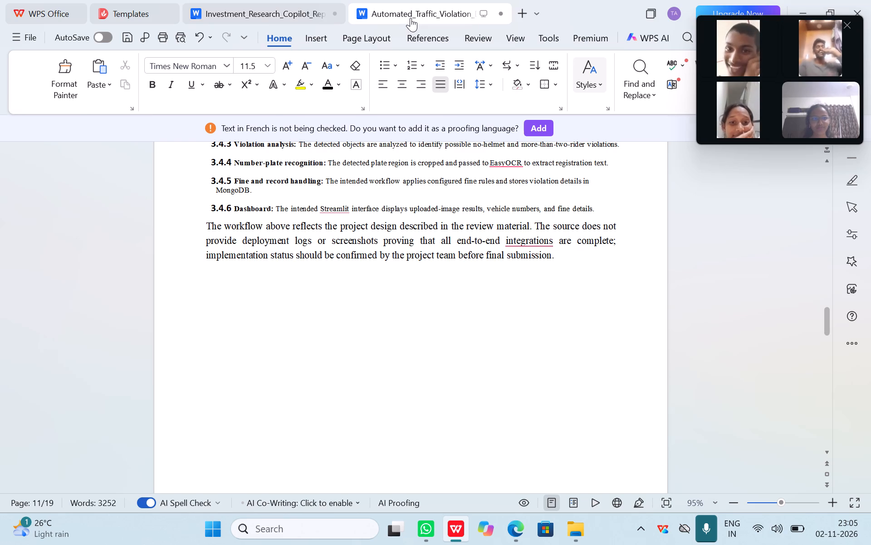
click(295, 15)
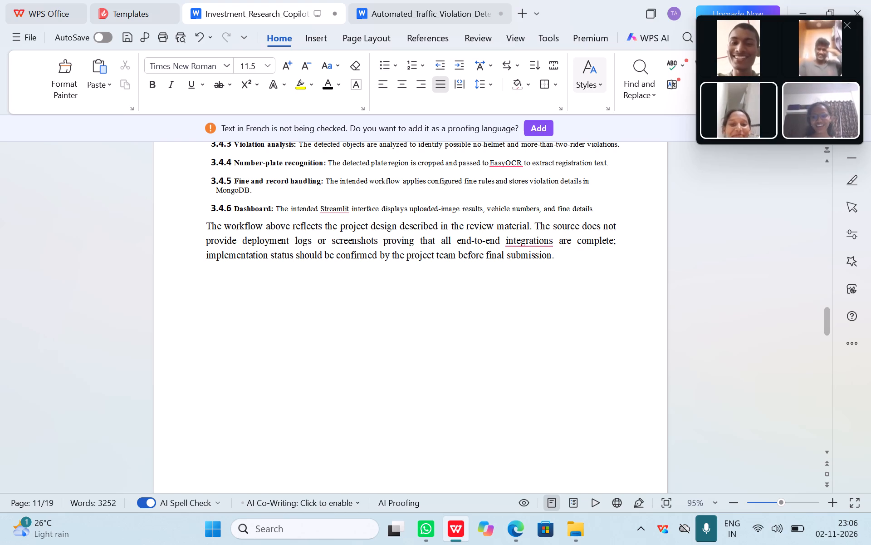
Set the font size of the closing paragraph below item 3.4.6 Dashboard to 10.
drag(206, 223, 547, 257)
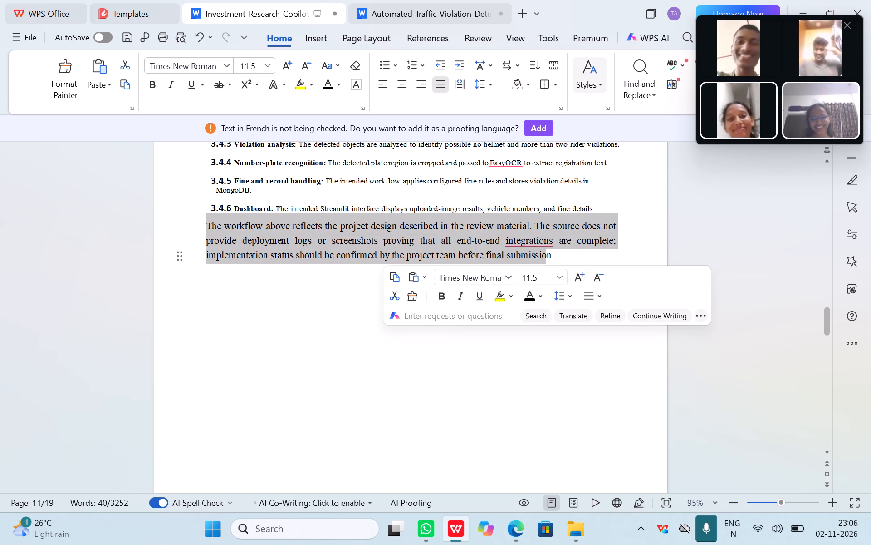
click(558, 280)
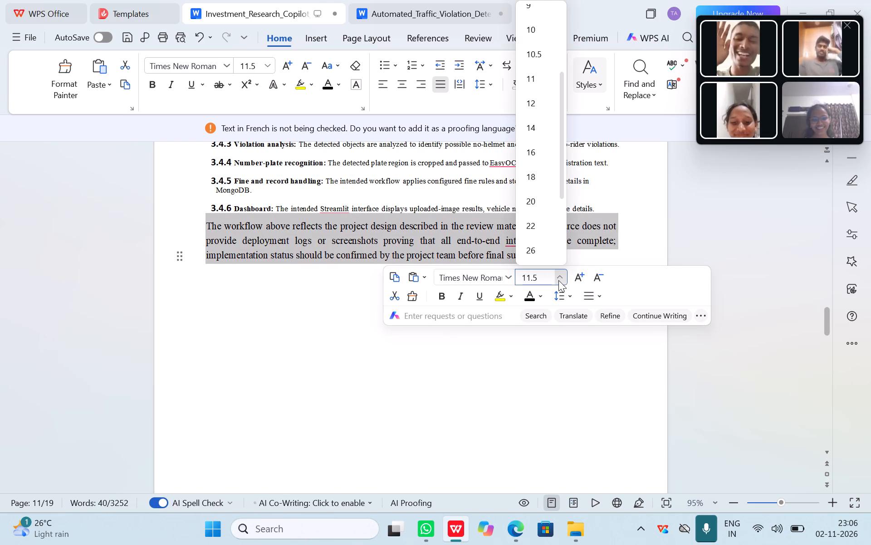
click(520, 28)
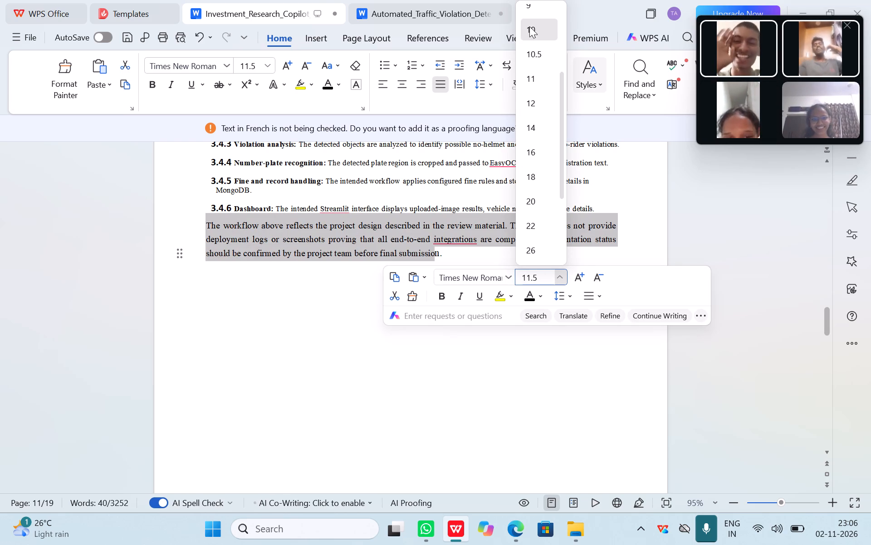
click(530, 26)
click(327, 318)
scroll(327, 318, up, 5)
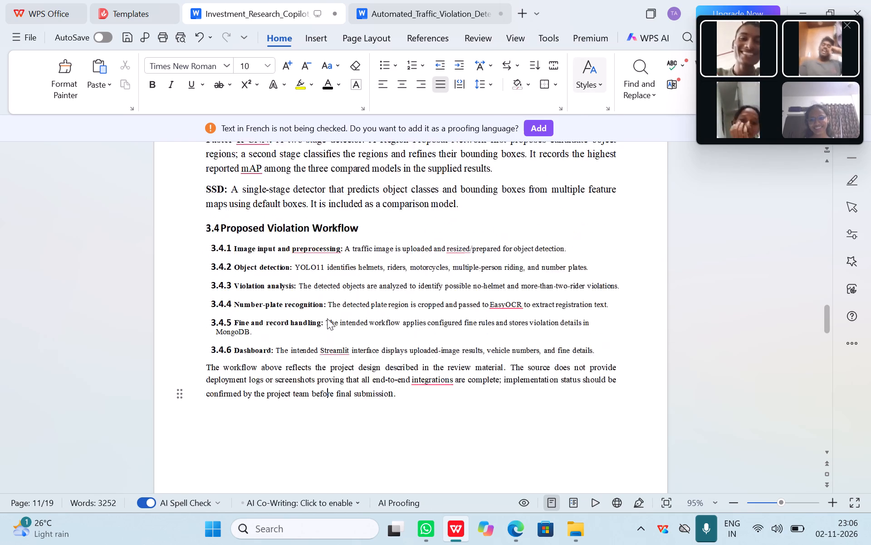
Look past the end of Chapter 3 to the opening sections of Chapter 4: Implementation, Results and Discussion.
scroll(327, 318, down, 9)
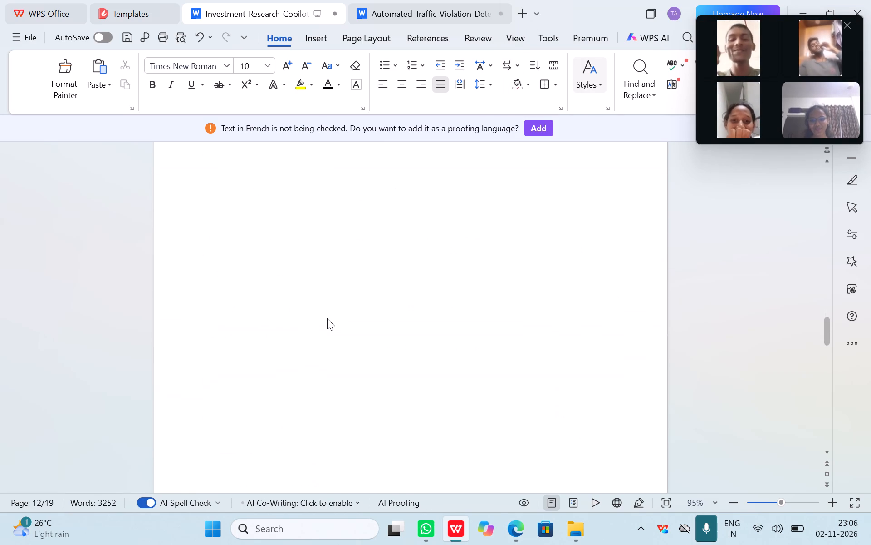
scroll(327, 318, down, 5)
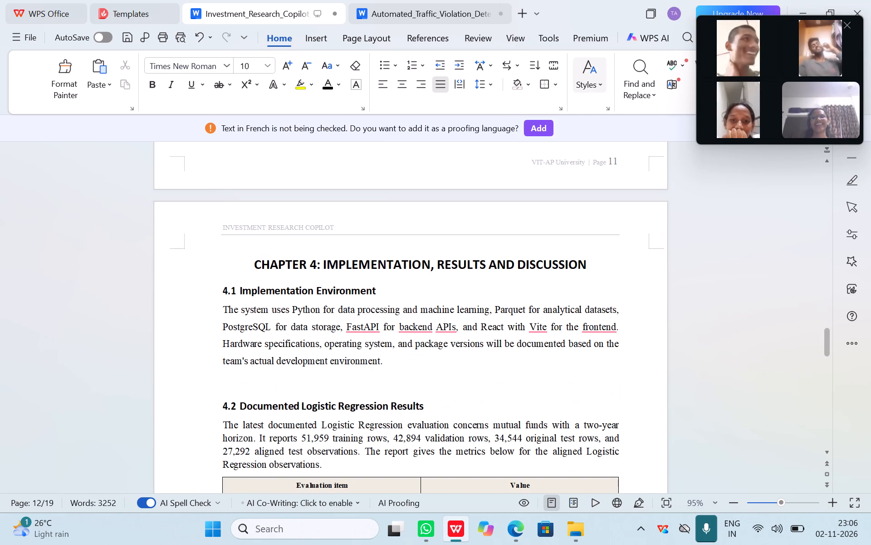
Remove the blank page before the Chapter 4: Implementation, Results and Discussion heading.
click(238, 268)
key(BackSpace)
key(BackSpace)
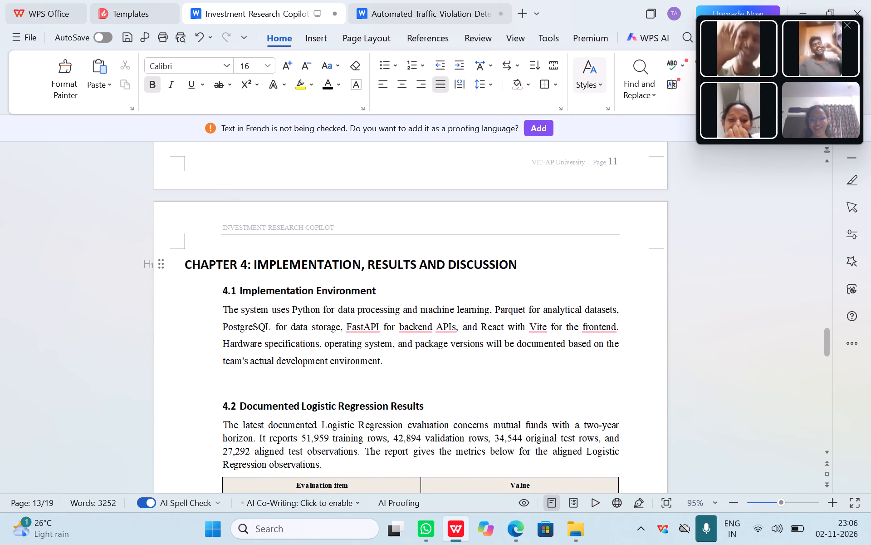
key(BackSpace)
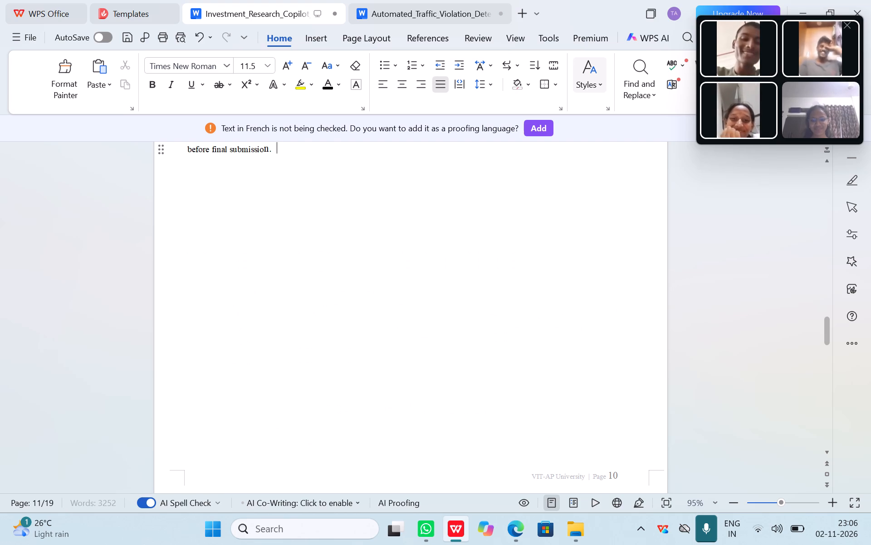
Shift the Chapter 4 heading back towards the page centre by inserting eight spaces before it.
scroll(363, 296, down, 1)
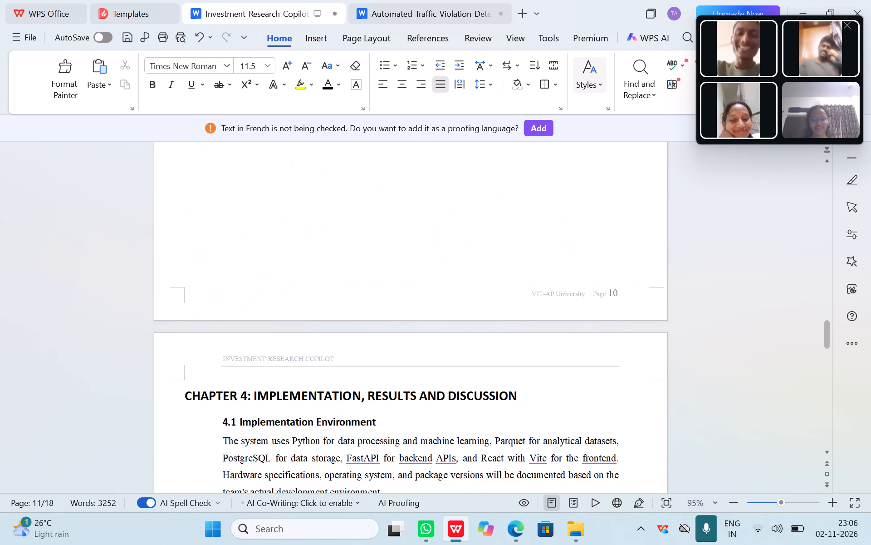
click(185, 395)
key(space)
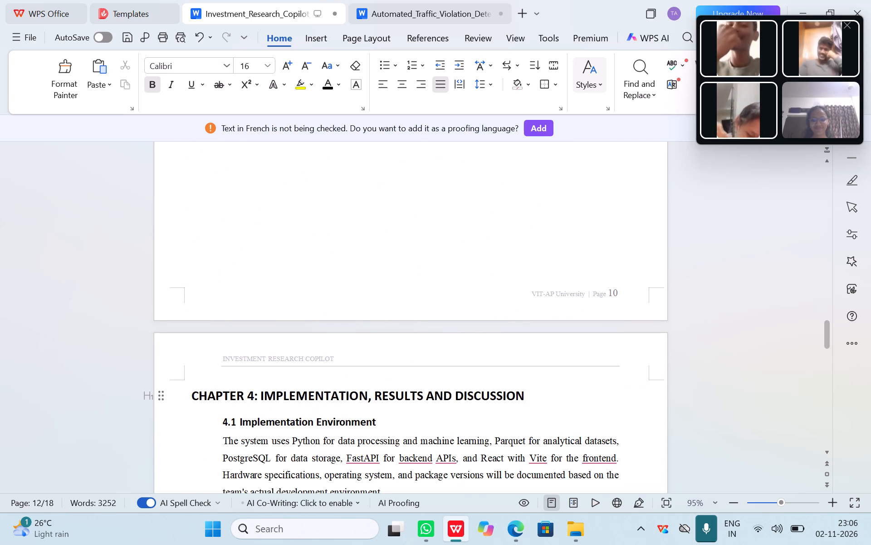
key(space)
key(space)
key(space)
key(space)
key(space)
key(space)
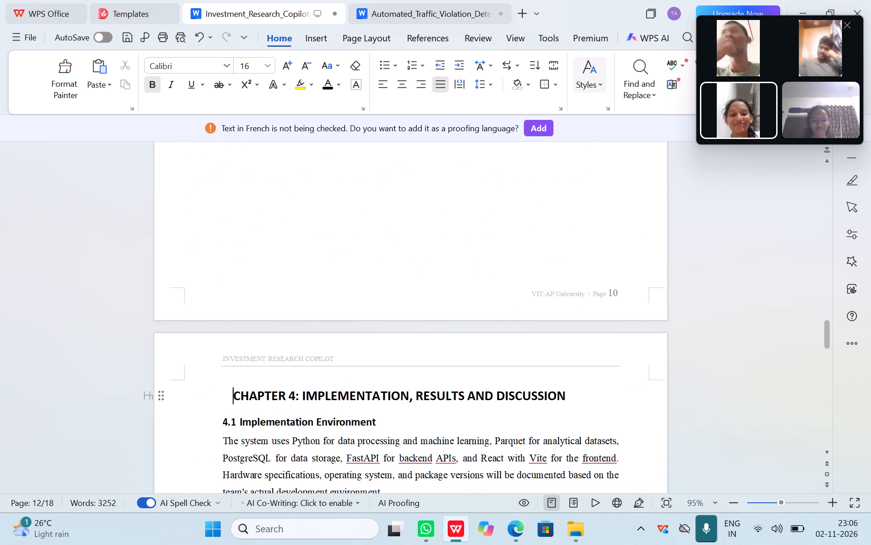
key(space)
scroll(185, 395, down, 3)
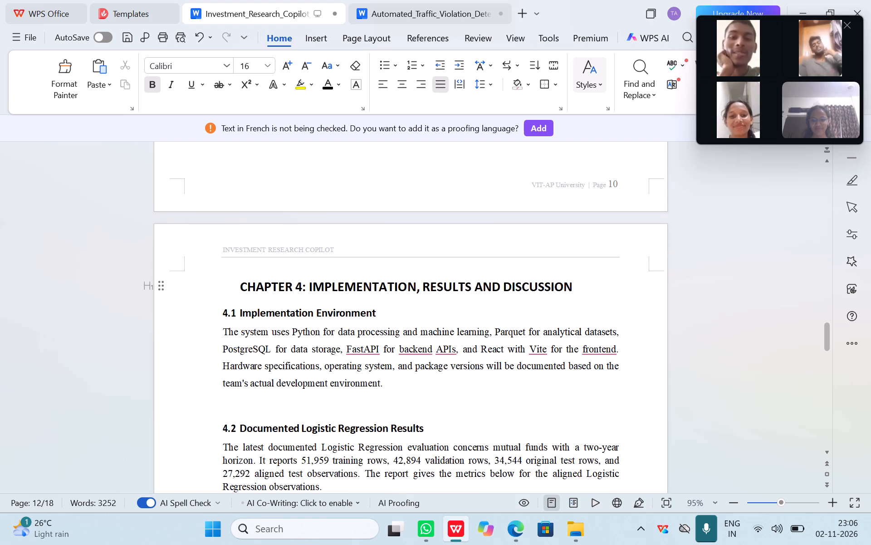
Switch to the Automated Traffic Violation document and select Chapter 4's content from the 4.1 Implementation Environment heading into section 4.2 Class-wise Annotation Distribution.
click(433, 14)
scroll(461, 347, down, 3)
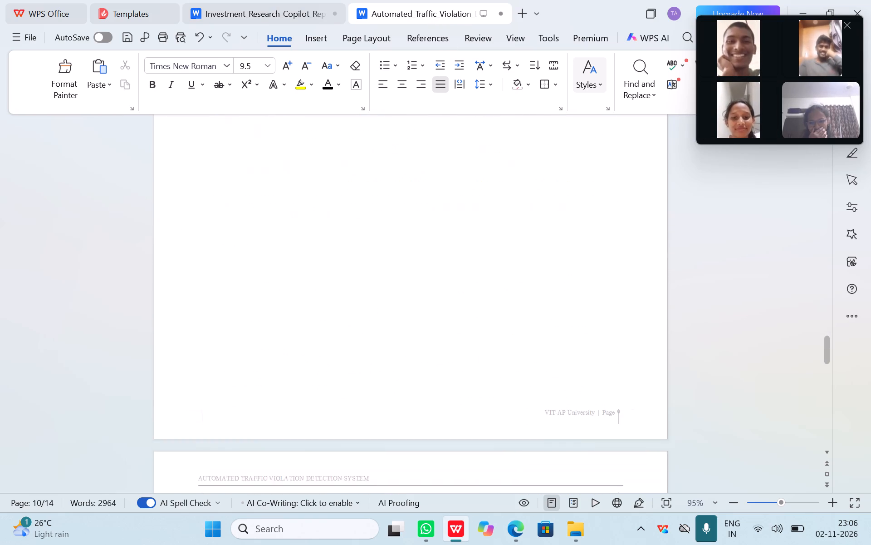
scroll(461, 347, down, 3)
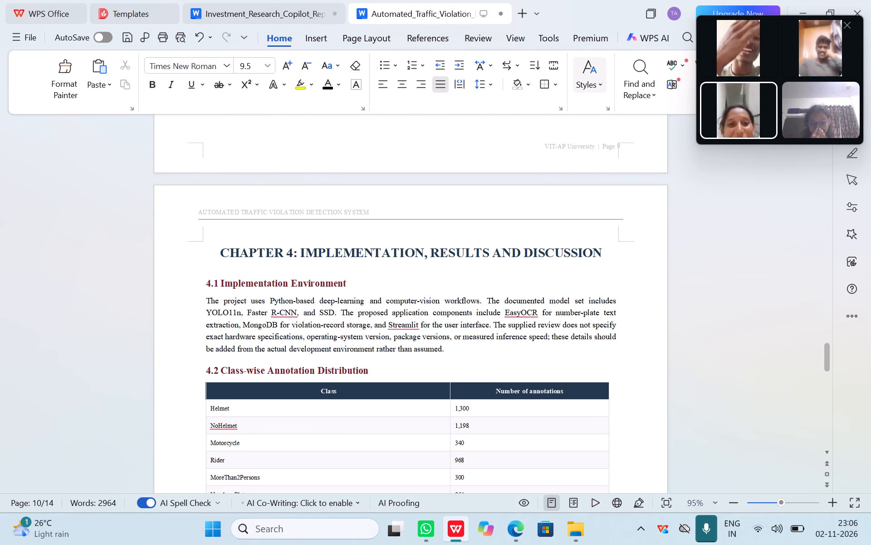
scroll(461, 347, down, 1)
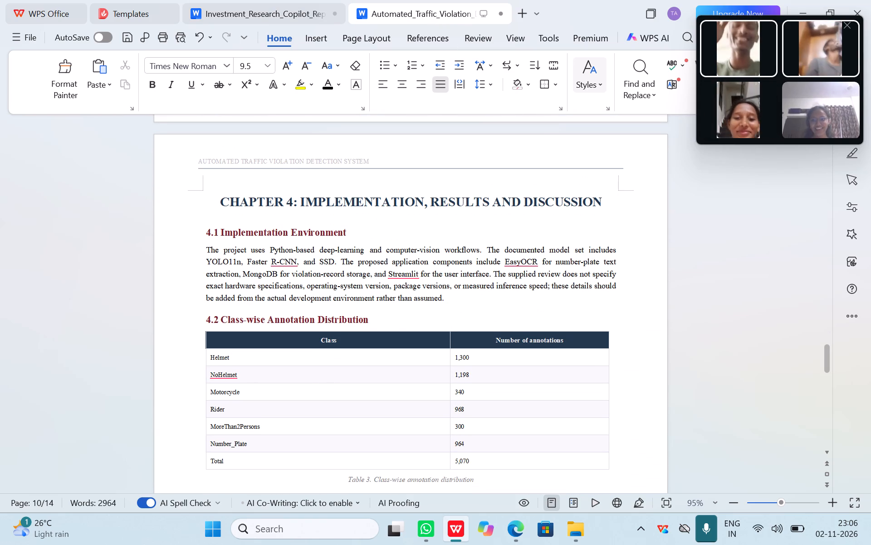
click(219, 229)
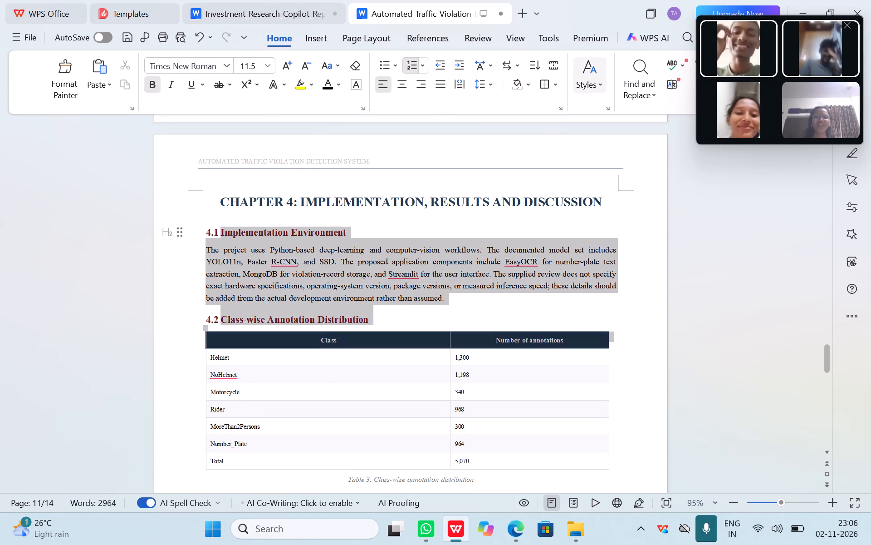
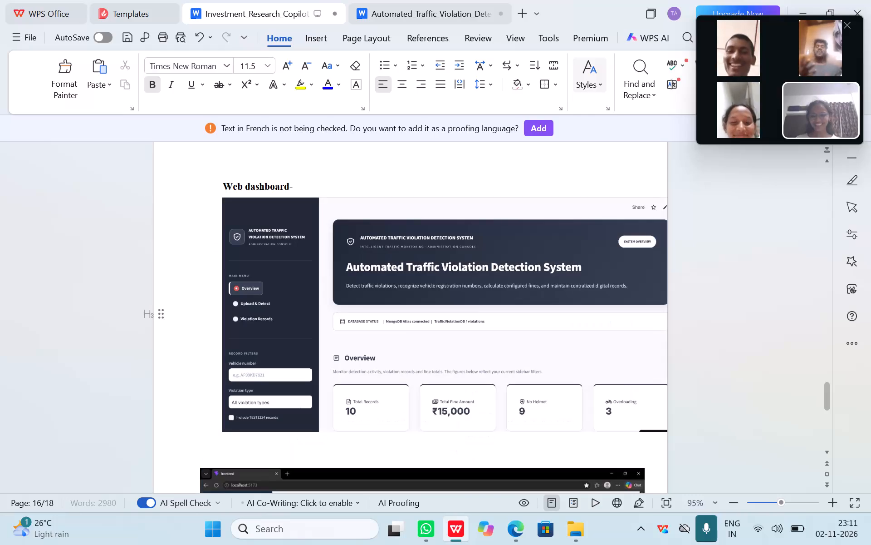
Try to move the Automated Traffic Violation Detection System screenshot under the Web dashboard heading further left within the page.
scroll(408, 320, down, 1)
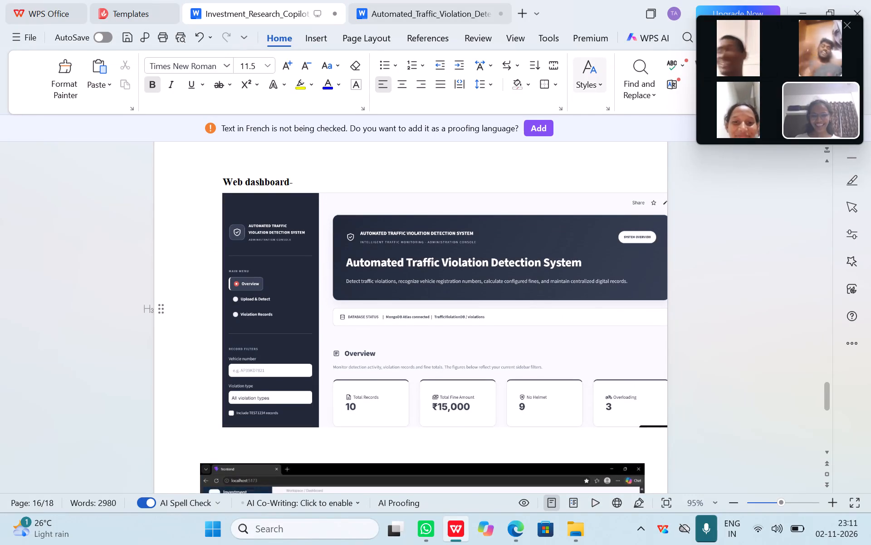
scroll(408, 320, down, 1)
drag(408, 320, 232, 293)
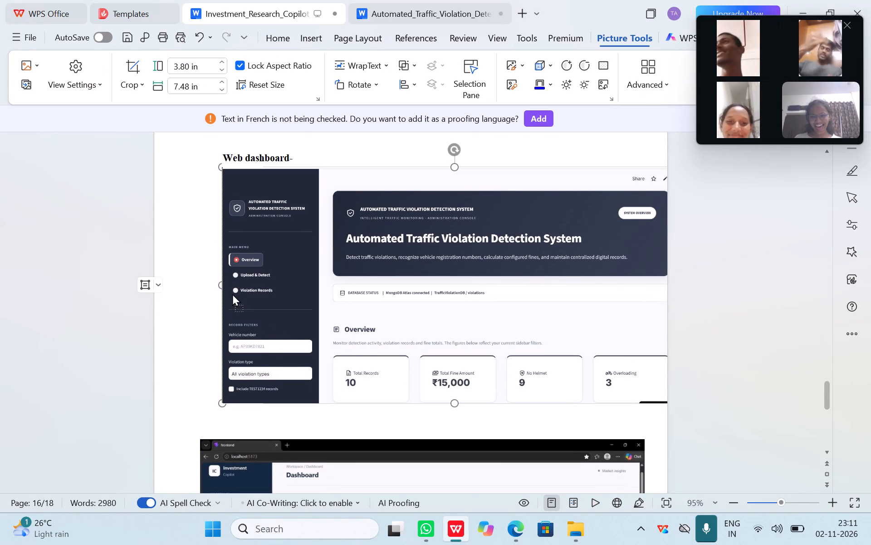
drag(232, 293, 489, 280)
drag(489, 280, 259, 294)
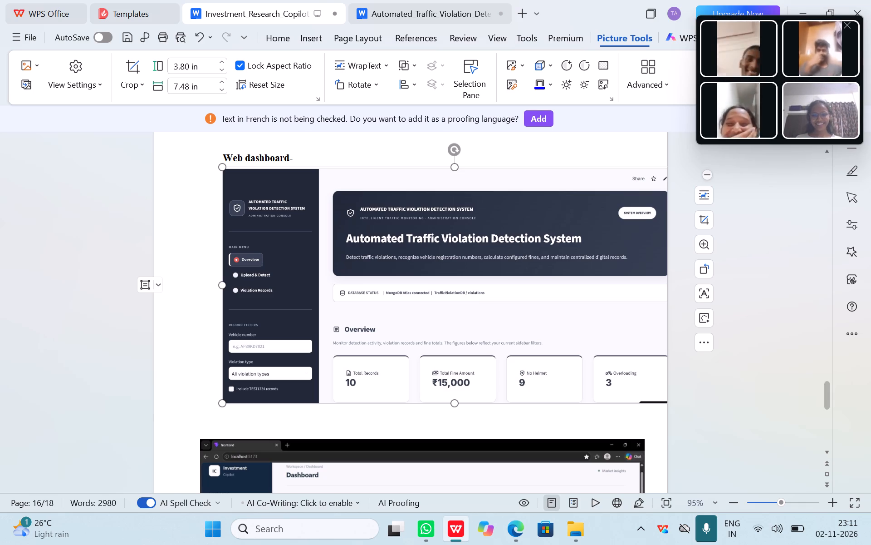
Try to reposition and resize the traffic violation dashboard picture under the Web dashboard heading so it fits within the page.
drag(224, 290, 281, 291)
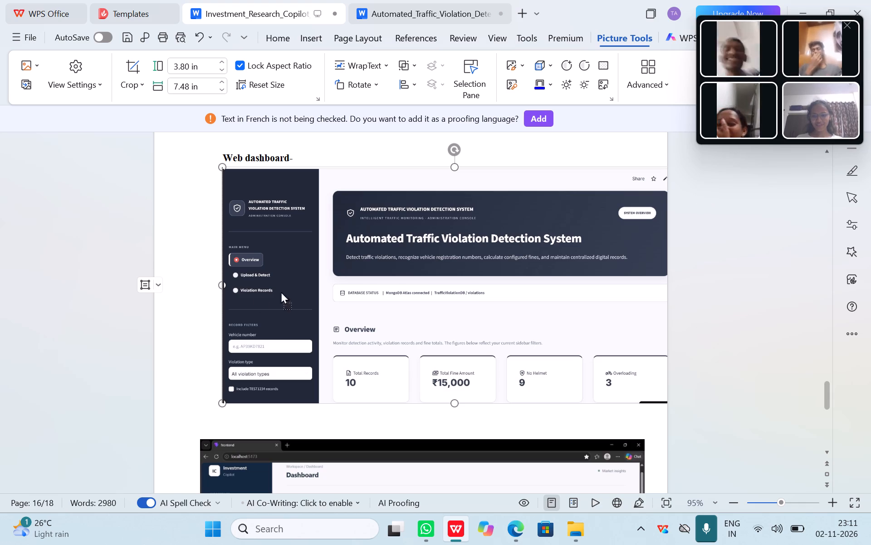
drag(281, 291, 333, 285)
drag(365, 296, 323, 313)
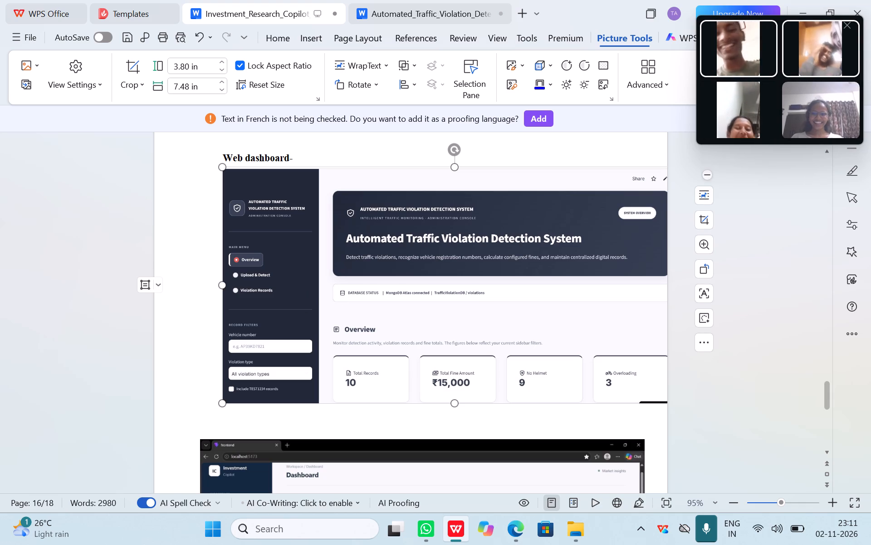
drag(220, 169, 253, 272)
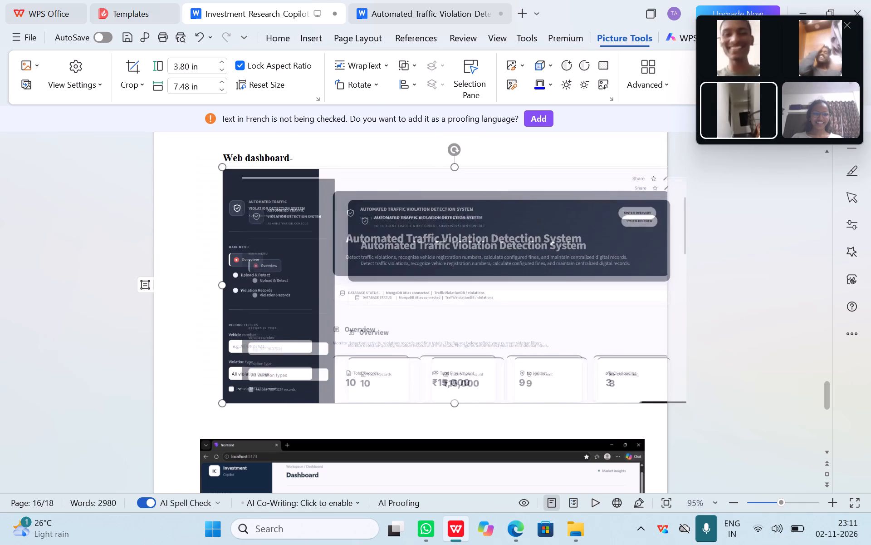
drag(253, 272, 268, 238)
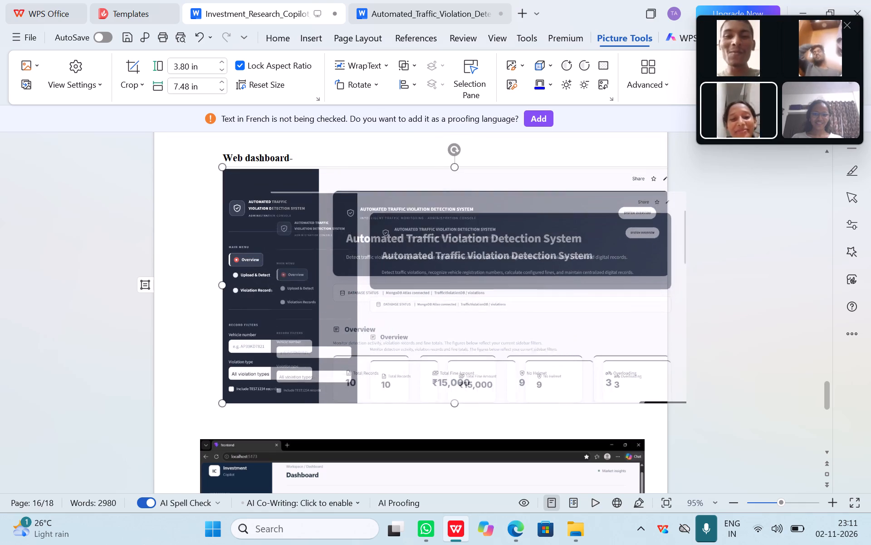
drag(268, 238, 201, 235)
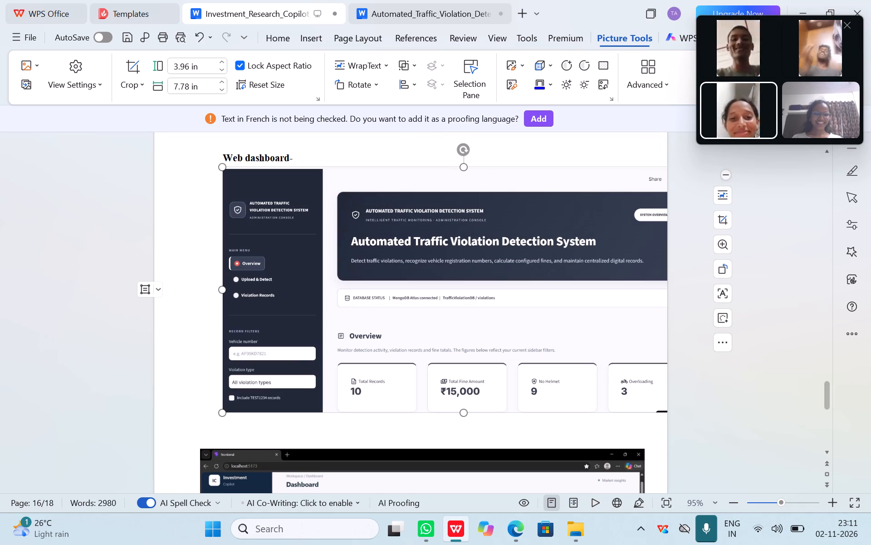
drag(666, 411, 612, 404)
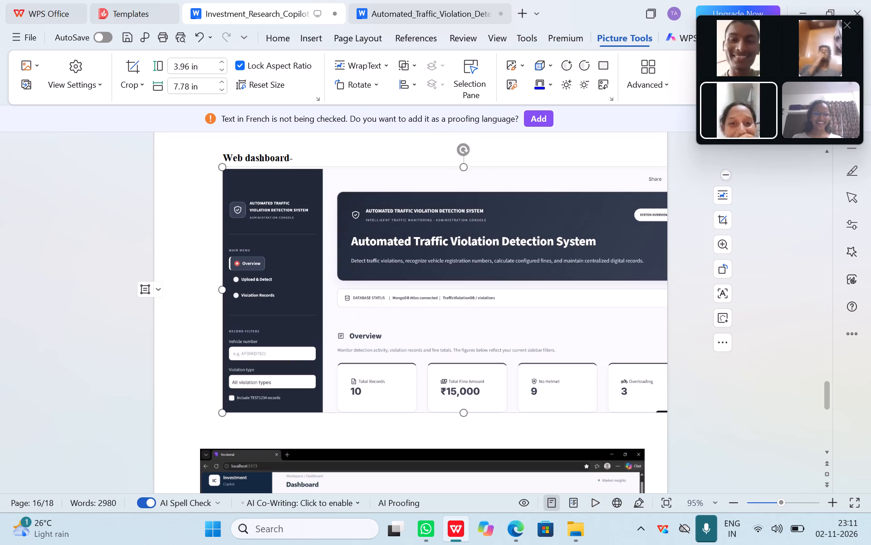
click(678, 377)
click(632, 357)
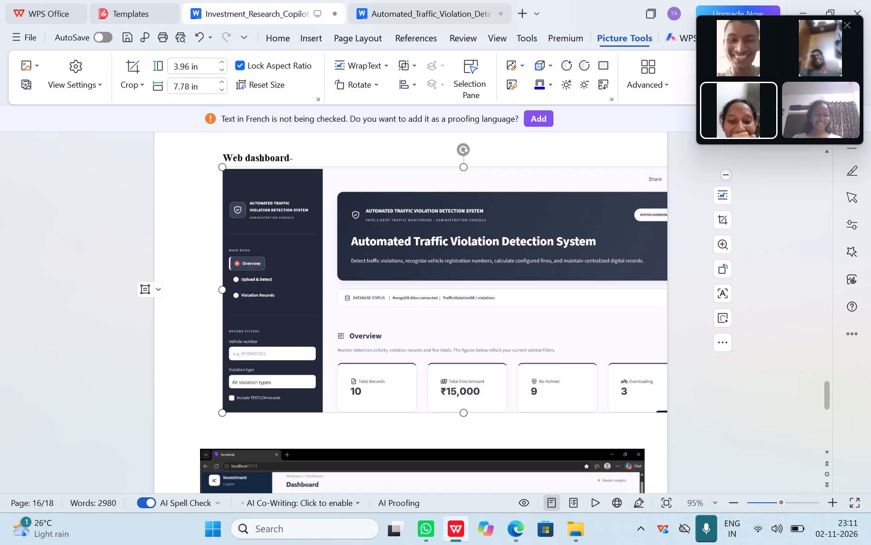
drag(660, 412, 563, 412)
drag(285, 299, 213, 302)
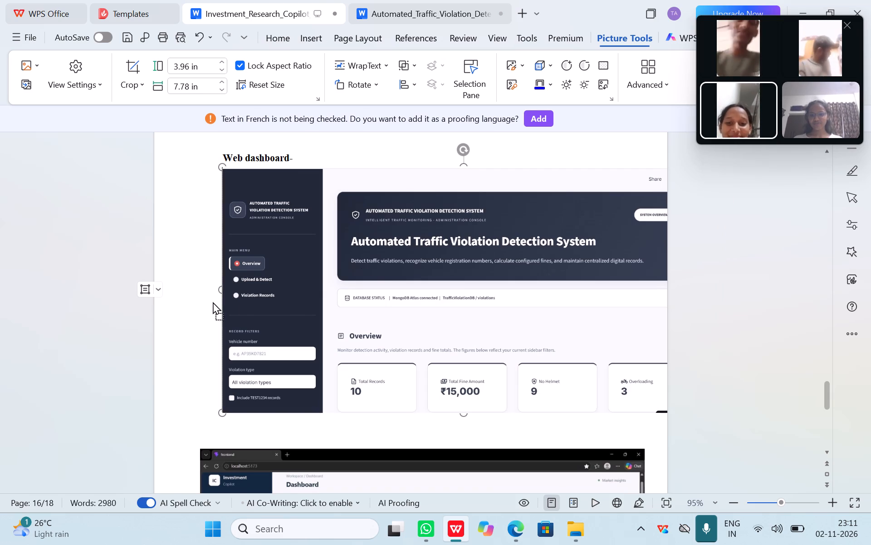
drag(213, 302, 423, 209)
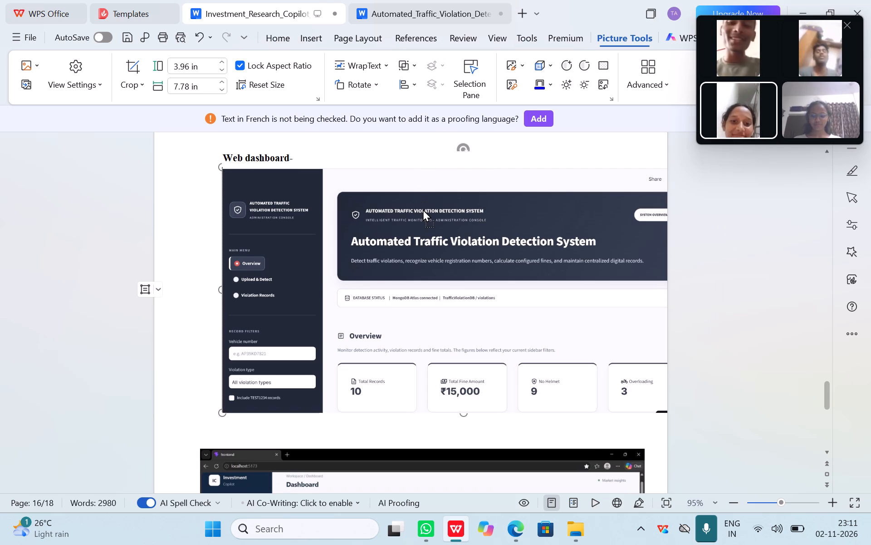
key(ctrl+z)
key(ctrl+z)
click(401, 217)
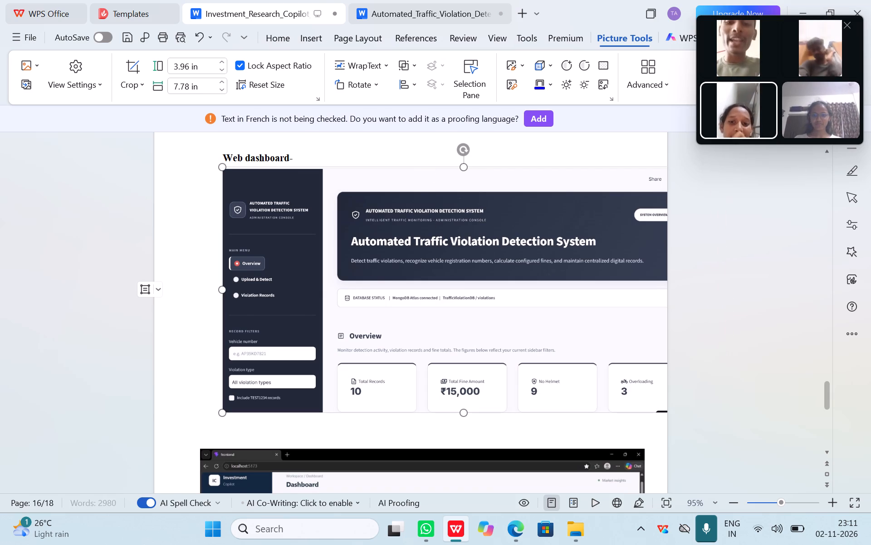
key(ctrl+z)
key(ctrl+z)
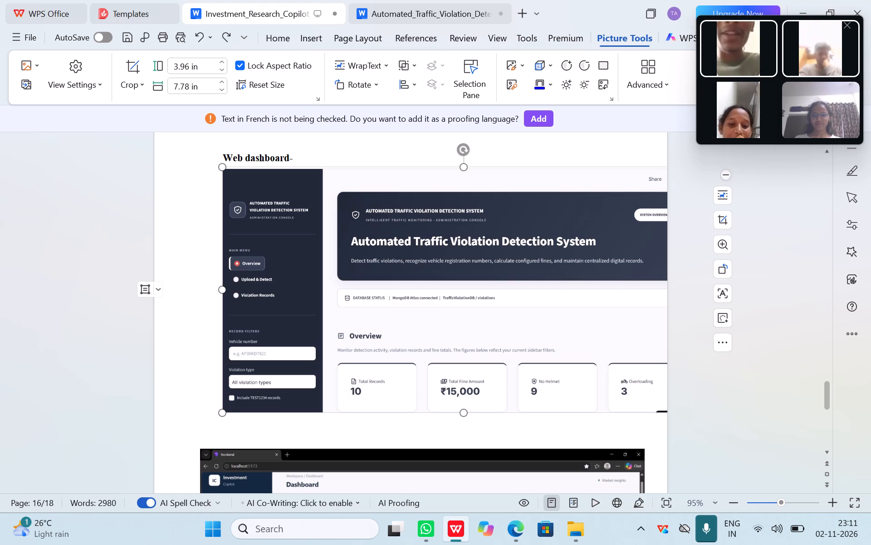
Delete the traffic violation dashboard picture, remove the indent where it stood, and paste the picture again under the Web dashboard heading.
click(463, 231)
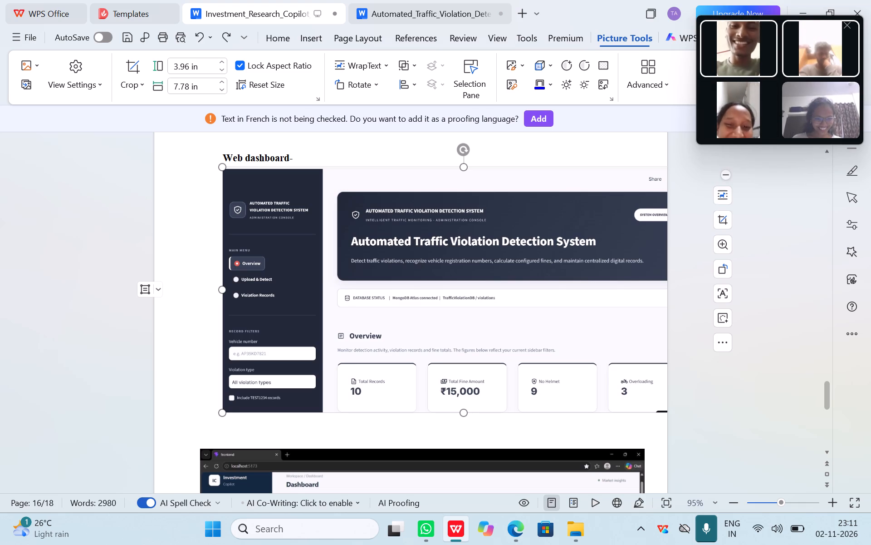
key(Delete)
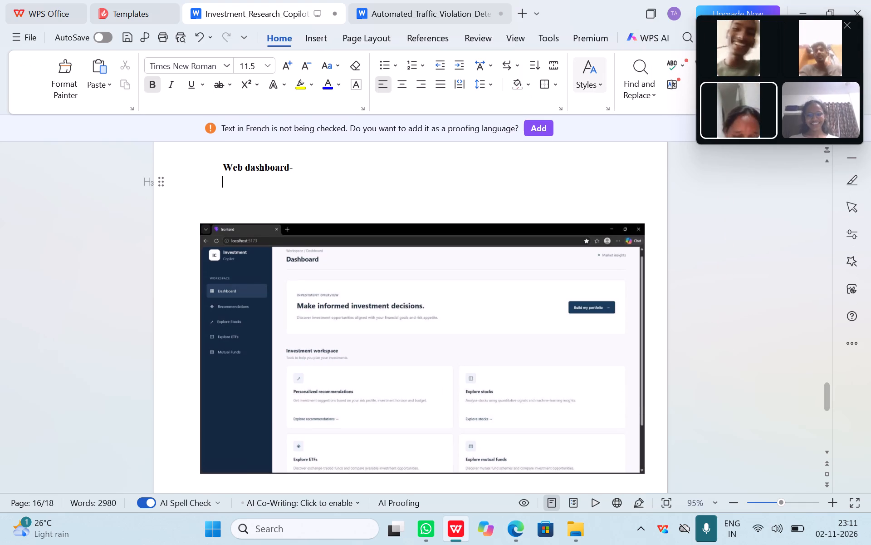
key(BackSpace)
key(ctrl+v)
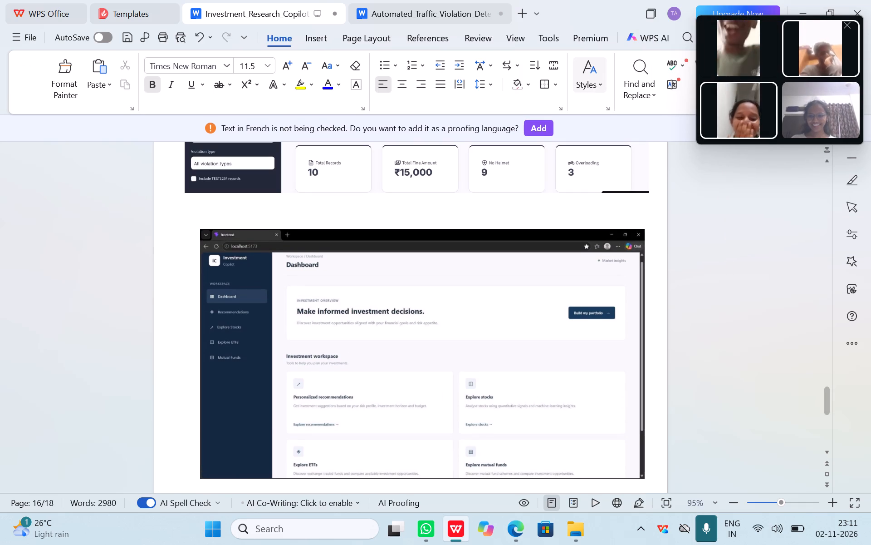
Remove the indent and empty lines before the Web dashboard heading so it moves up and aligns with the picture's edge.
scroll(444, 243, up, 6)
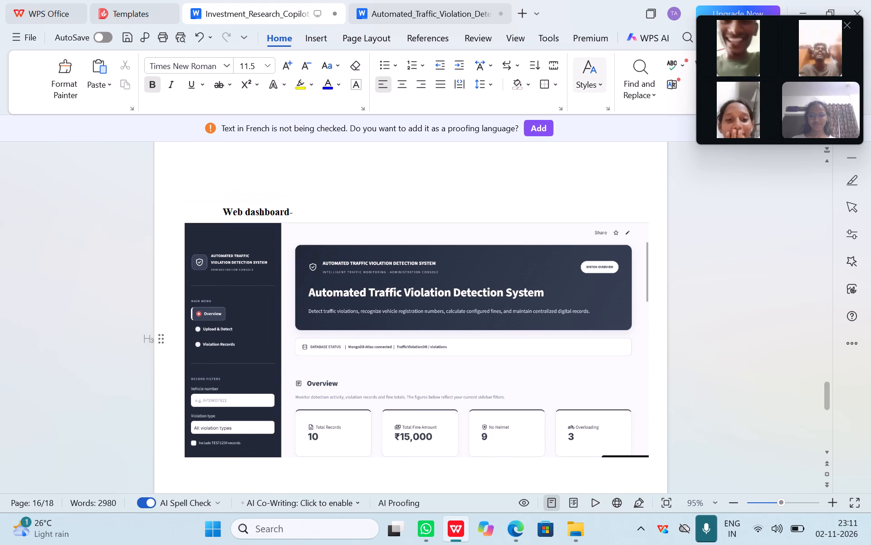
scroll(323, 213, up, 10)
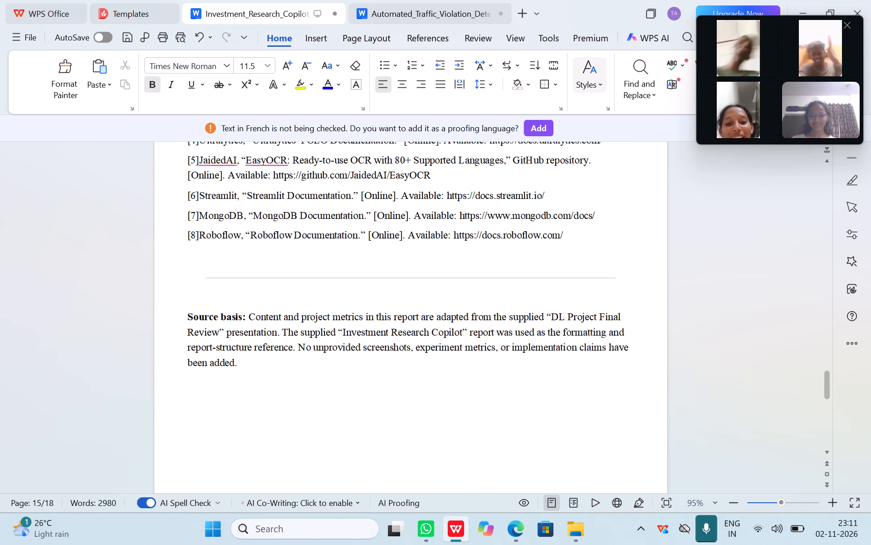
scroll(323, 213, right, 1)
scroll(323, 213, down, 3)
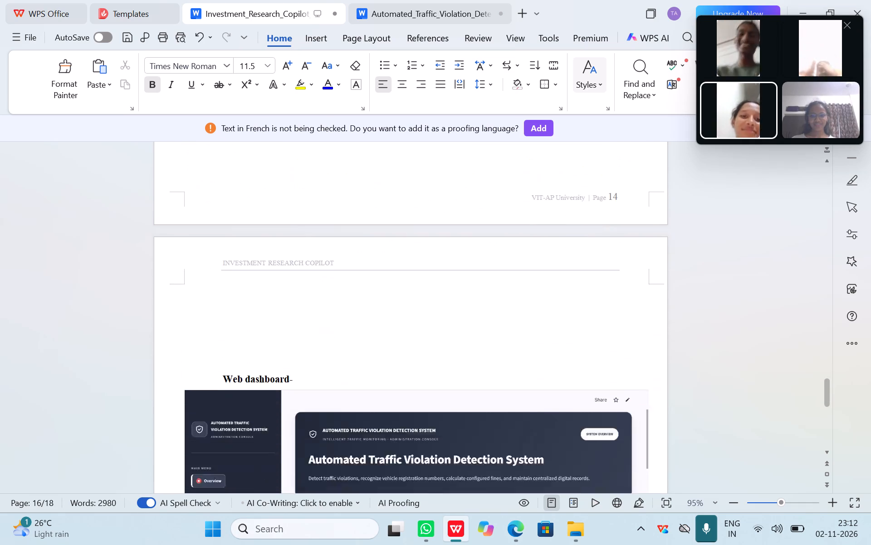
scroll(323, 213, down, 1)
click(223, 251)
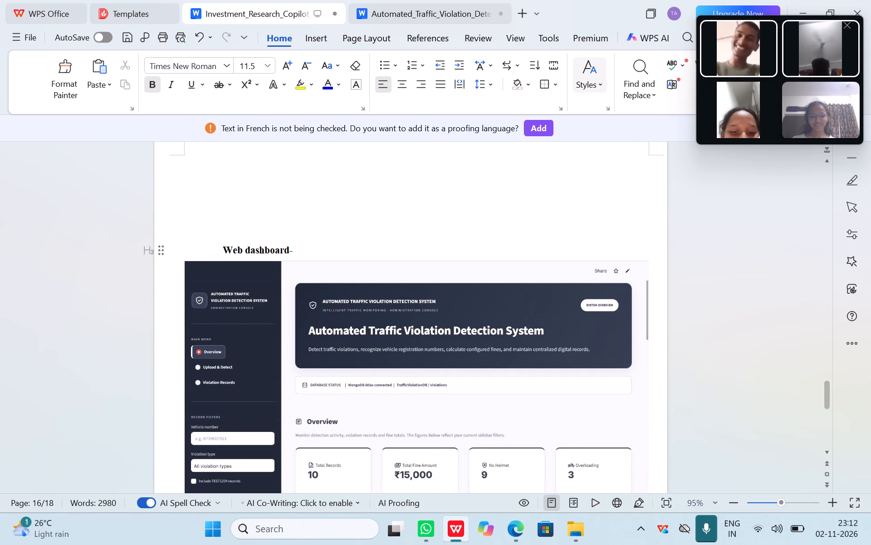
key(BackSpace)
key(BackSpace)
key(BackSpace)
key(BackSpace)
key(BackSpace)
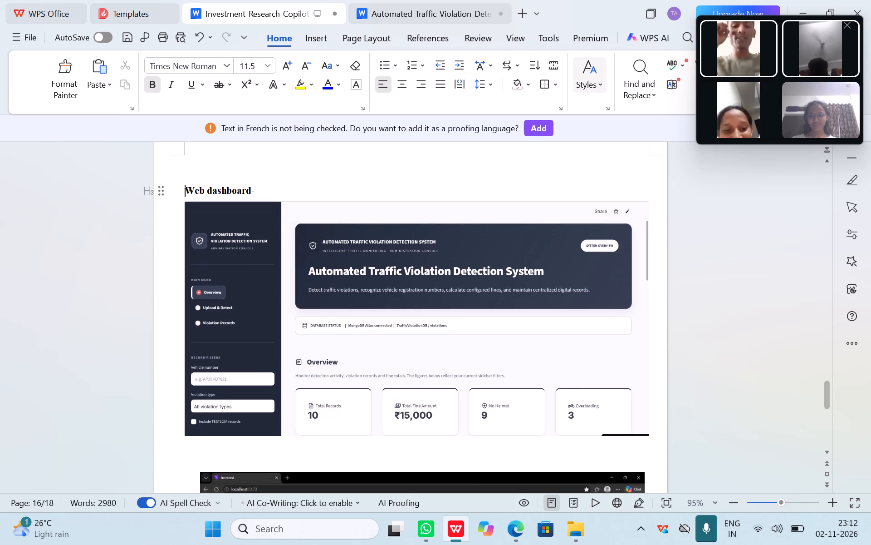
Position the Web dashboard heading at the start of the page with the dashboard picture, indent it five spaces, and add an empty line below it.
key(BackSpace)
key(BackSpace)
key(BackSpace)
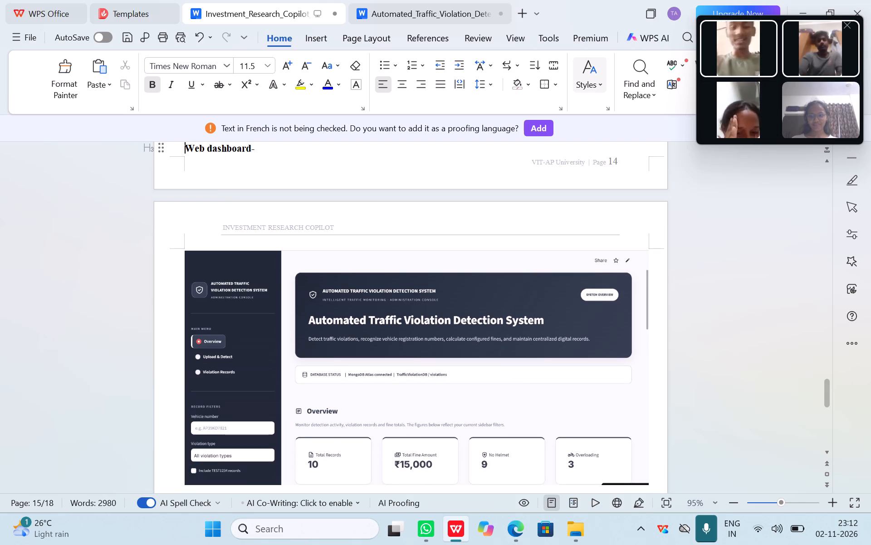
key(Return)
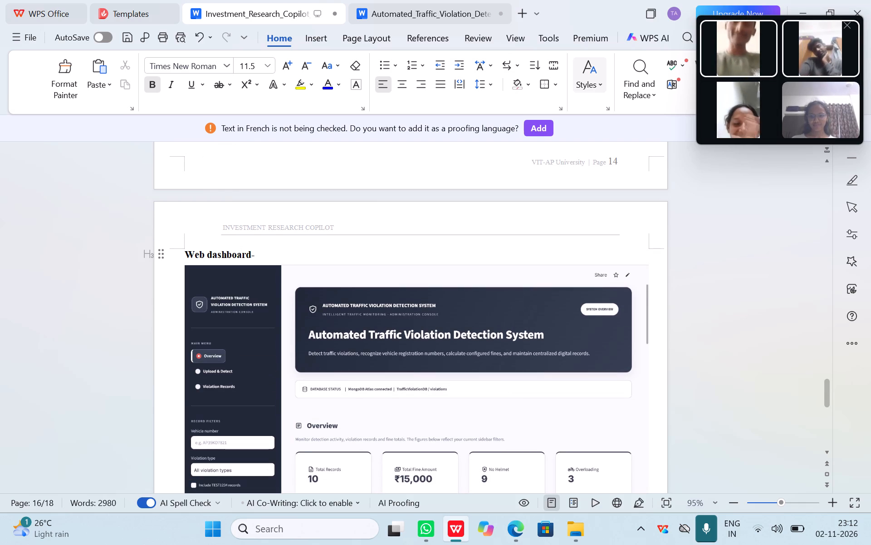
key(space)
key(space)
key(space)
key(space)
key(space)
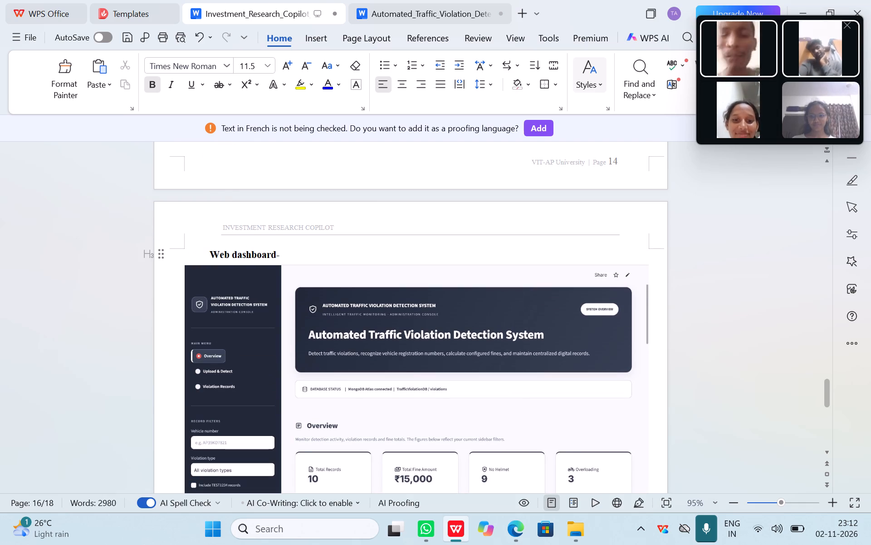
click(289, 251)
key(Return)
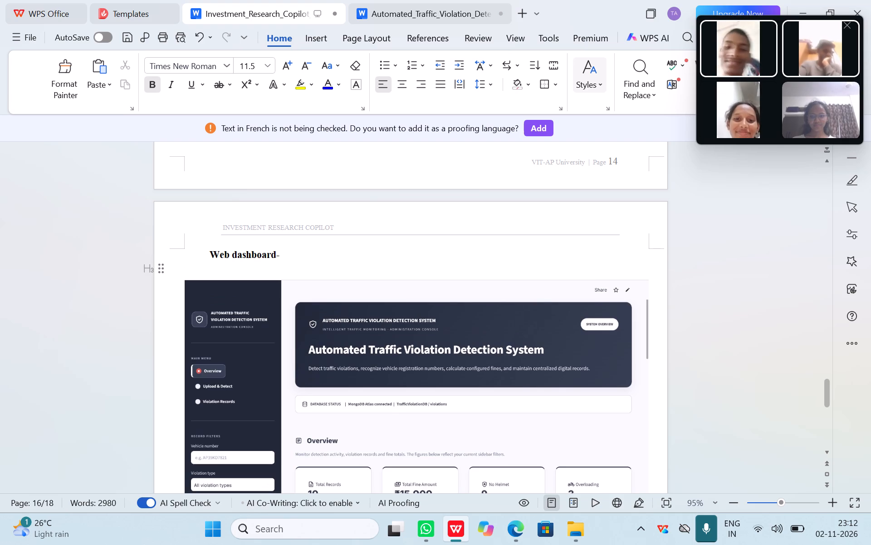
Delete the old Investment Copilot dashboard screenshot below the traffic violation dashboard picture.
scroll(289, 251, down, 4)
click(364, 336)
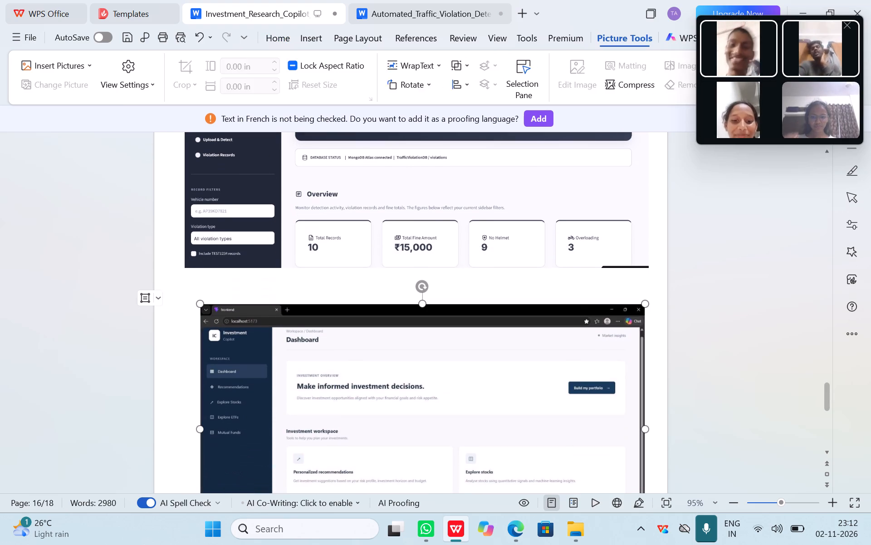
key(Delete)
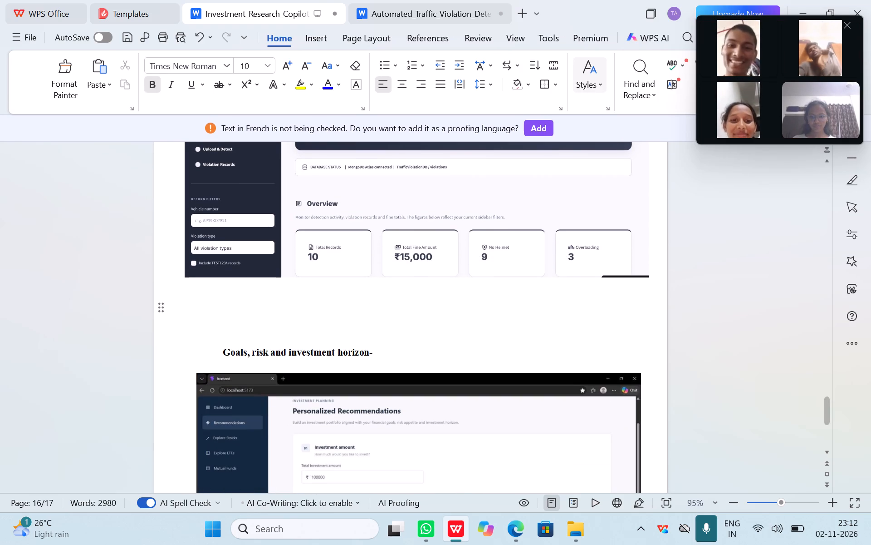
Check the Goals, risk and investment horizon section, and switch to WhatsApp.
scroll(402, 412, down, 4)
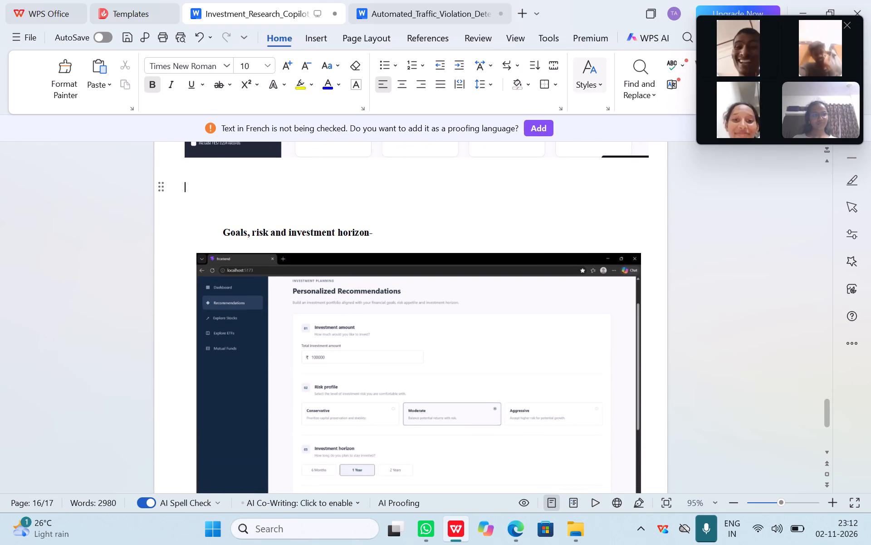
scroll(402, 412, down, 1)
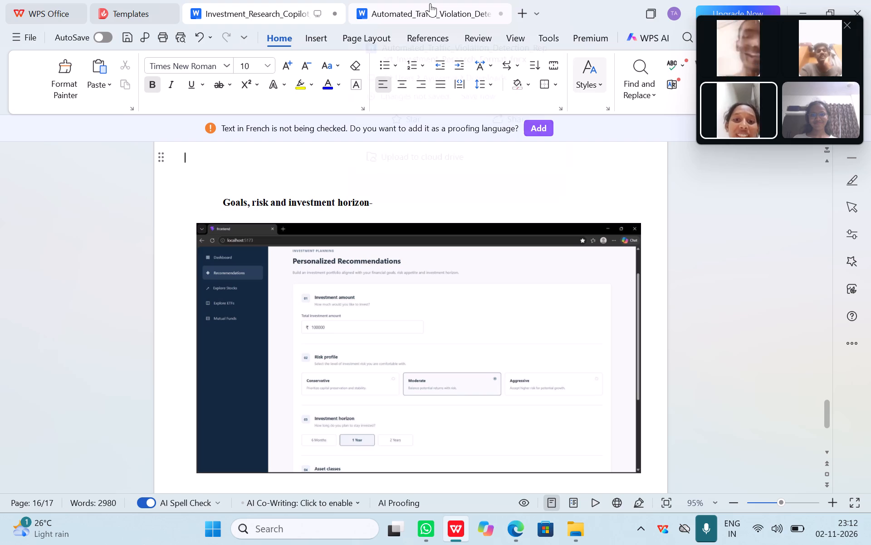
scroll(450, 248, up, 1)
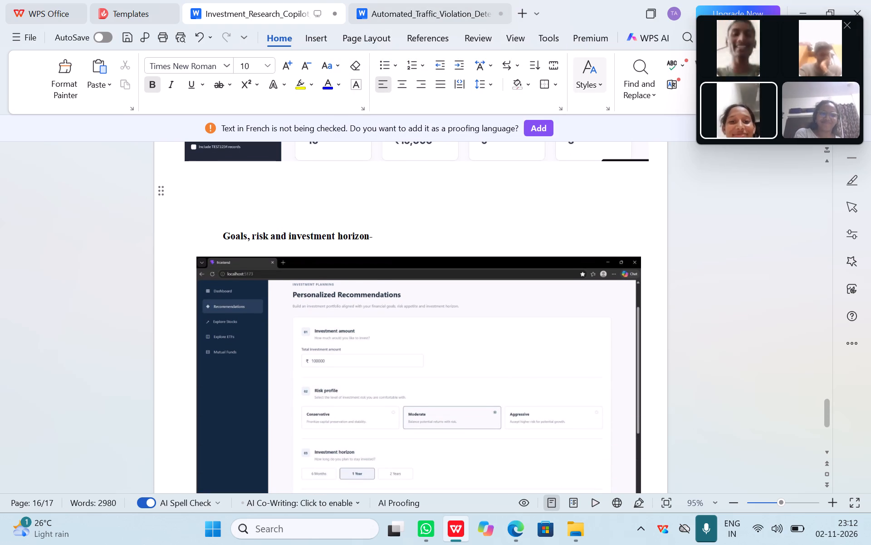
click(422, 529)
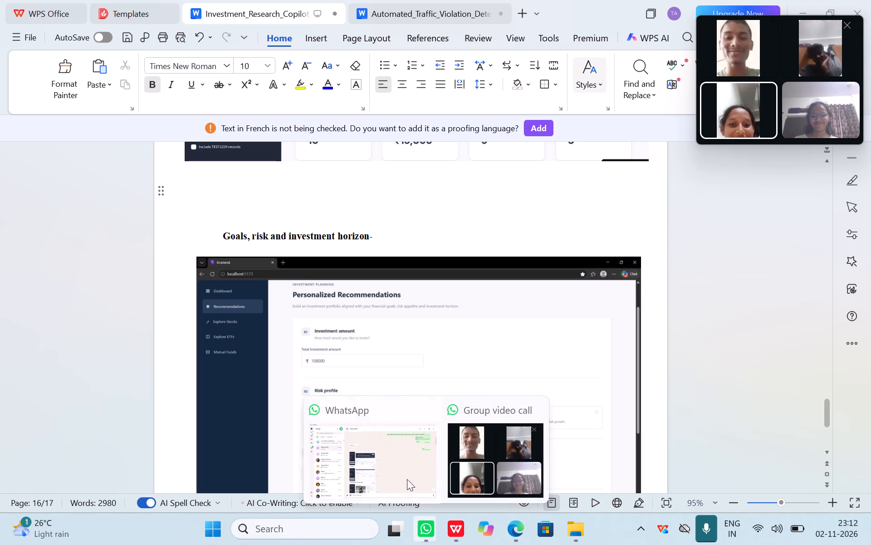
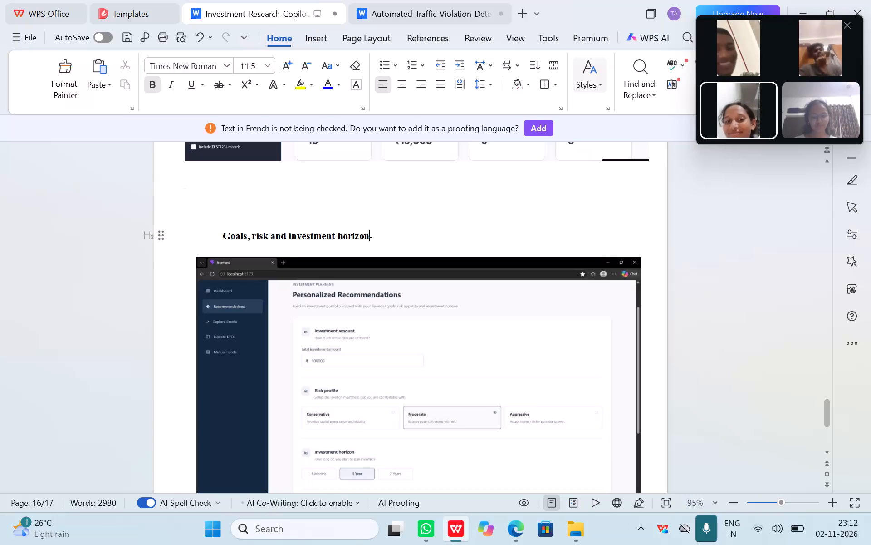
Delete the heading text "Goals, risk and investment horizon" above the Personalized Recommendations screenshot.
key(BackSpace)
key(BackSpace)
key(BackSpace)
key(BackSpace)
key(BackSpace)
key(BackSpace)
key(BackSpace)
key(BackSpace)
key(BackSpace)
key(BackSpace)
key(BackSpace)
key(BackSpace)
key(BackSpace)
key(BackSpace)
key(BackSpace)
key(BackSpace)
key(BackSpace)
key(BackSpace)
key(BackSpace)
key(BackSpace)
key(BackSpace)
key(BackSpace)
key(BackSpace)
key(BackSpace)
key(BackSpace)
key(BackSpace)
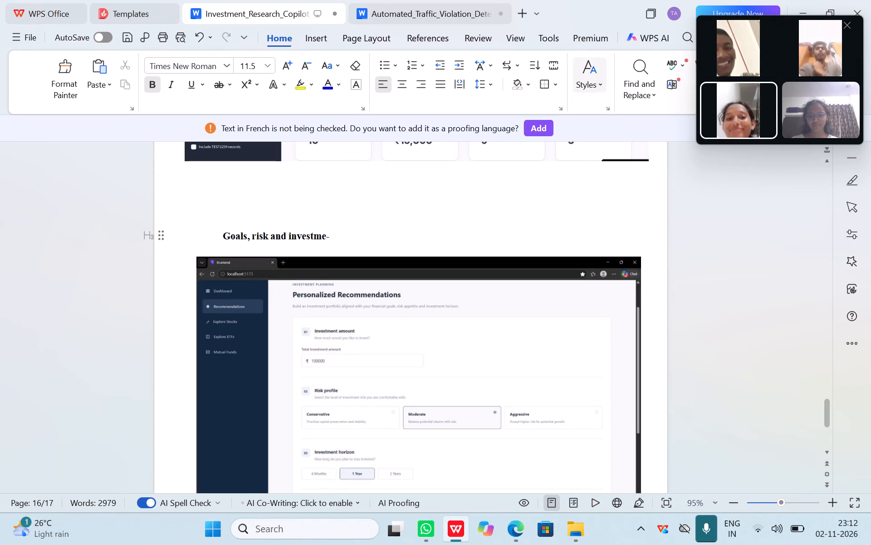
key(BackSpace)
key(BackSpace)
key(BackSpace)
key(BackSpace)
key(BackSpace)
key(BackSpace)
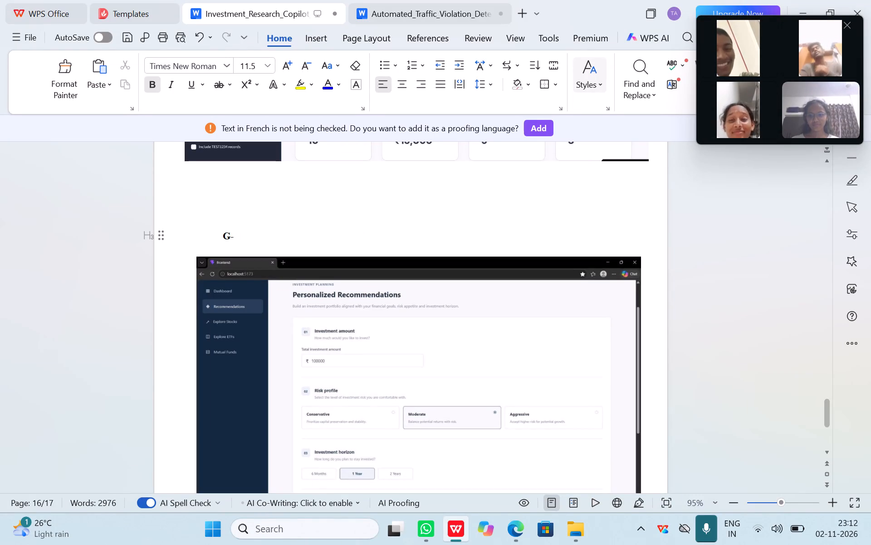
Complete the heading above the Personalized Recommendations picture as "Uploading traffic image input" and remove the stray G before it.
text(Uploading)
key(space)
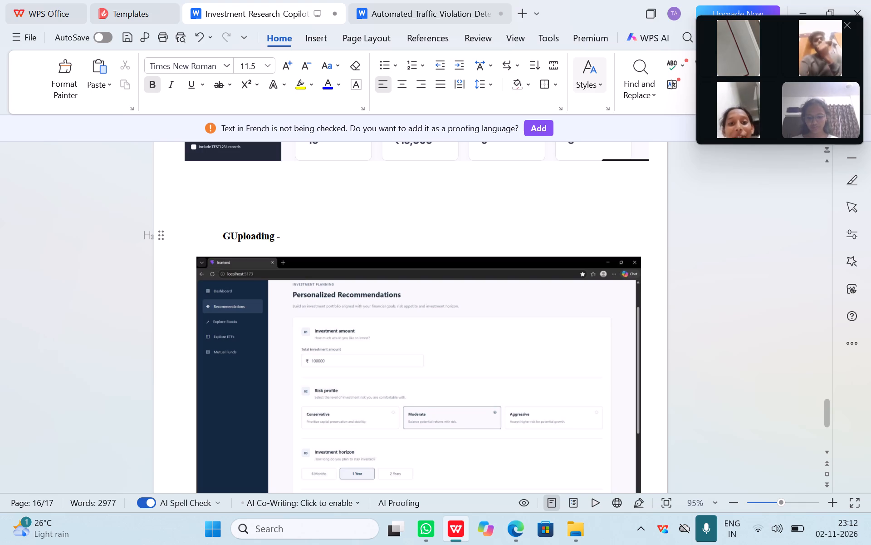
text(traffic image input)
key(Left)
key(Left)
key(Left)
key(Left)
key(Left)
key(Left)
key(Left)
key(Left)
key(Left)
key(Left)
key(Left)
key(Left)
key(Left)
key(Left)
key(Left)
key(Left)
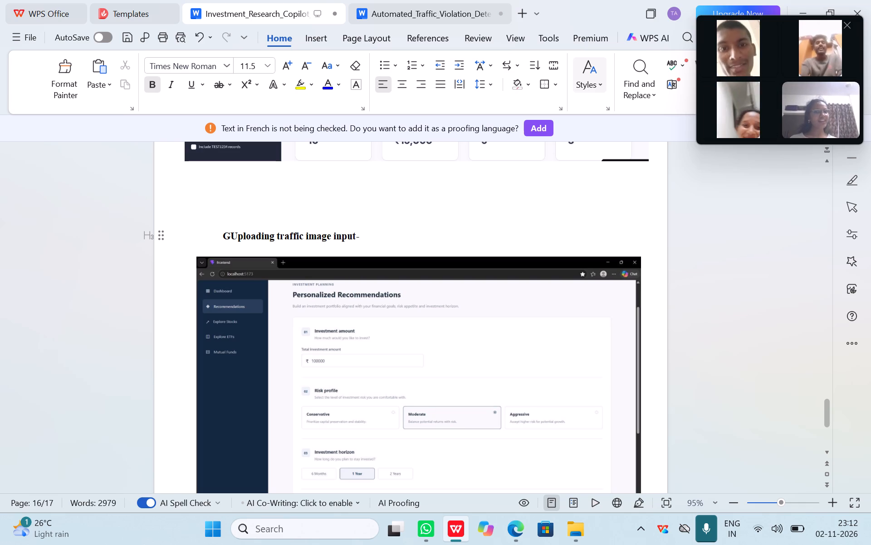
key(Left)
key(Left)
key(Left)
key(Left)
key(Left)
key(Left)
key(Left)
key(Left)
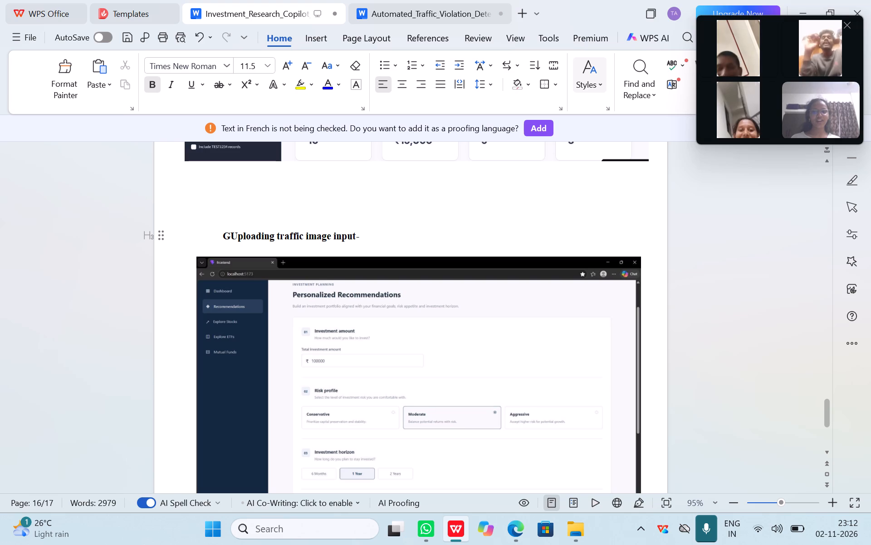
key(Left)
key(Left)
key(Left)
key(Left)
key(Left)
key(BackSpace)
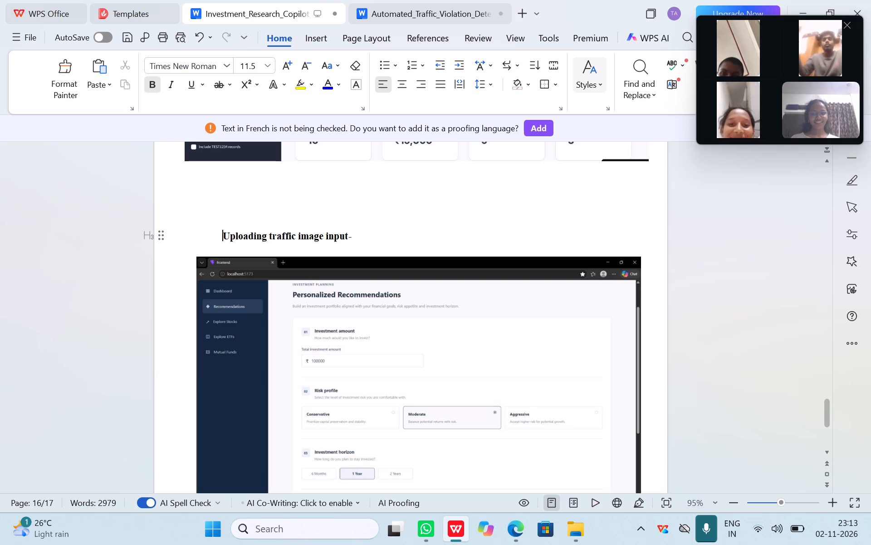
Remove the indent and empty lines before the Uploading traffic image input heading, and shift it slightly inward with four spaces.
key(BackSpace)
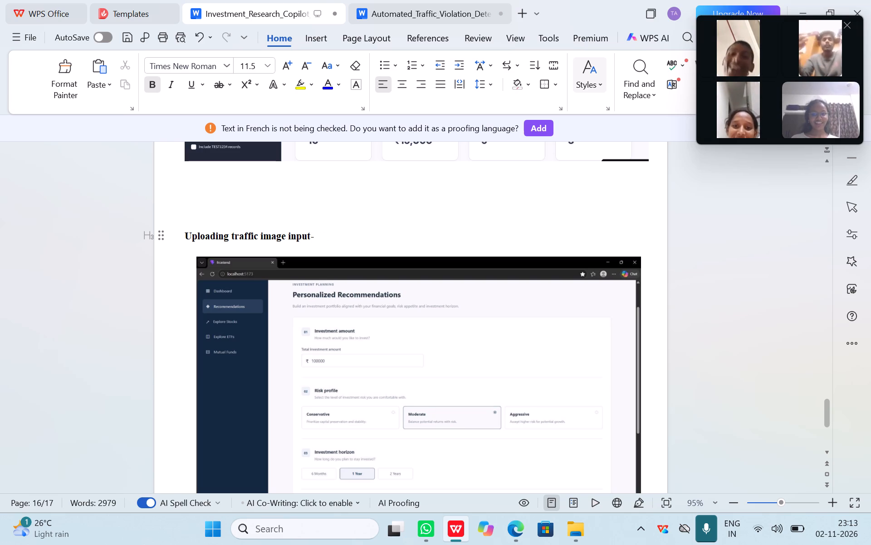
key(BackSpace)
key(BackSpace)
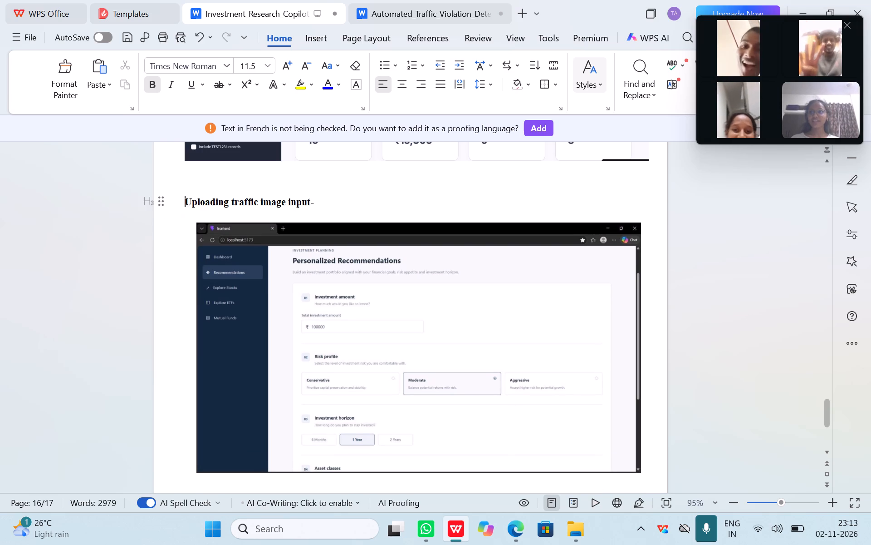
key(space)
key(space)
key(space)
key(space)
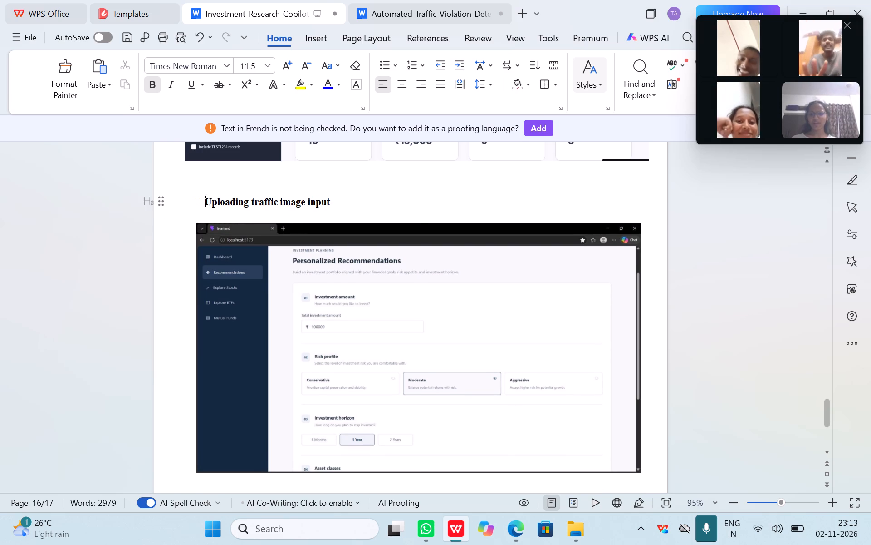
Paste the Upload & Detect screenshot under the Uploading traffic image input heading, with a blank line between heading and picture.
click(366, 276)
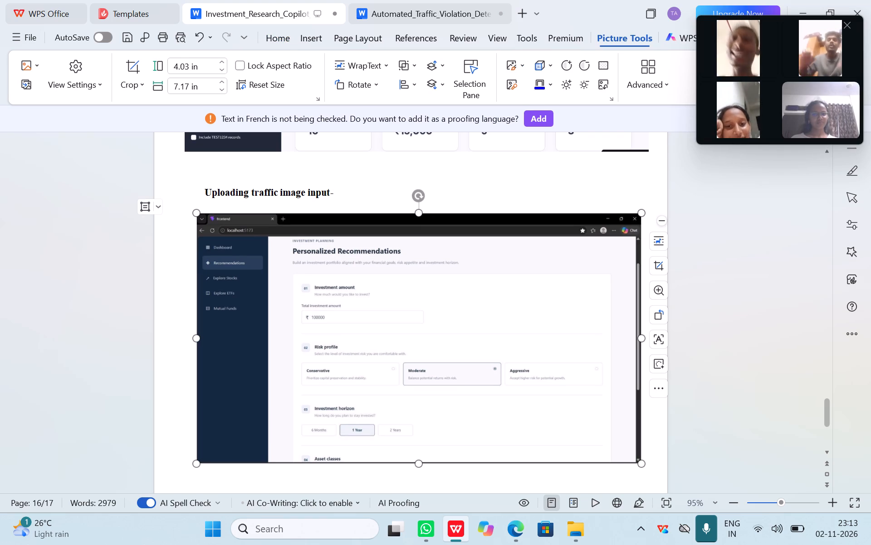
click(354, 194)
key(Return)
key(BackSpace)
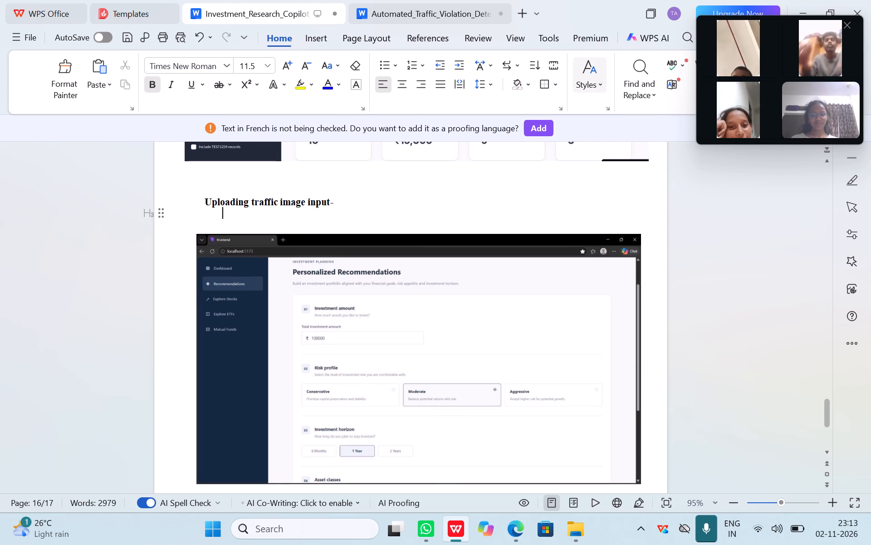
key(BackSpace)
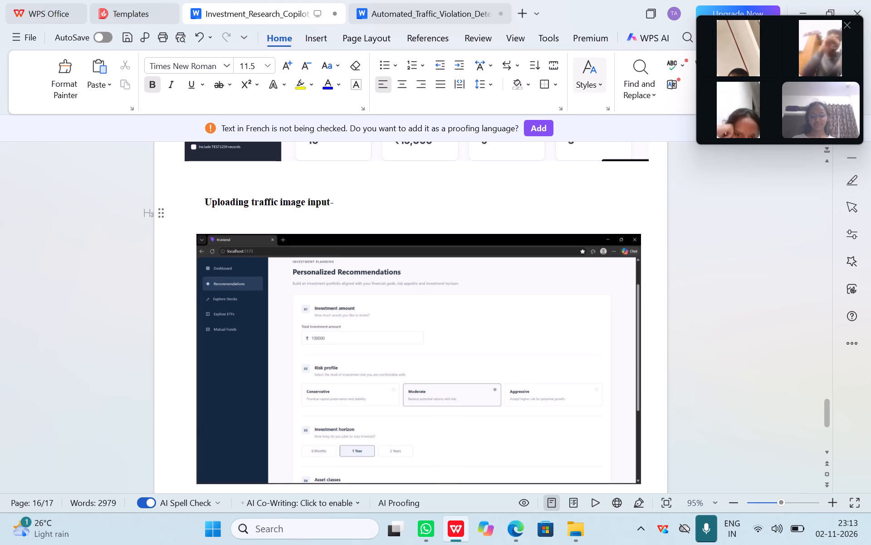
key(ctrl+v)
scroll(341, 277, up, 7)
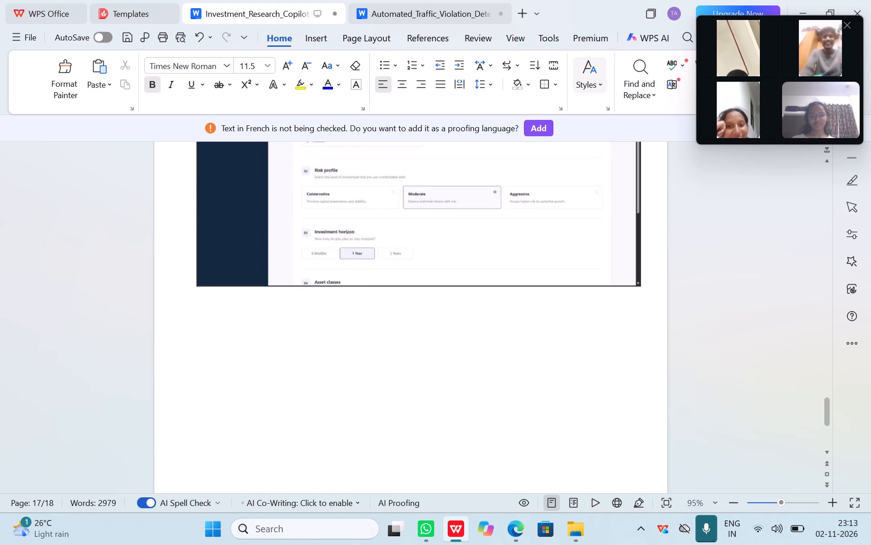
scroll(341, 277, up, 7)
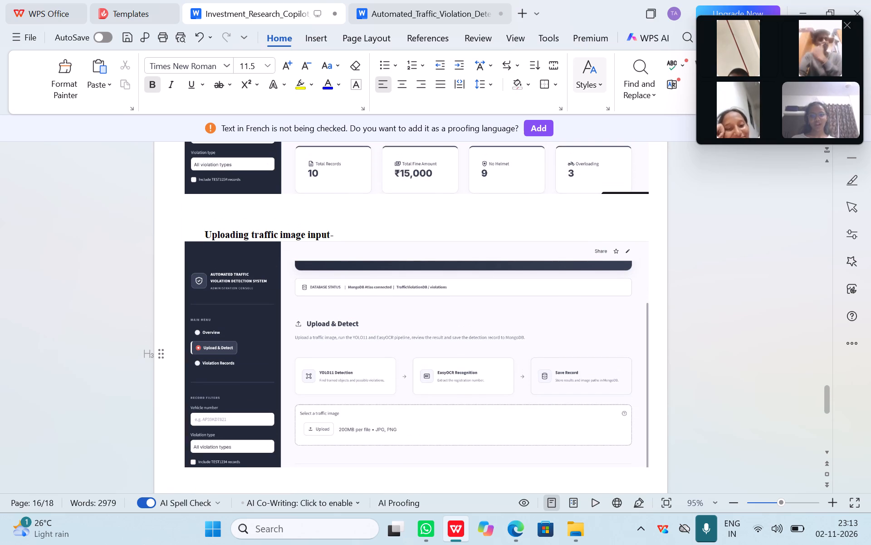
click(347, 235)
key(Return)
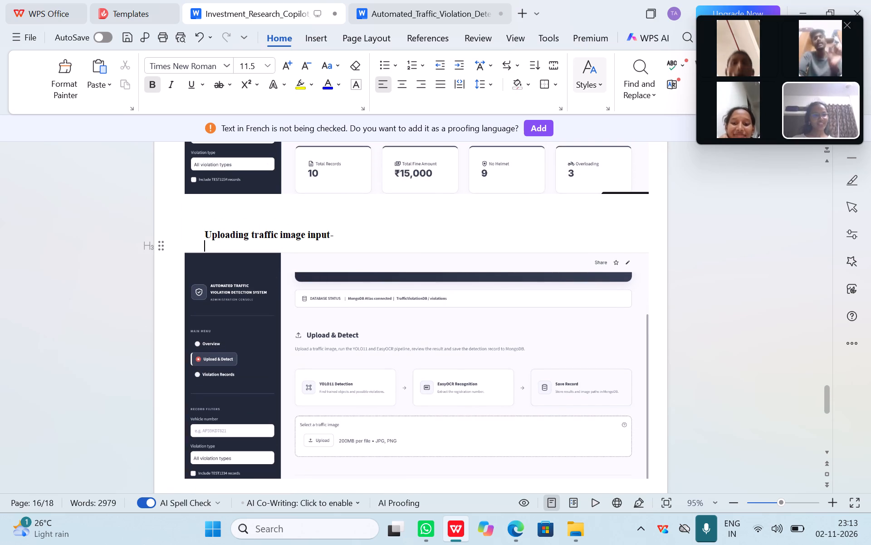
Delete the old Personalized Recommendations picture that follows the Upload & Detect screenshot.
scroll(390, 312, down, 6)
click(383, 401)
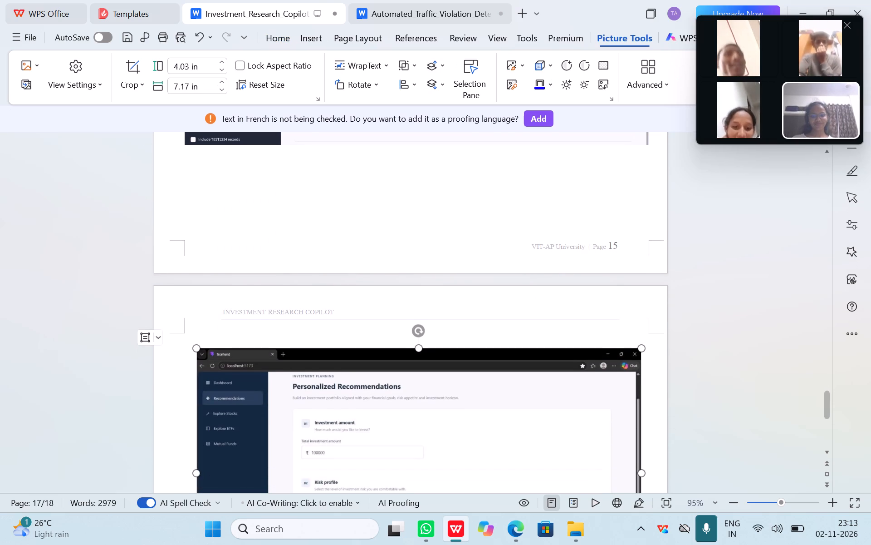
key(Delete)
scroll(383, 401, right, 1)
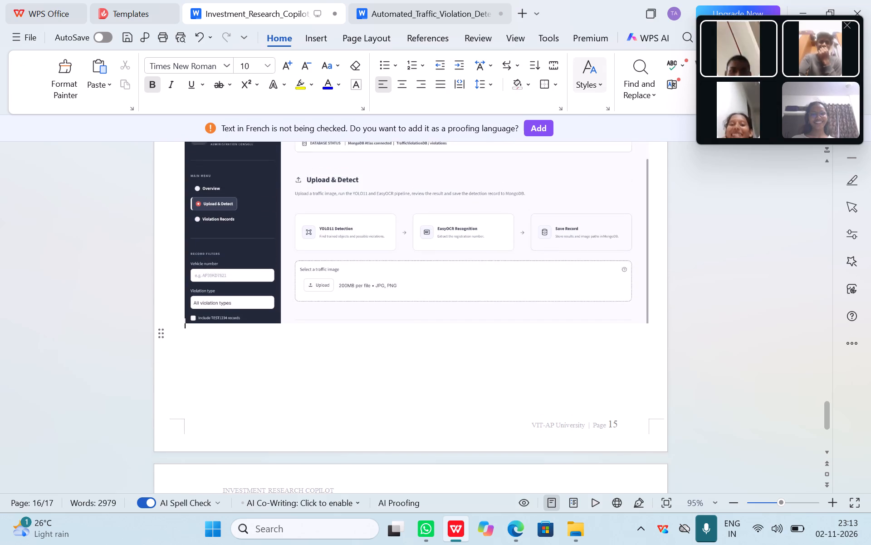
scroll(383, 401, right, 1)
scroll(383, 401, down, 3)
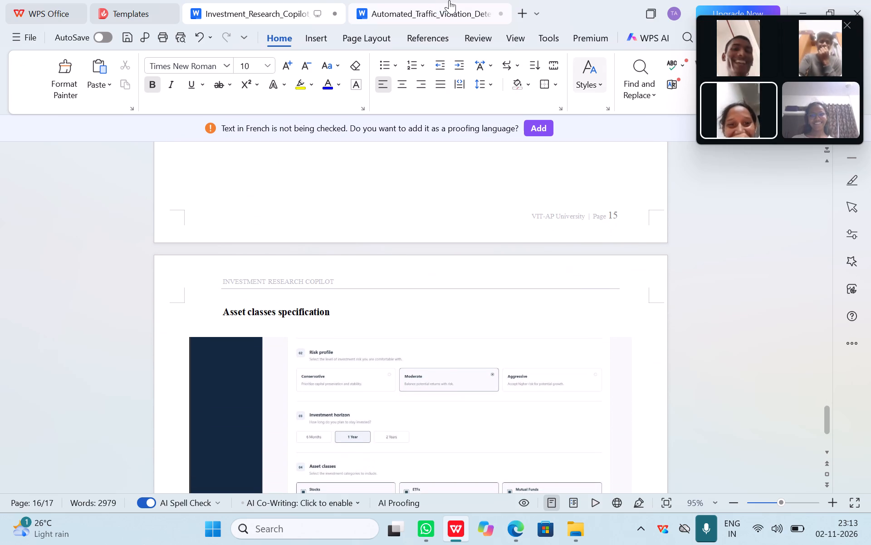
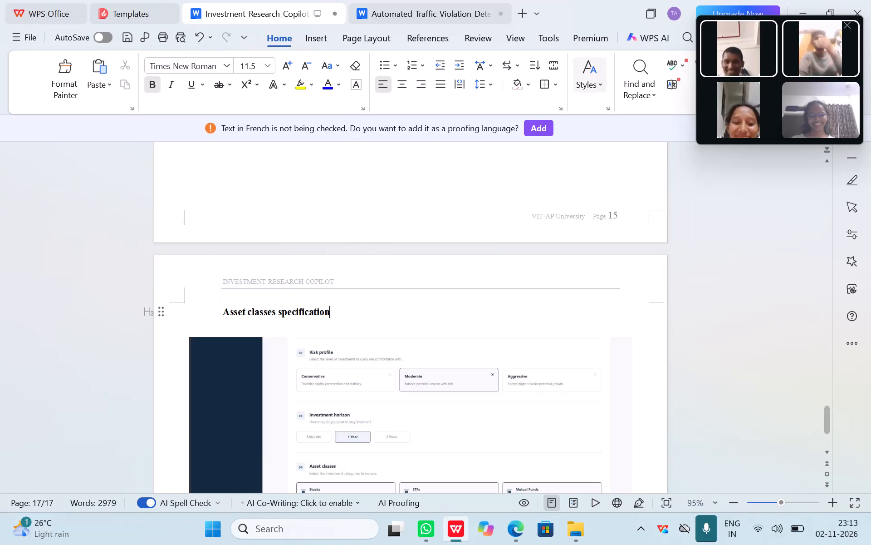
Replace the heading "Asset classes specification" with "Traffic violation detection-".
key(BackSpace)
key(BackSpace)
key(BackSpace)
key(BackSpace)
key(BackSpace)
key(BackSpace)
key(BackSpace)
key(BackSpace)
key(BackSpace)
key(BackSpace)
key(BackSpace)
key(BackSpace)
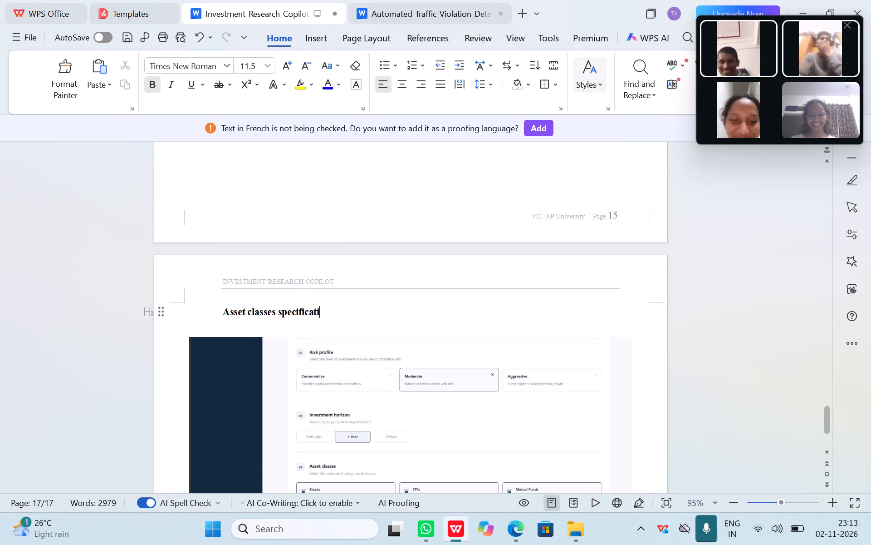
key(BackSpace)
key(BackSpace)
key(BackSpace)
key(BackSpace)
key(BackSpace)
key(BackSpace)
key(BackSpace)
key(BackSpace)
key(BackSpace)
key(BackSpace)
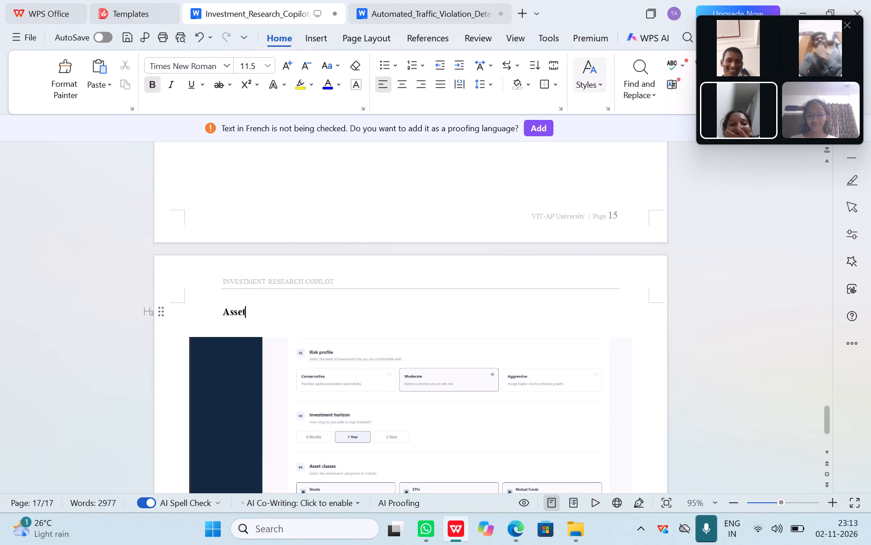
key(BackSpace)
key(BackSpace)
key(BackSpace)
key(BackSpace)
text(Traffic)
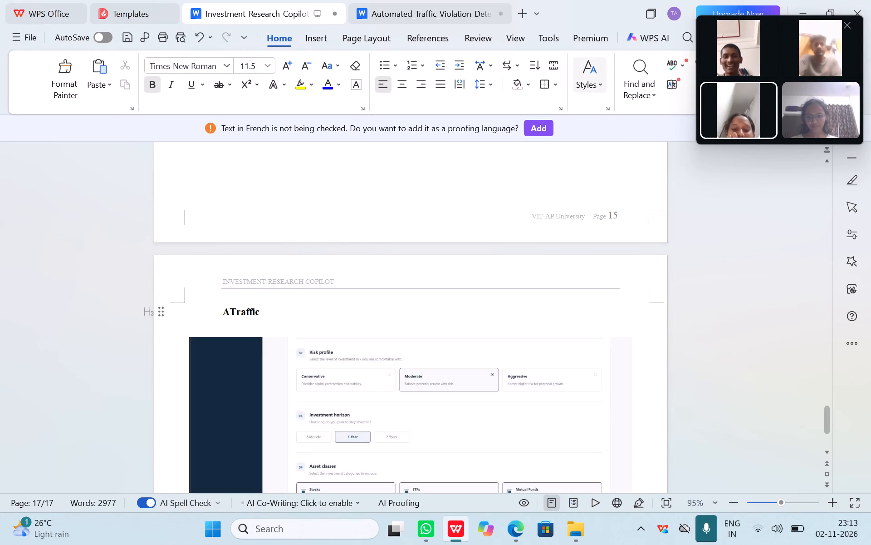
key(space)
text(violation detectip)
key(BackSpace)
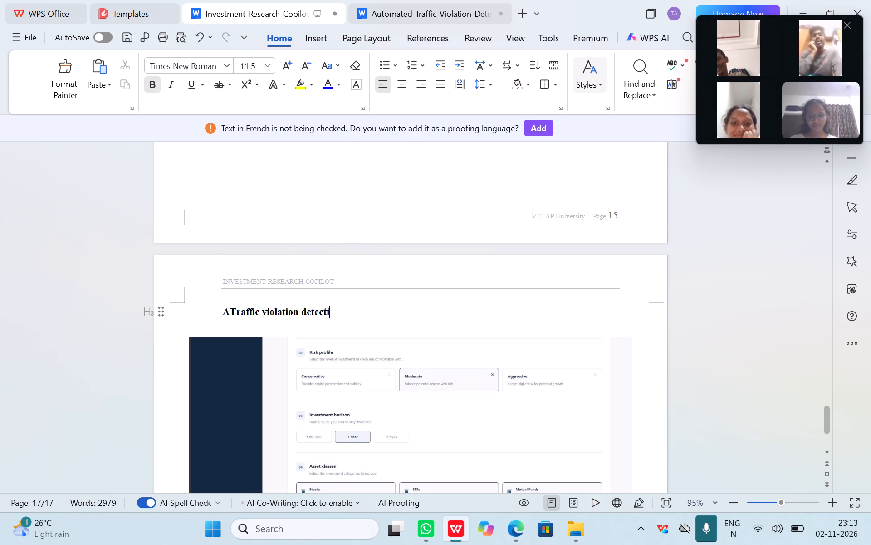
text(on)
key(minus)
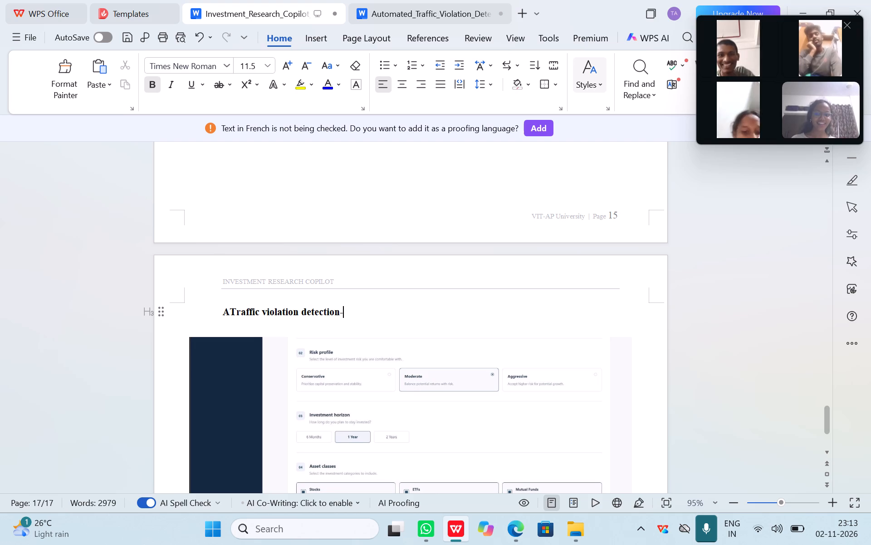
click(230, 312)
key(BackSpace)
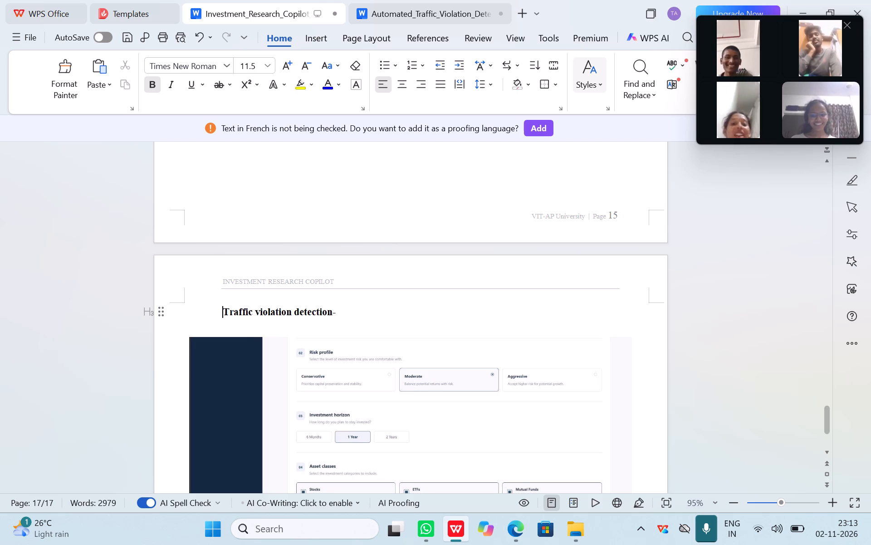
Paste the Latest Detection Result screenshot on a new line under the Traffic violation detection- heading.
click(318, 379)
click(354, 301)
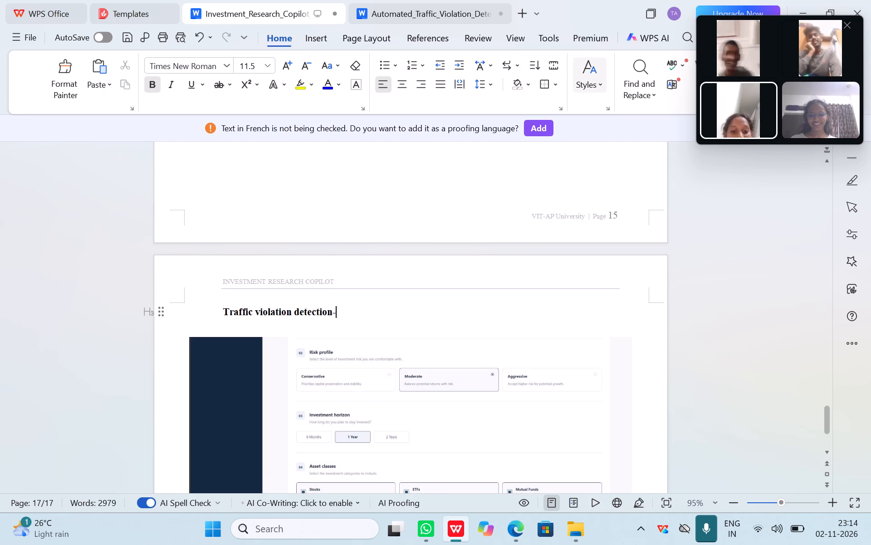
key(Return)
key(BackSpace)
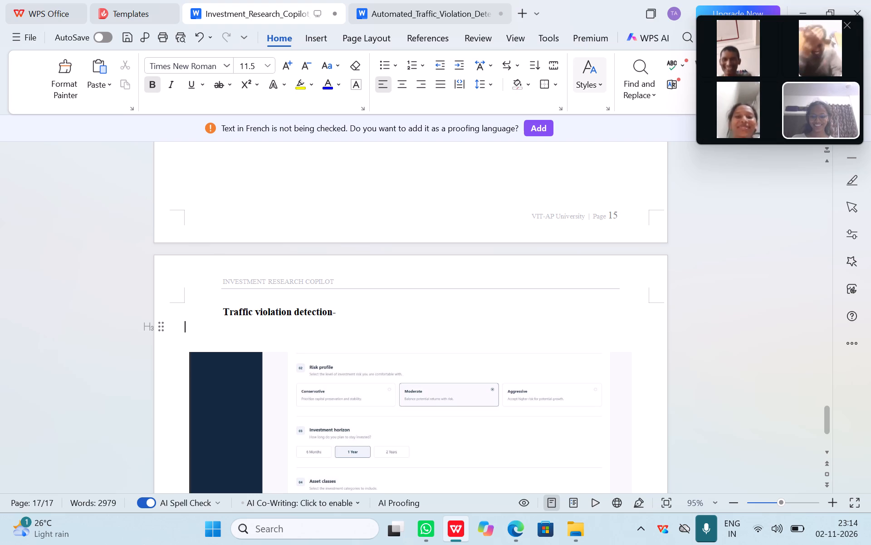
key(ctrl+v)
Delete the old risk profile and asset classes picture that follows the Latest Detection Result screenshot.
scroll(379, 345, up, 5)
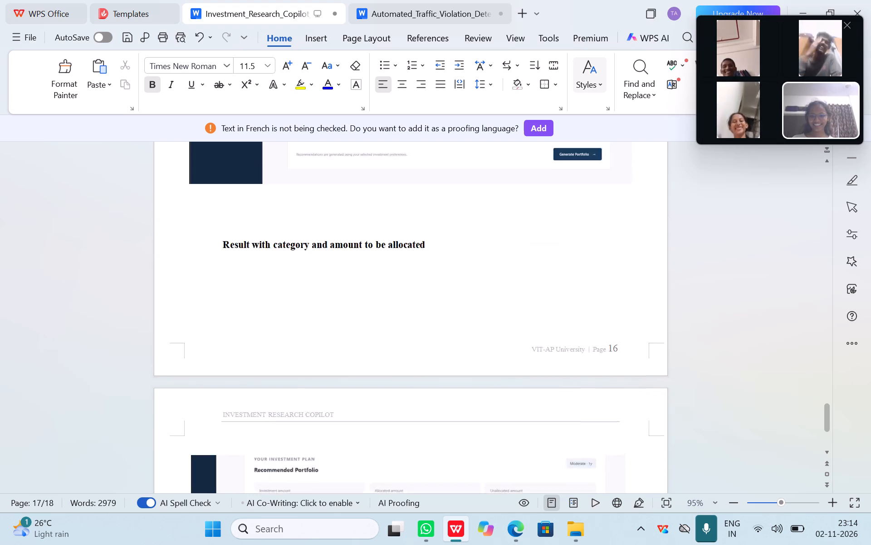
scroll(379, 345, up, 4)
scroll(379, 345, right, 1)
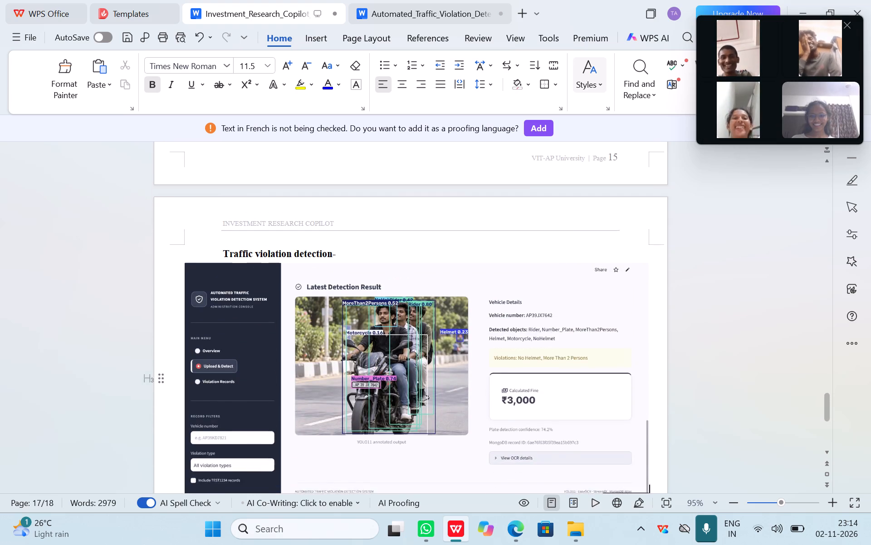
scroll(379, 345, right, 1)
click(379, 345)
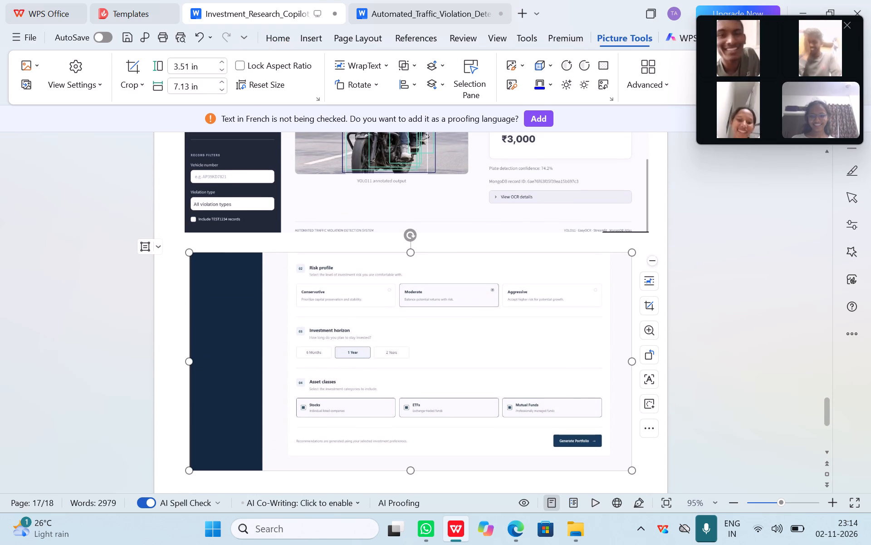
key(Delete)
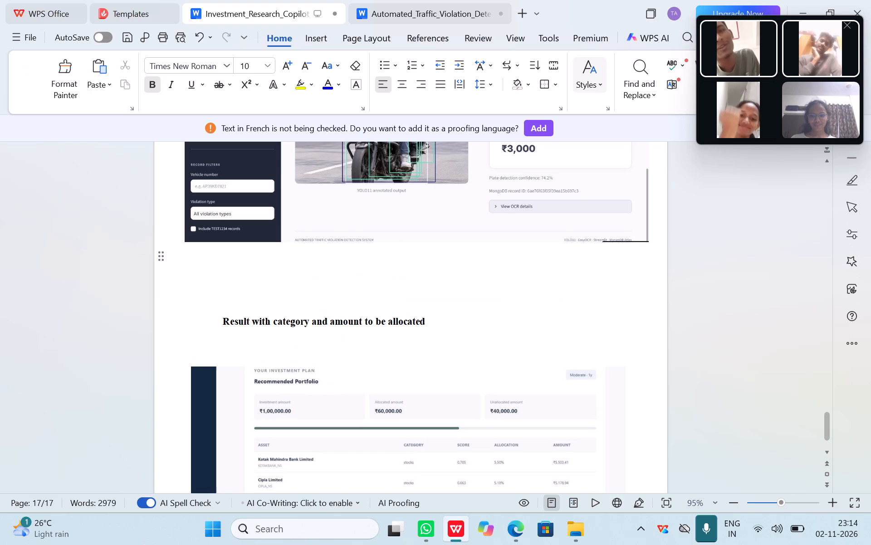
Insert a blank line between the Traffic violation detection- heading and the Latest Detection Result screenshot.
scroll(434, 333, up, 5)
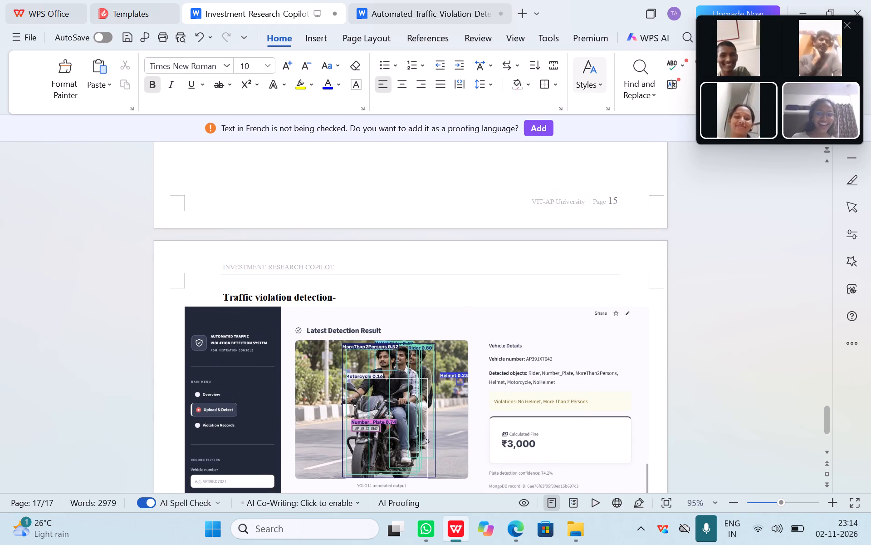
click(351, 298)
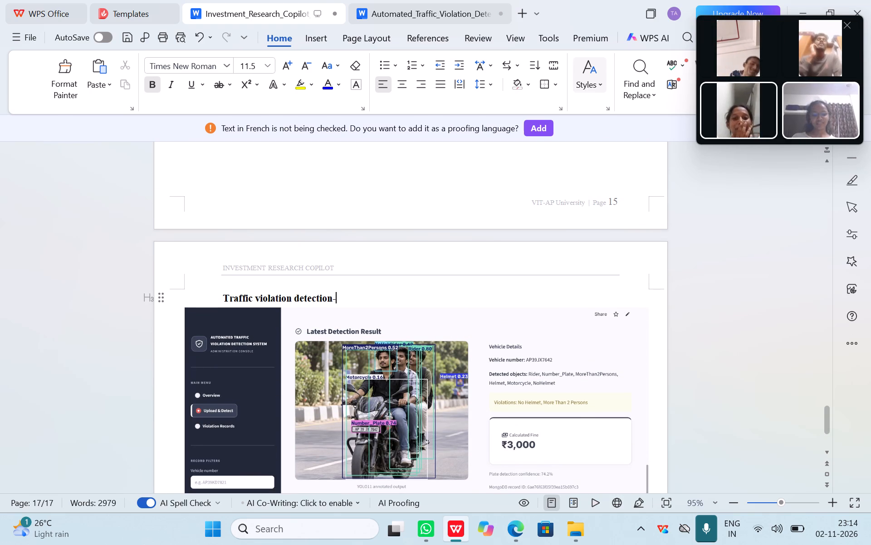
key(Return)
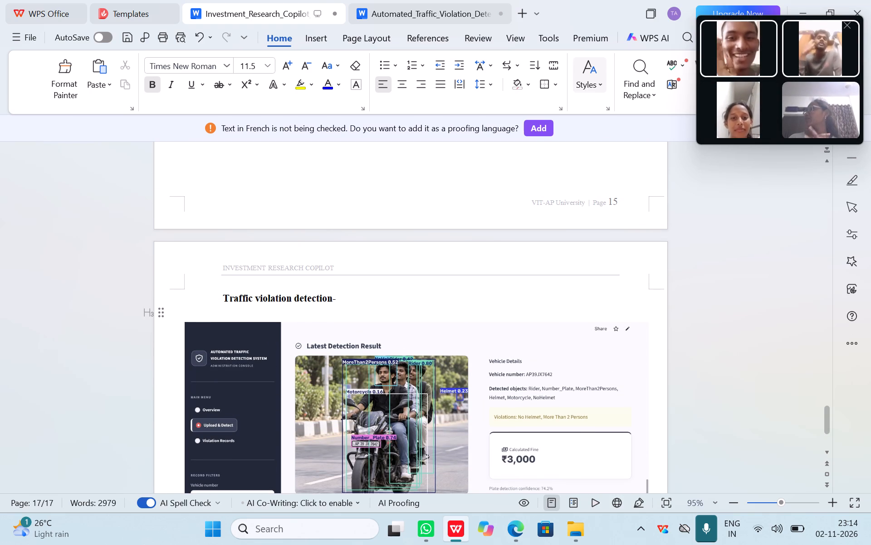
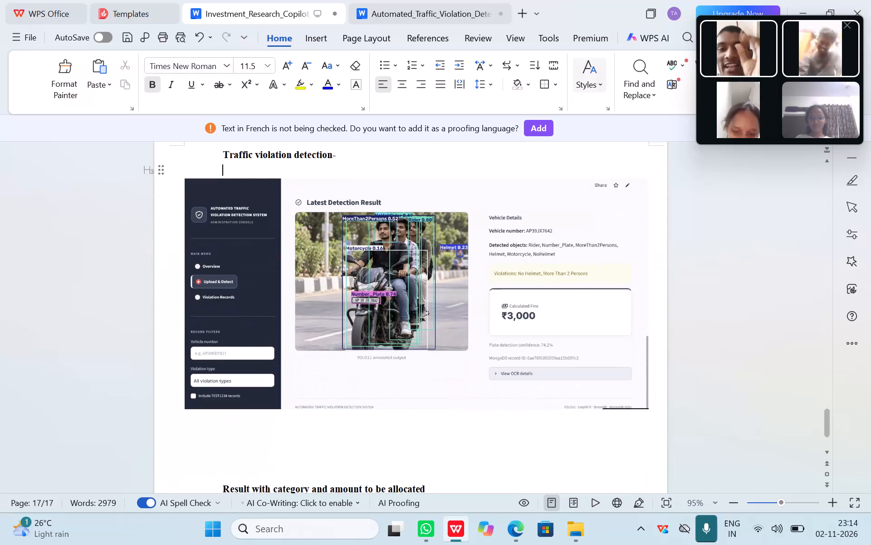
Go to the old "Result with category and amount to be allocated" heading and its portfolio picture after the Latest Detection Result screenshot.
scroll(411, 318, down, 2)
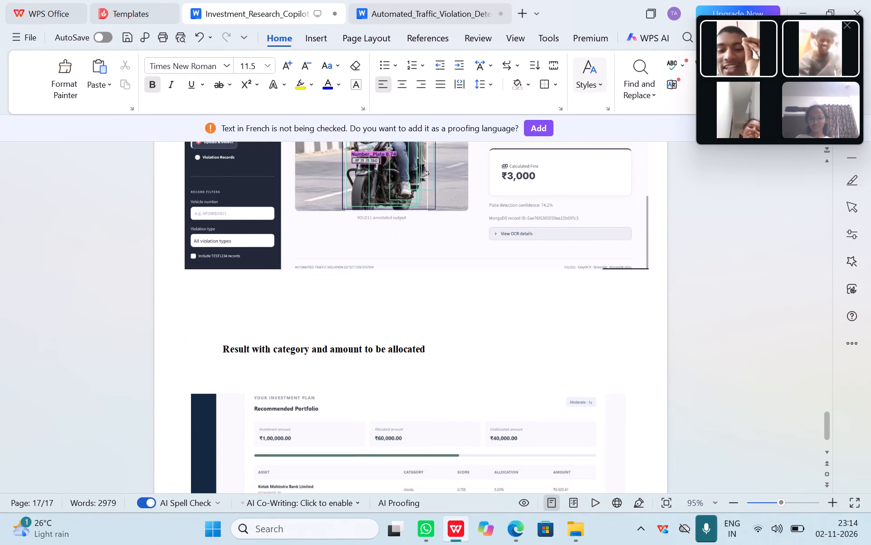
scroll(411, 318, down, 2)
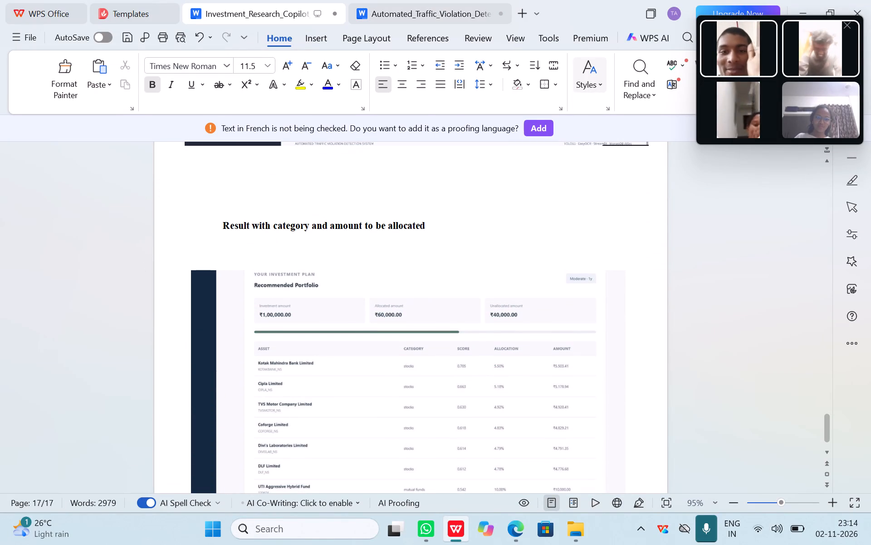
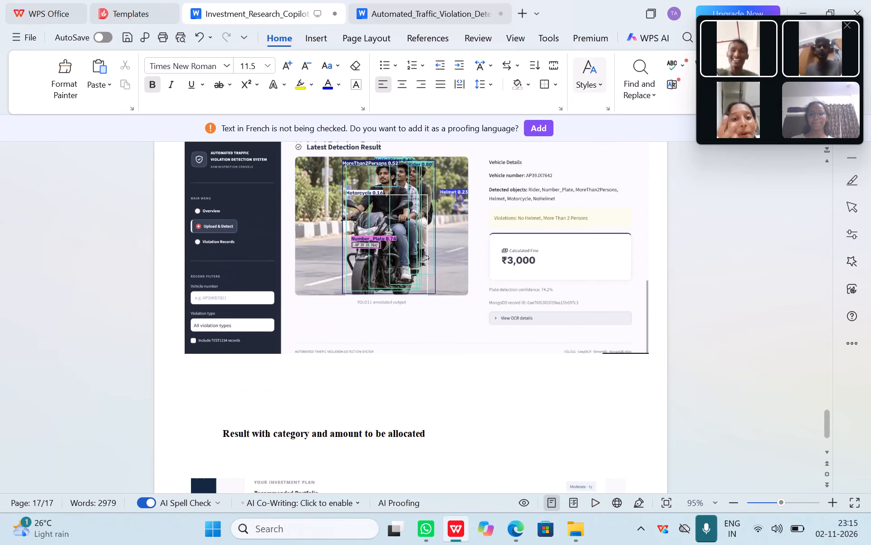
Paste the Records Register screenshot on a new line under the heading "Result with category and amount to be allocated".
scroll(444, 237, down, 1)
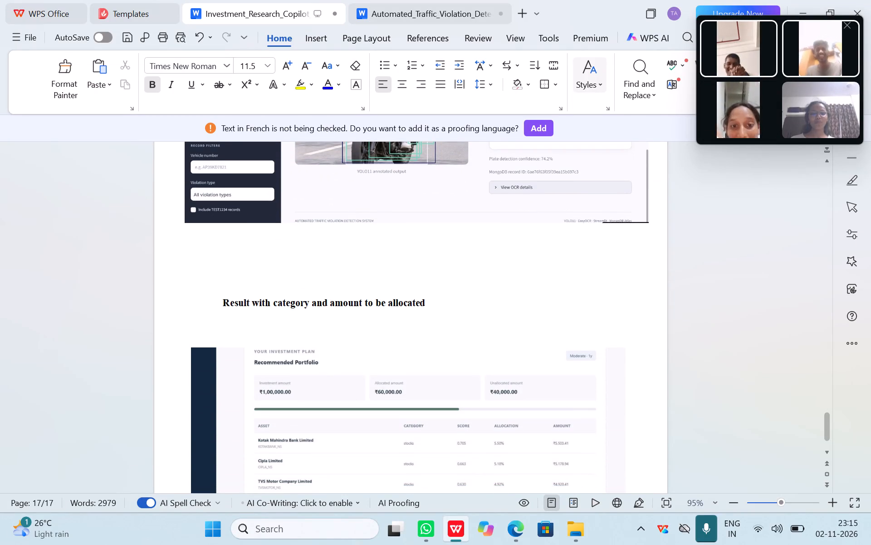
click(432, 307)
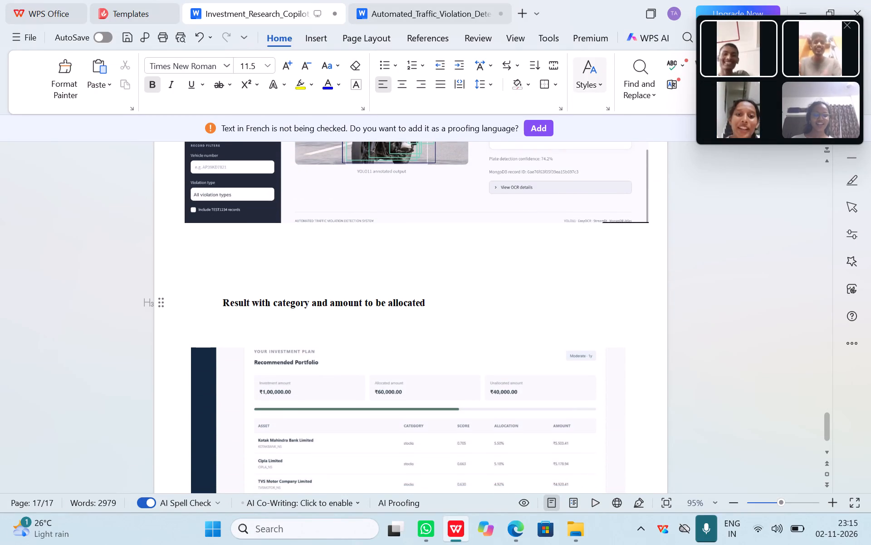
key(Return)
key(Return)
key(BackSpace)
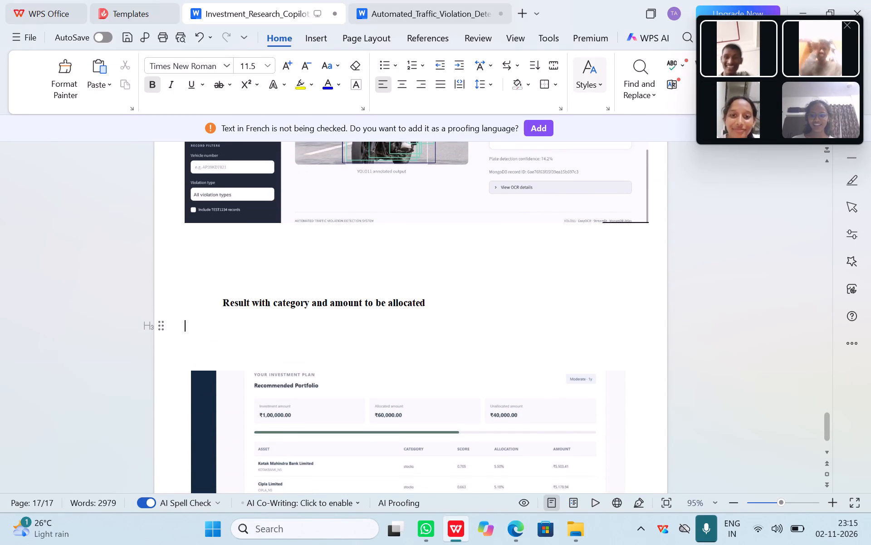
key(ctrl+v)
scroll(460, 338, up, 2)
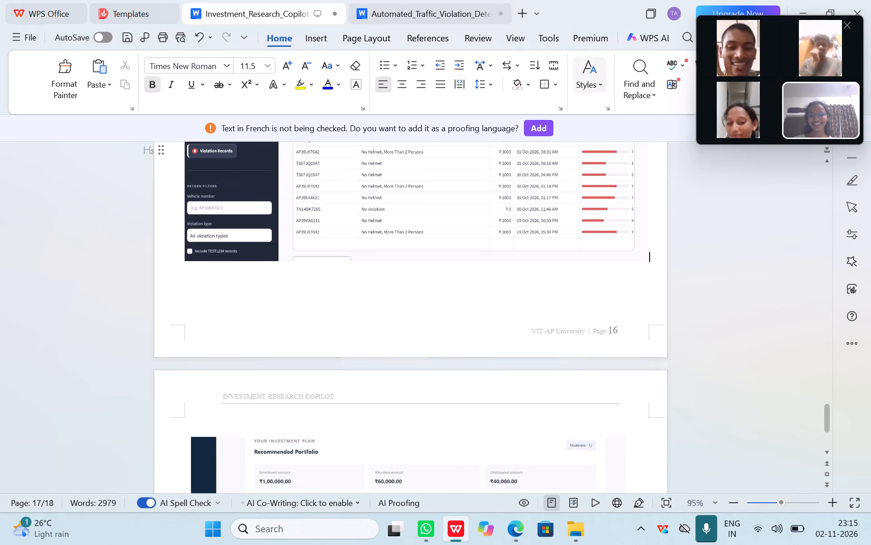
scroll(460, 338, up, 4)
scroll(406, 242, up, 3)
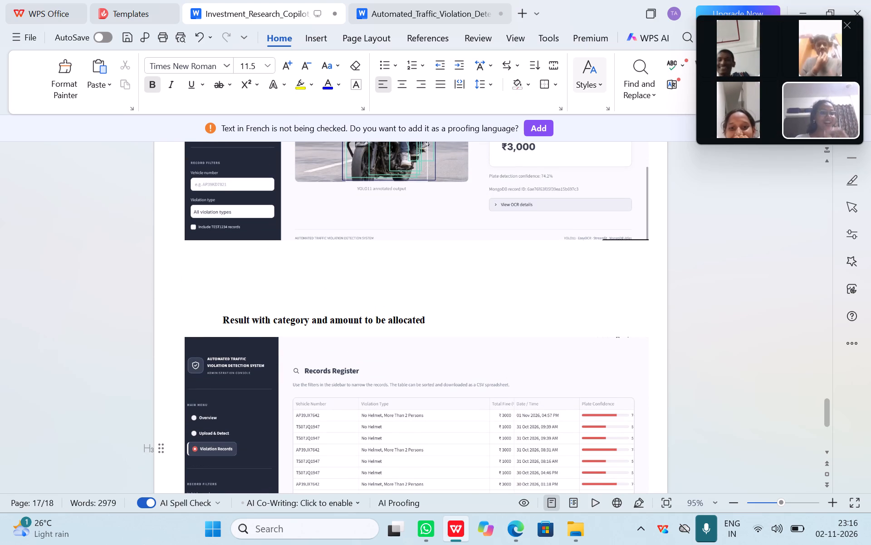
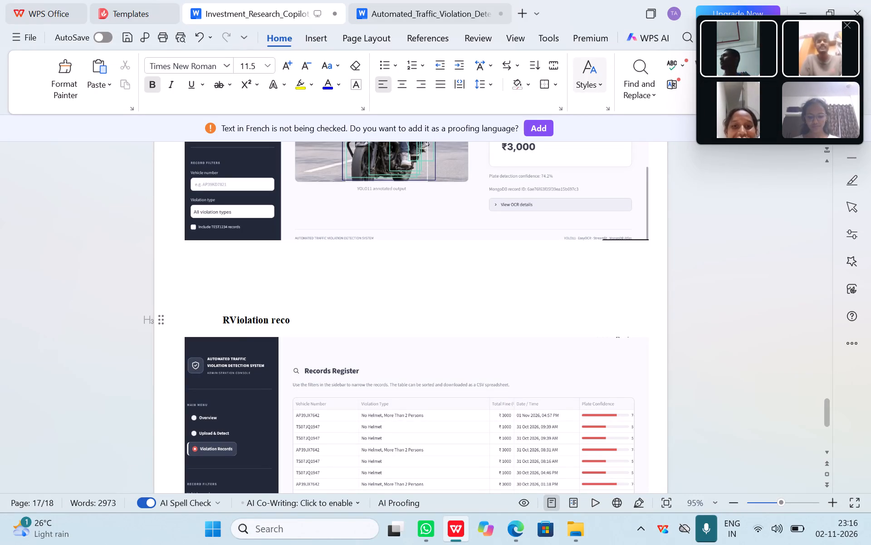
Complete the heading above the Records Register screenshot as "Violation records are stored in MongoDB-", removing the stray leading "R".
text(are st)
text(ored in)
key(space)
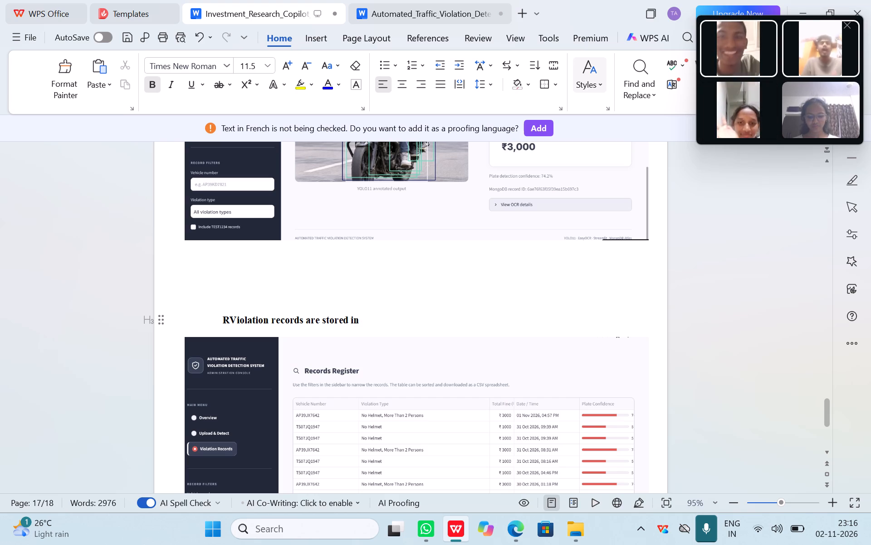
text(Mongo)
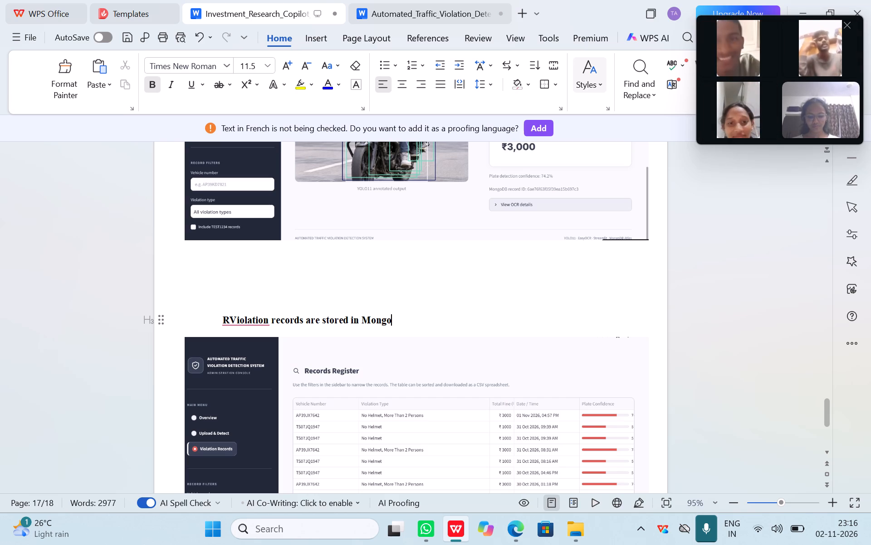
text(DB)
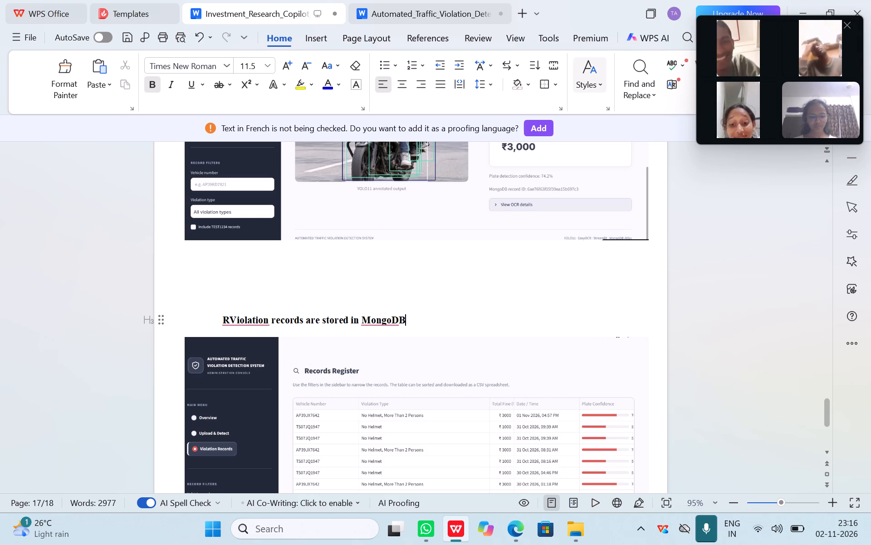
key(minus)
click(231, 317)
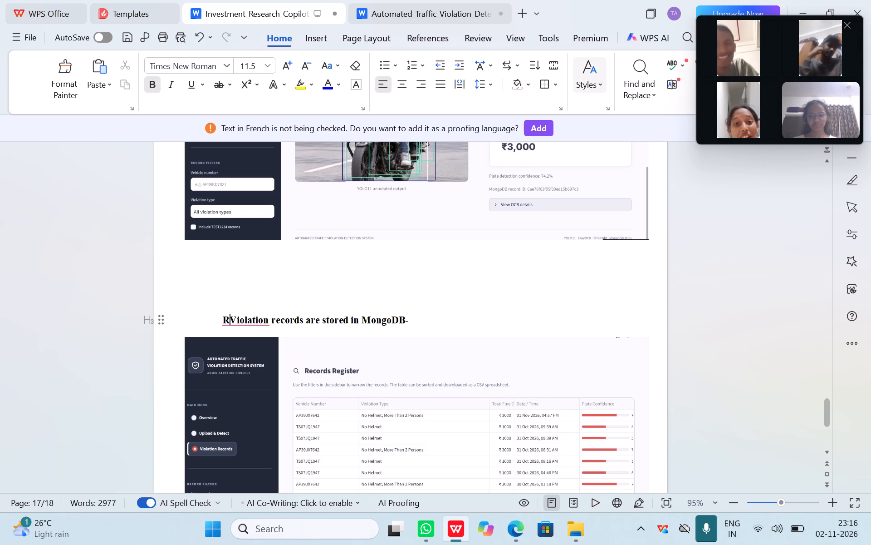
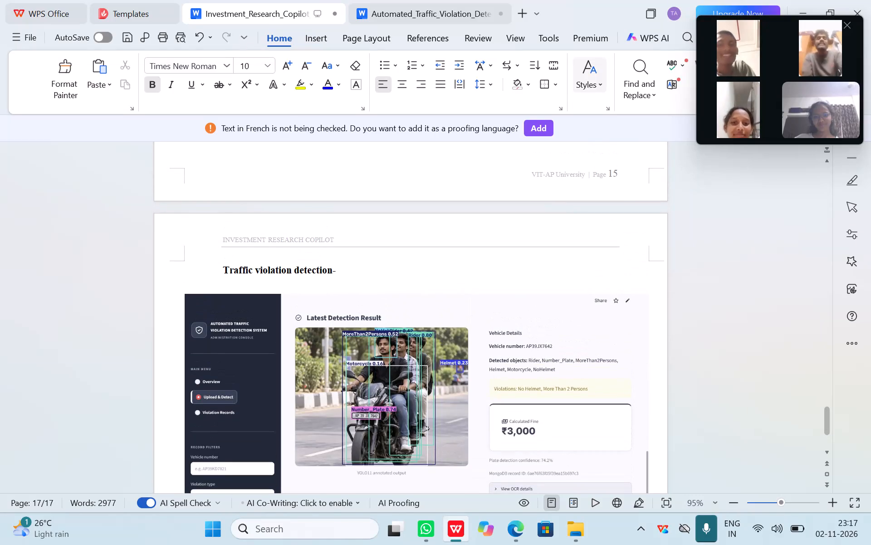
scroll(244, 418, down, 8)
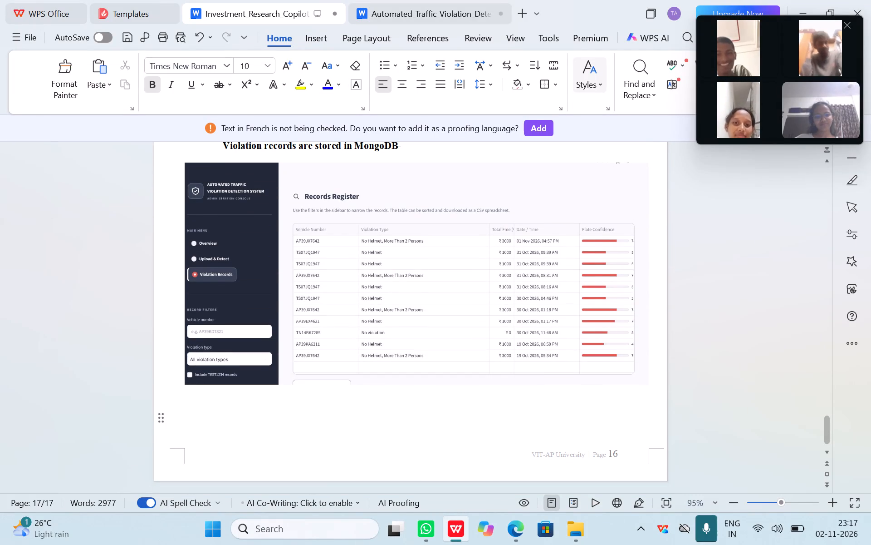
key(Return)
key(Return)
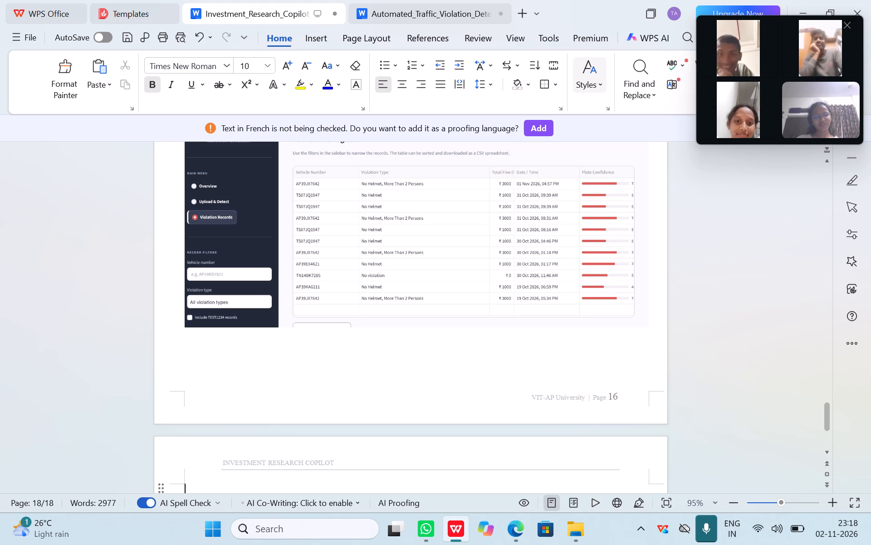
scroll(341, 351, down, 4)
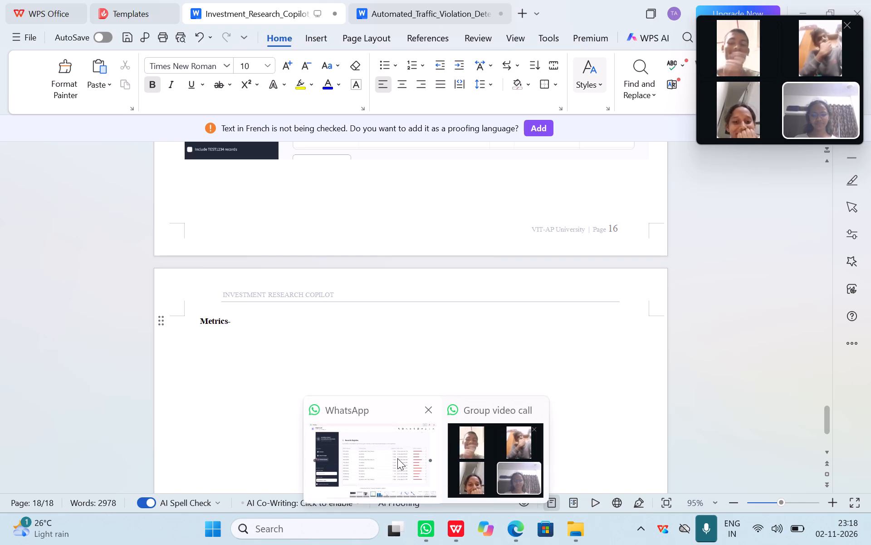
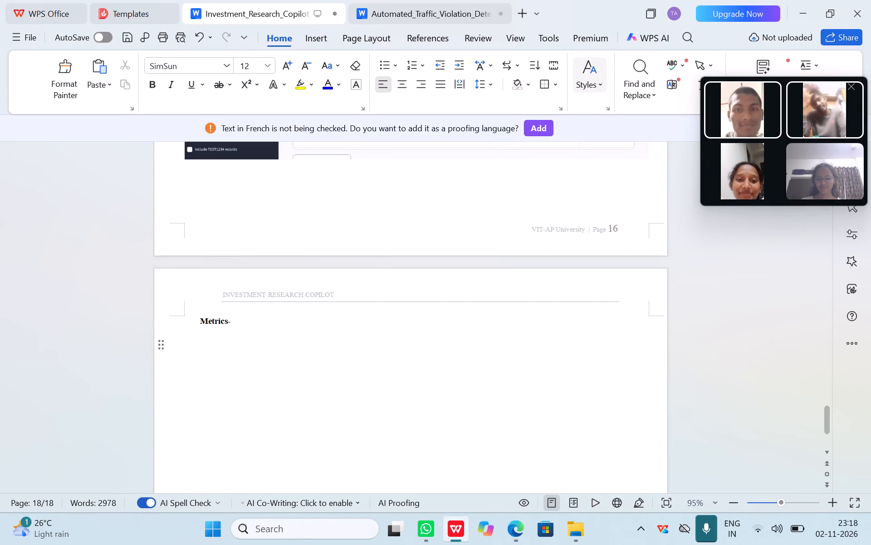
Try to paste the copied content below the Metrics- heading and clear the indented blank space there.
key(ctrl+v)
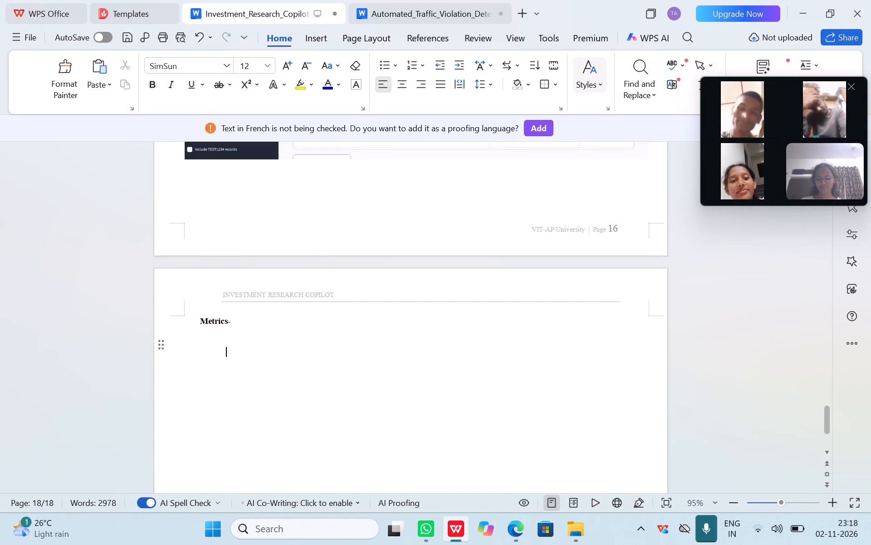
key(BackSpace)
key(BackSpace)
key(BackSpace)
key(BackSpace)
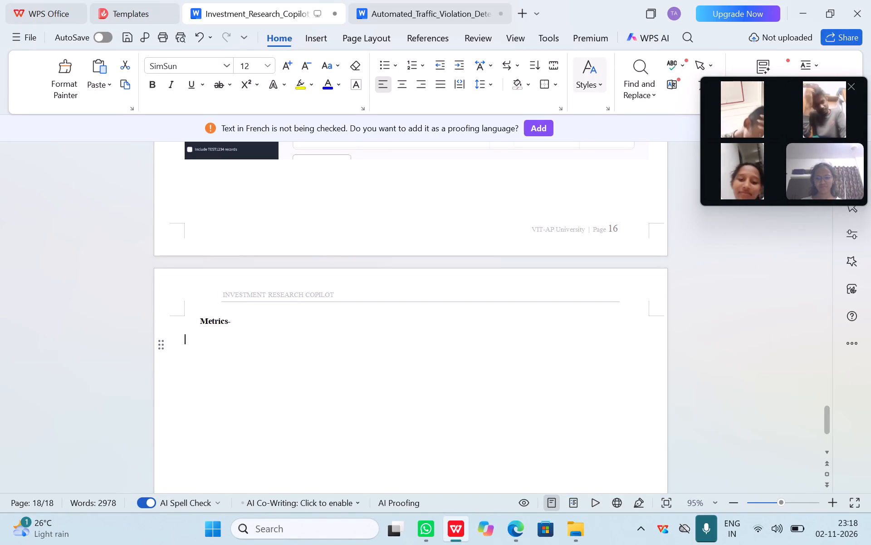
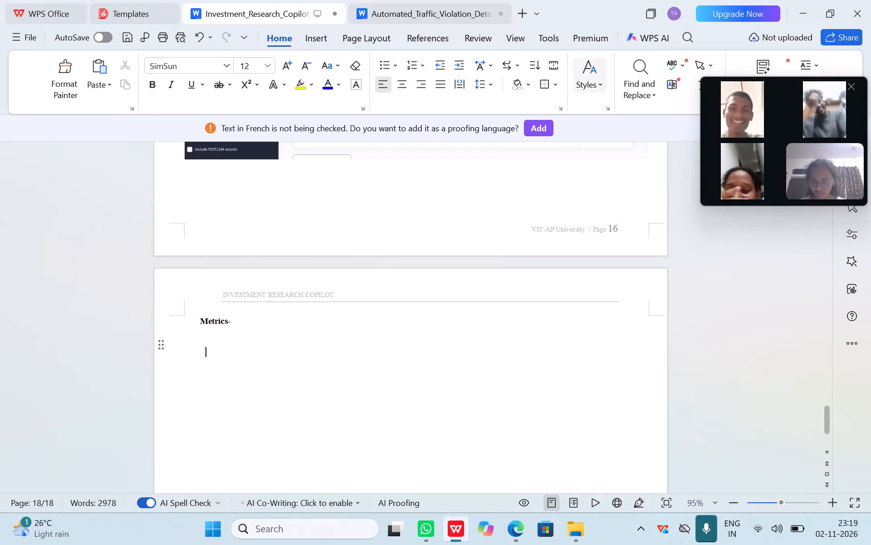
Delete the small blank picture placed below the Metrics- heading.
click(206, 346)
click(197, 344)
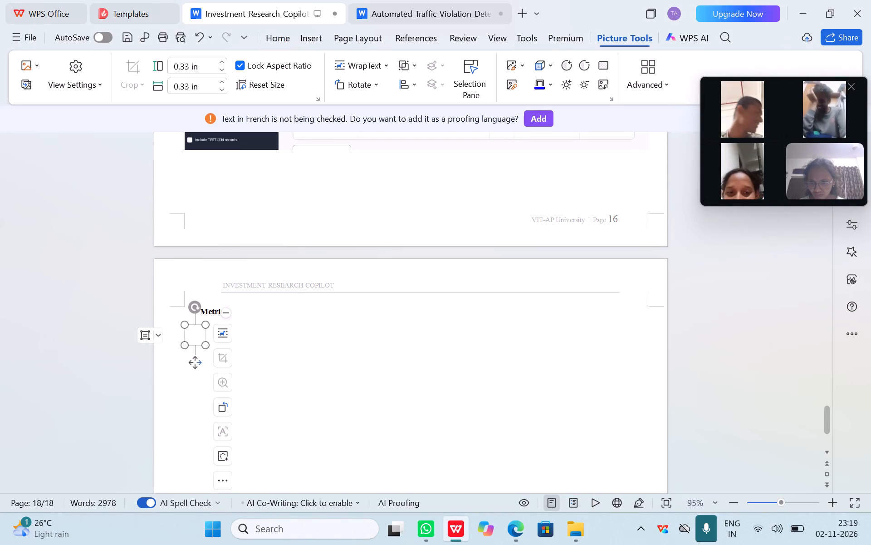
click(204, 344)
drag(207, 348, 193, 373)
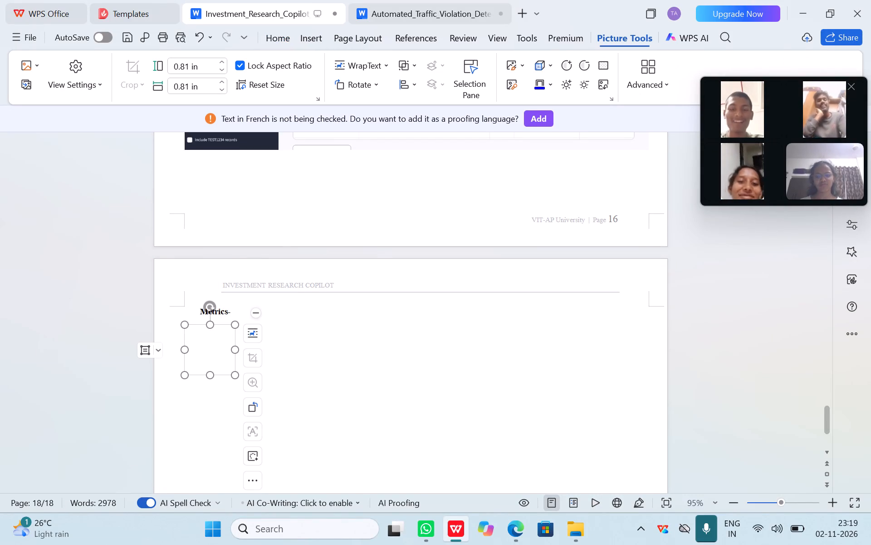
key(BackSpace)
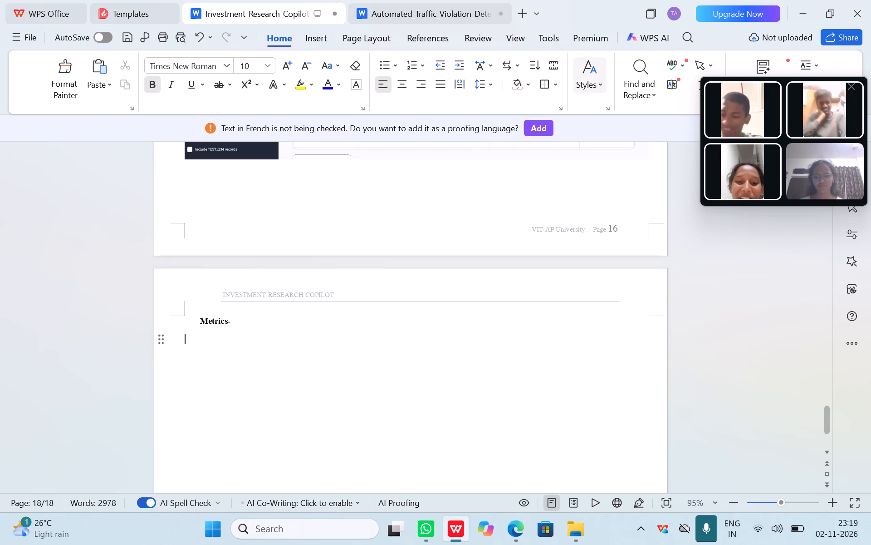
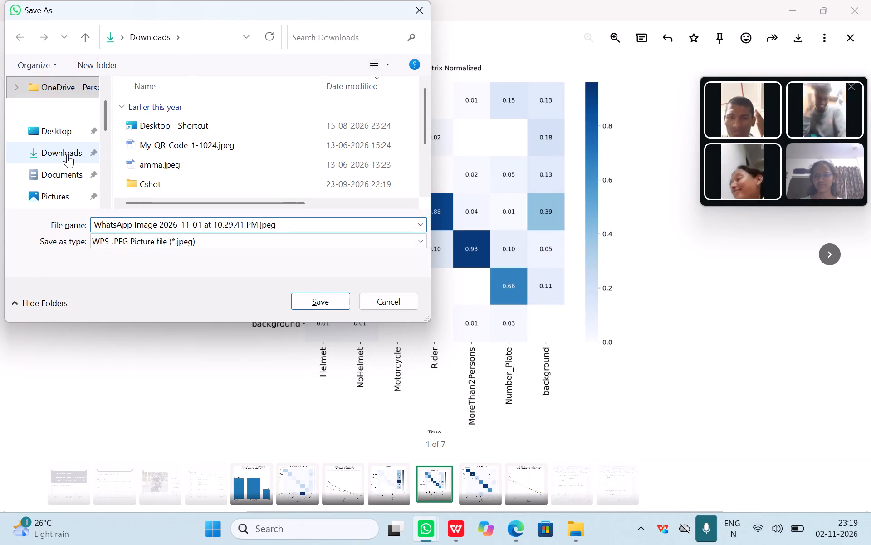
Save the normalized confusion matrix picture as a JPEG file in the Downloads folder.
click(67, 154)
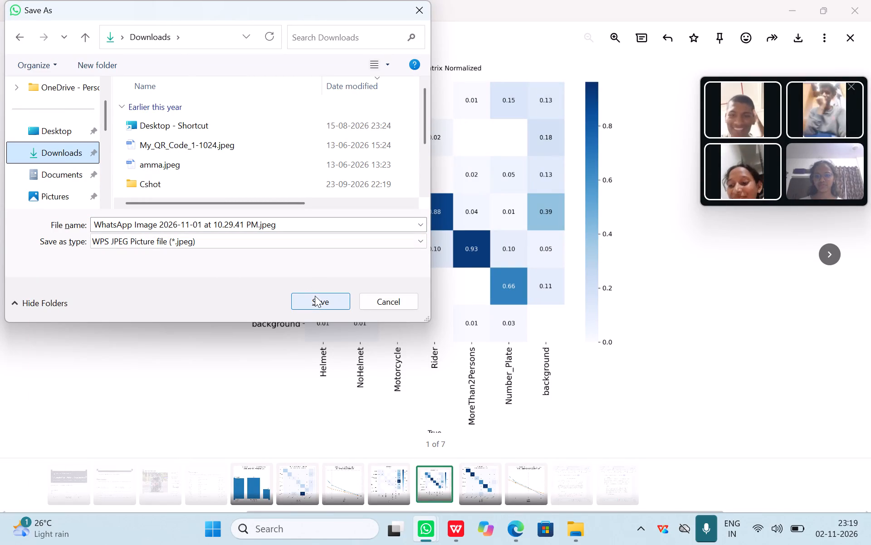
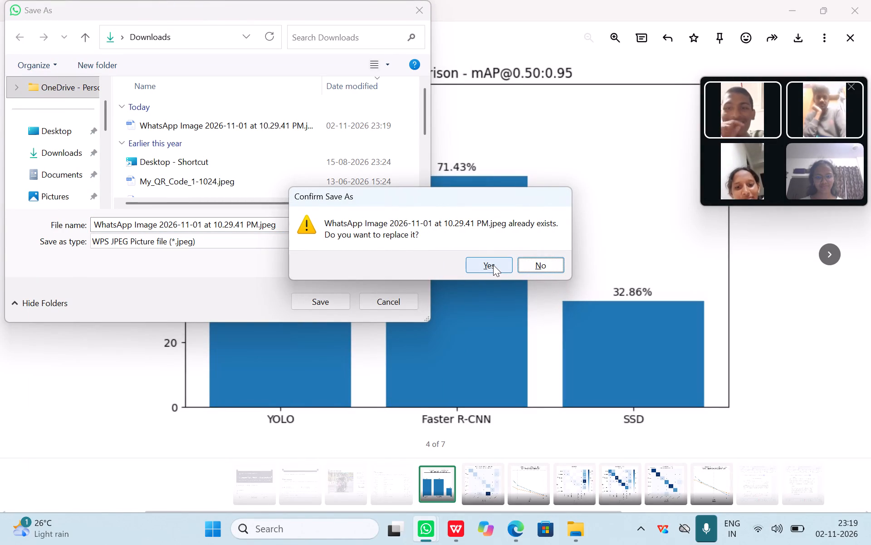
click(536, 264)
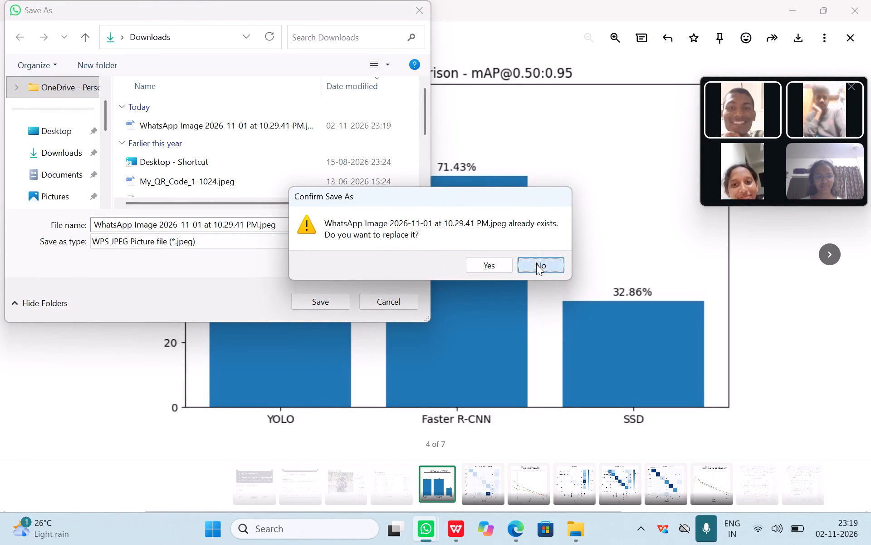
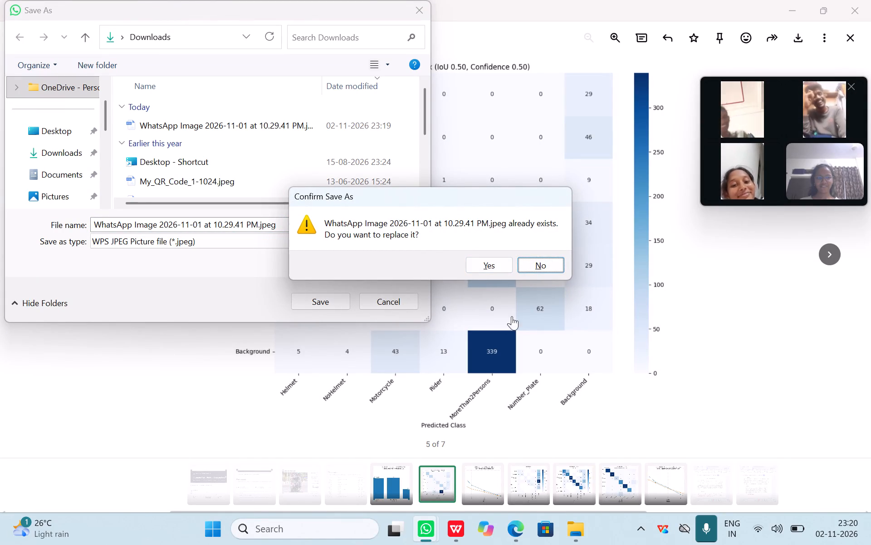
Decline replacing the existing image in Downloads and name the confusion matrix image file 2 instead.
click(541, 265)
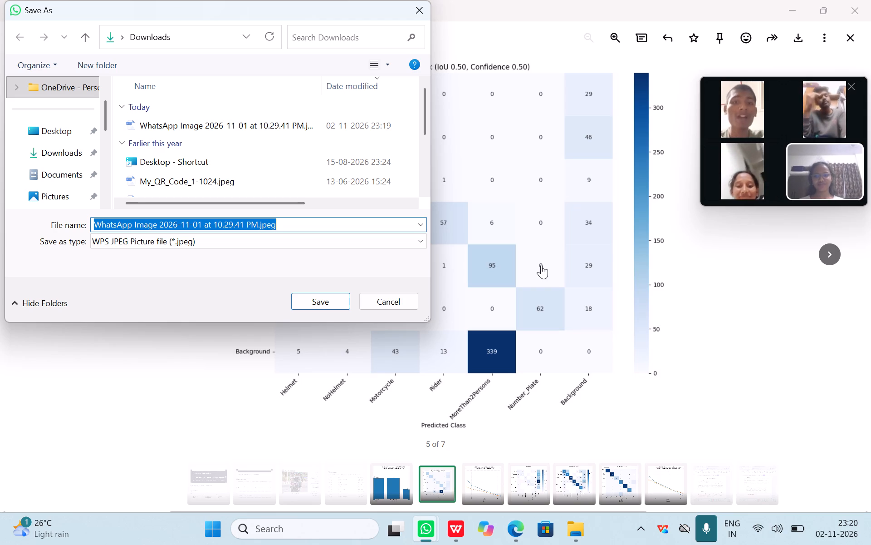
key(BackSpace)
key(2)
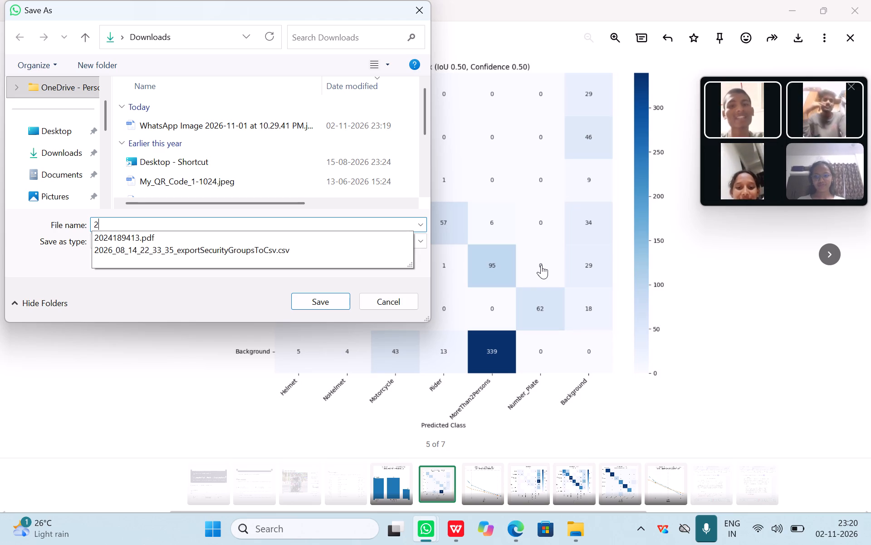
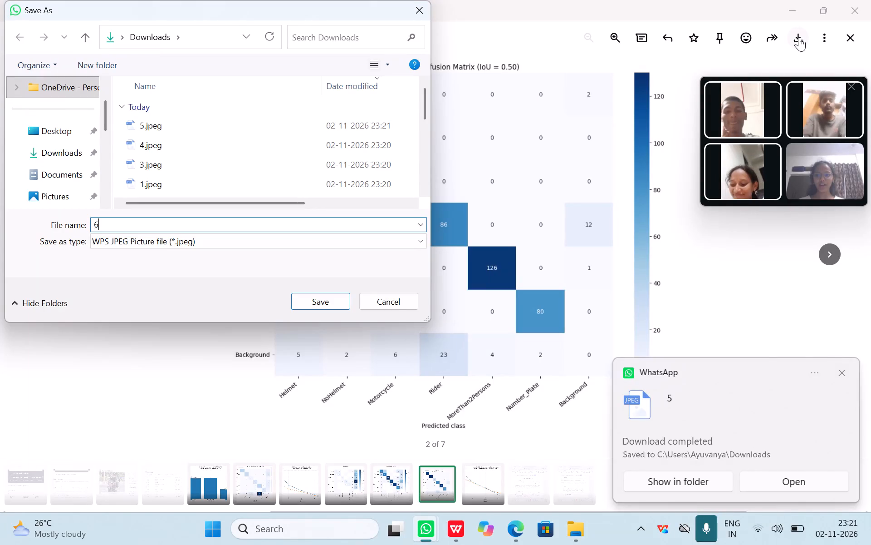
Save the open Confusion Matrix (IoU = 0.50) image to Downloads as a JPEG named 6.
key(Return)
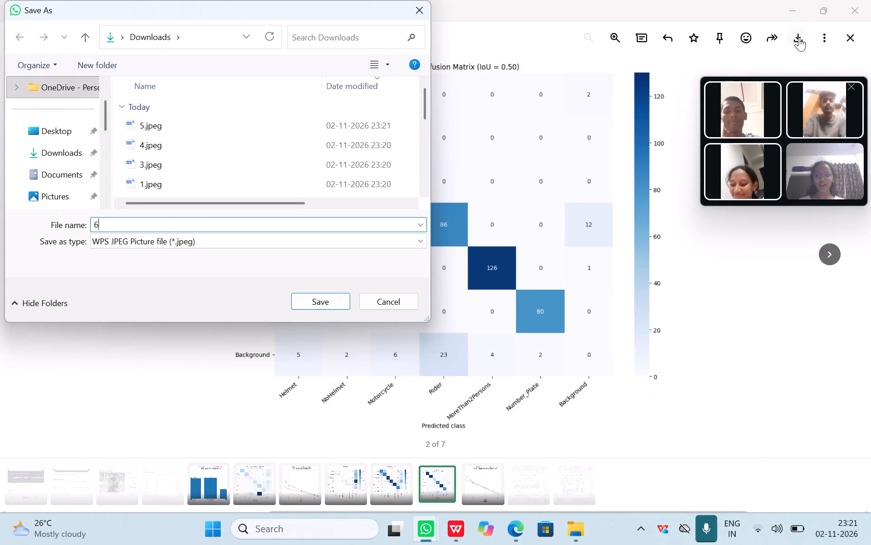
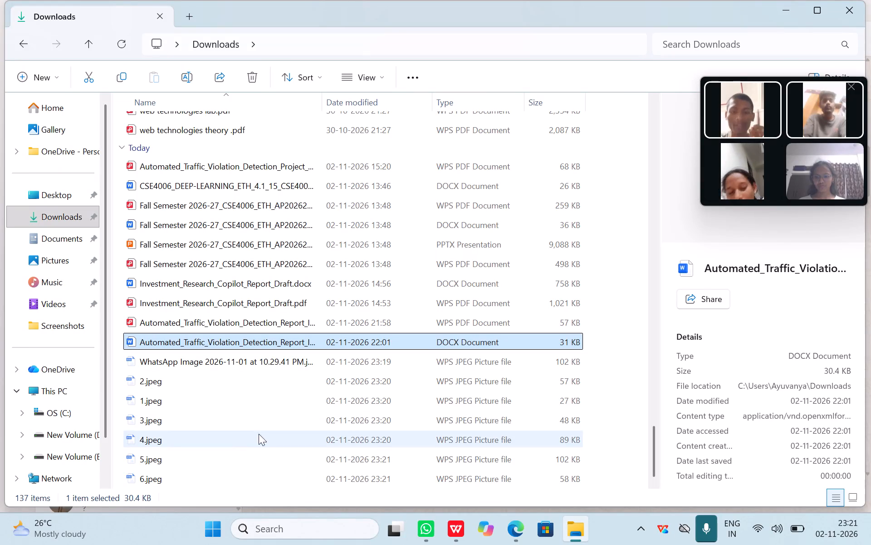
Copy the image 1.jpeg from the Downloads folder and switch back to the Investment Research Copilot report in WPS Office.
click(228, 398)
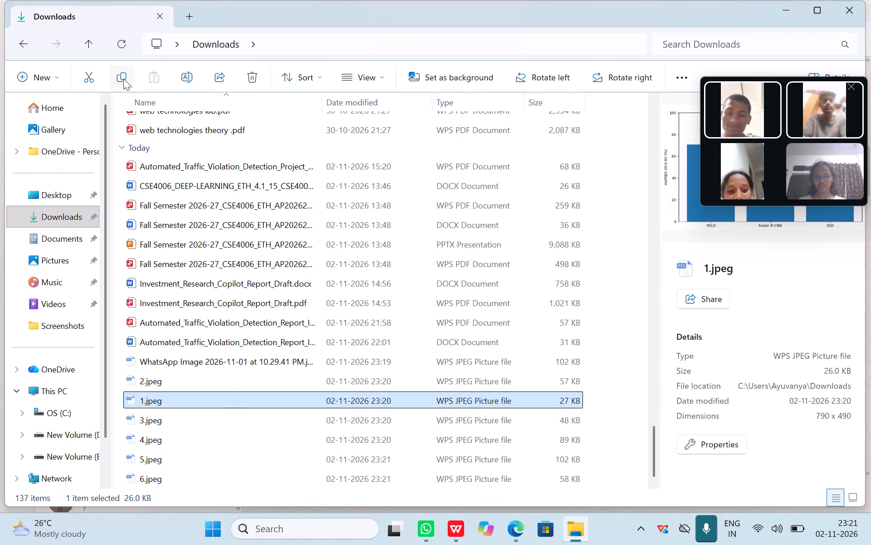
click(123, 79)
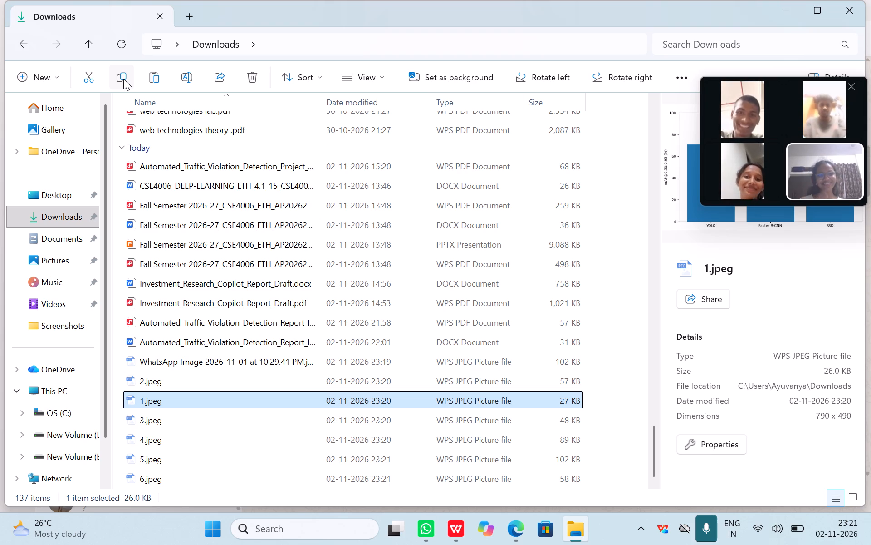
click(457, 531)
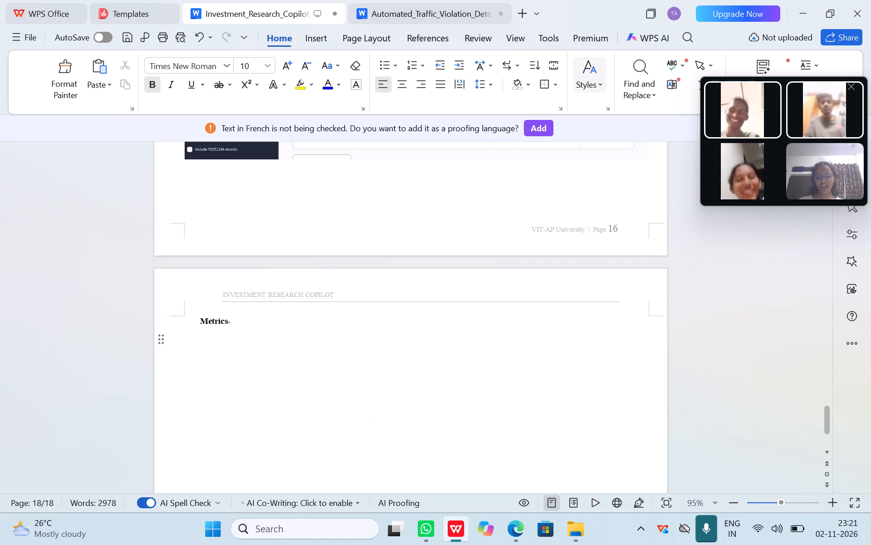
Paste the copied Model Comparison chart under the Metrics- heading.
key(ctrl+v)
scroll(354, 343, down, 4)
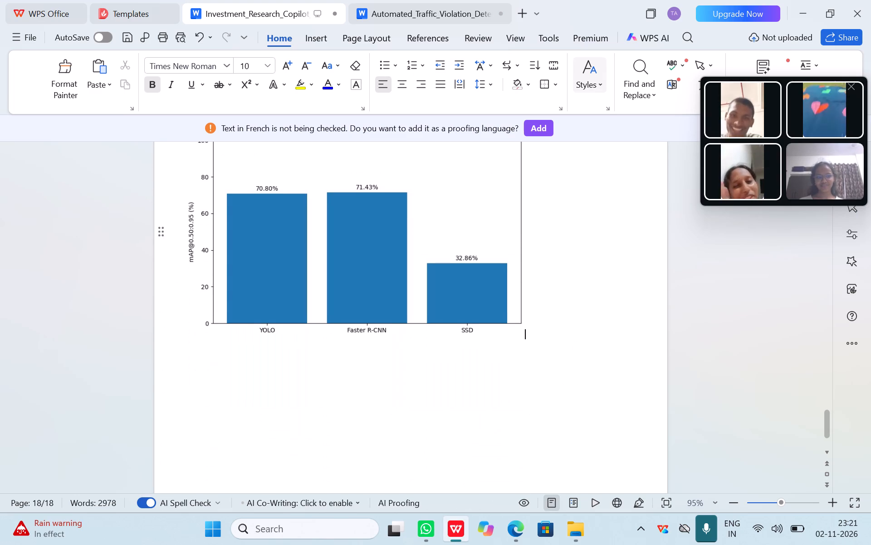
Copy 2.jpeg from the Downloads folder and paste it on a new line below the Model Comparison chart in the report.
key(Return)
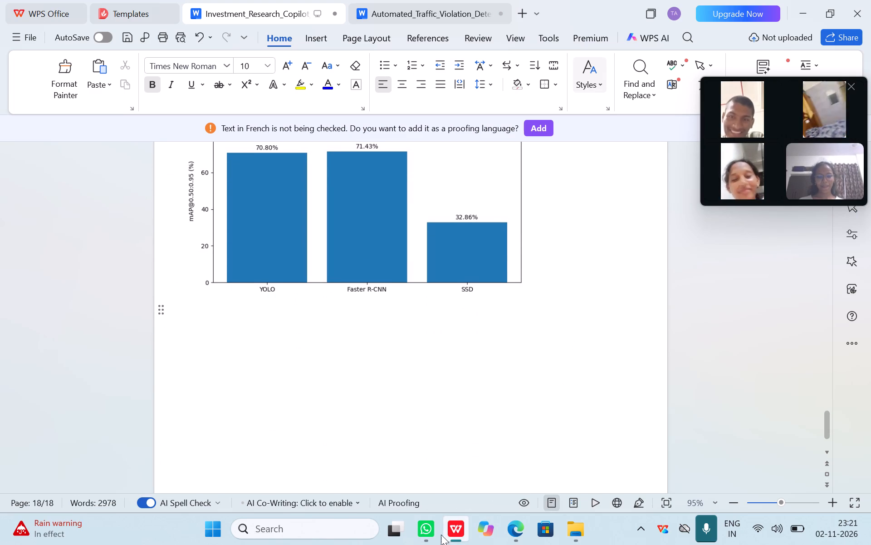
click(575, 538)
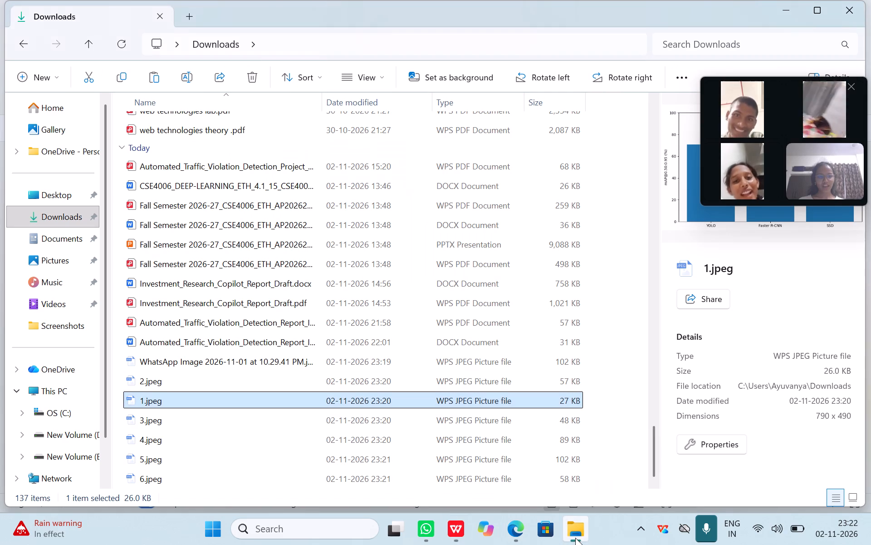
click(263, 381)
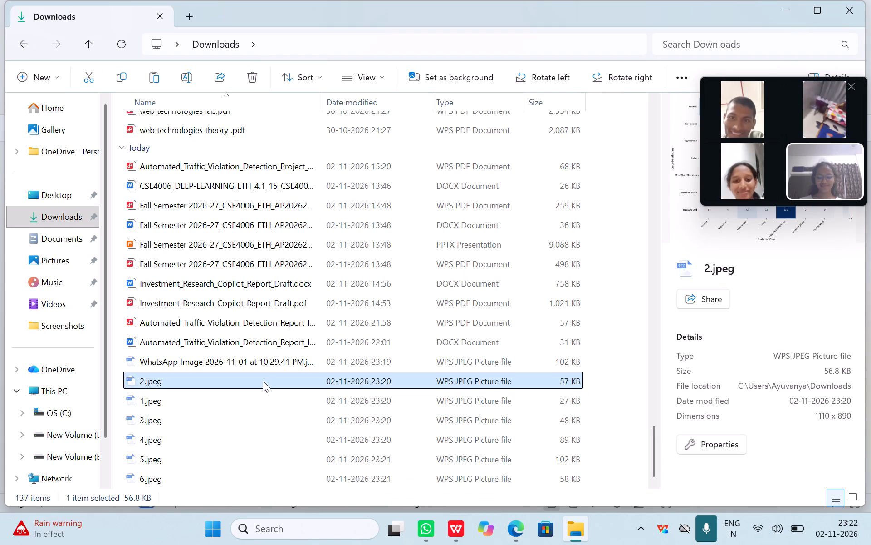
key(ctrl+c)
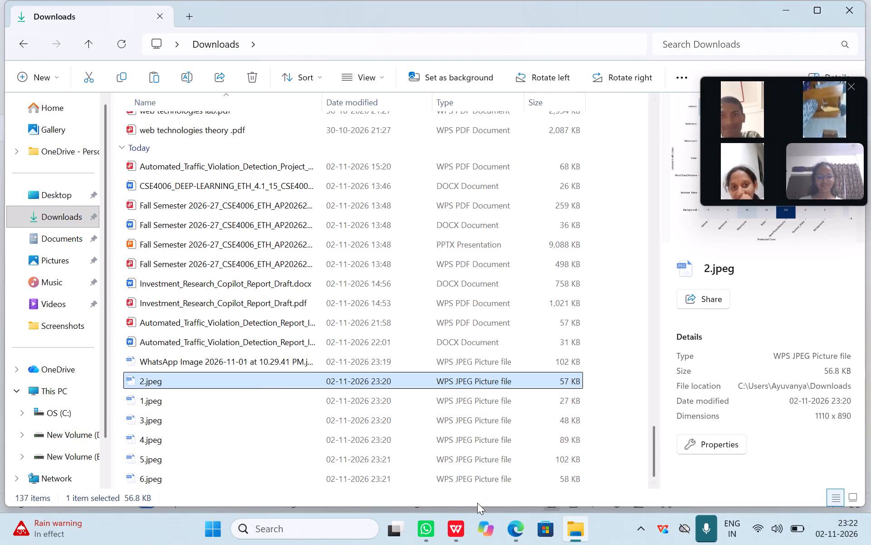
click(453, 529)
key(ctrl+v)
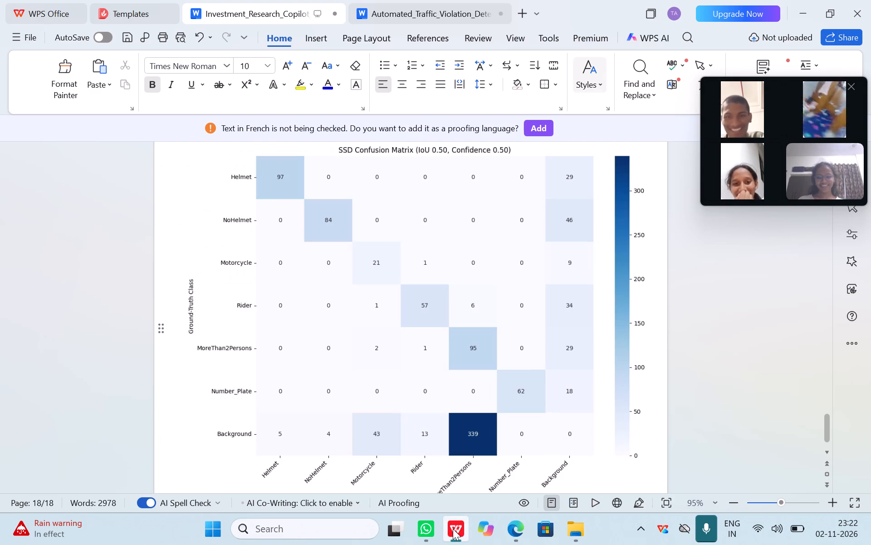
Insert a blank line between the Model Comparison chart and the SSD Confusion Matrix picture.
scroll(488, 423, up, 5)
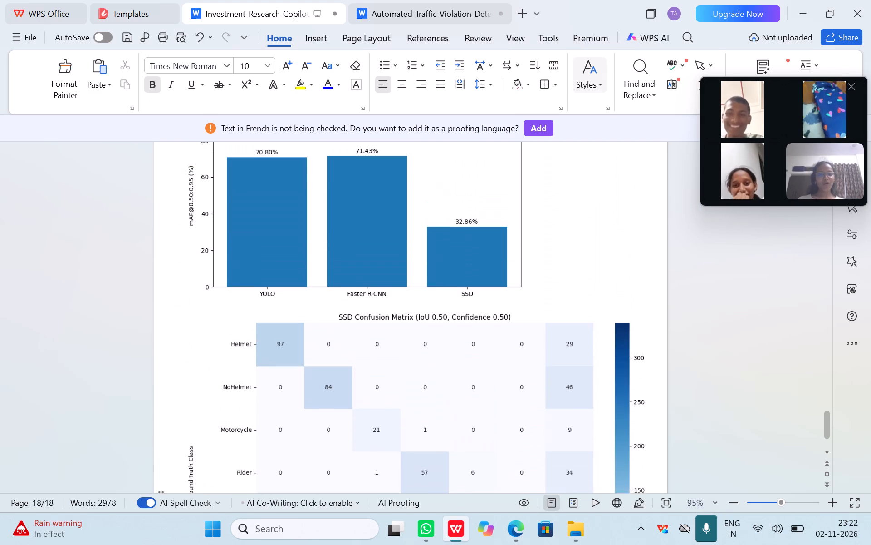
scroll(488, 423, up, 1)
click(538, 304)
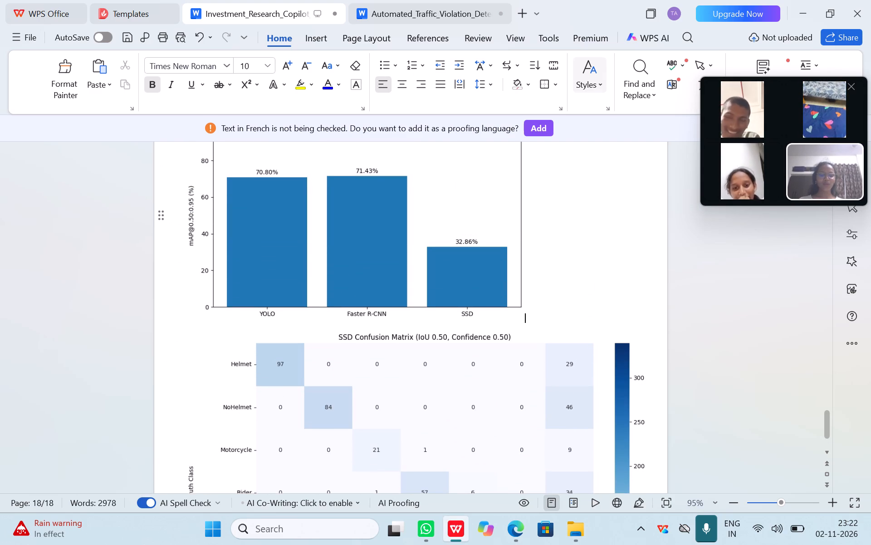
key(Return)
Copy 3.jpeg from the Downloads folder and paste it on a new line after the SSD Confusion Matrix picture in the report.
scroll(513, 327, up, 3)
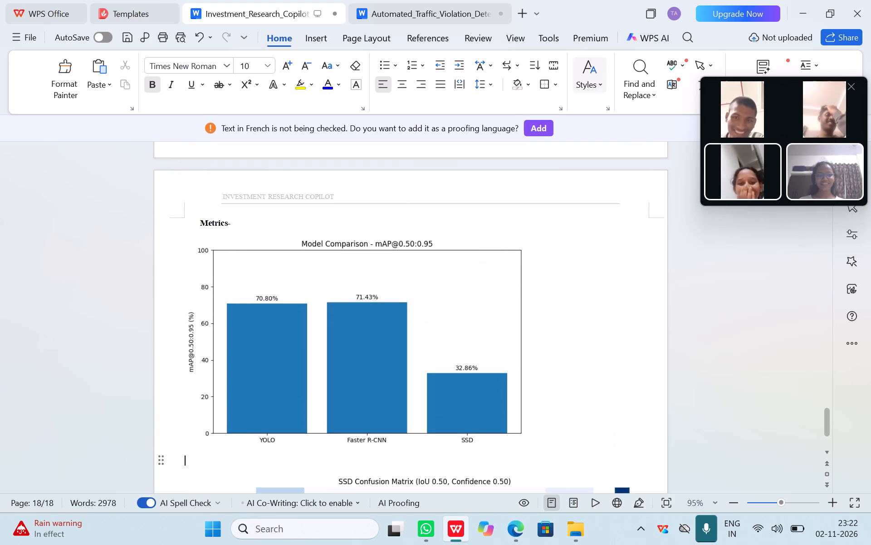
scroll(513, 327, up, 1)
scroll(513, 327, down, 6)
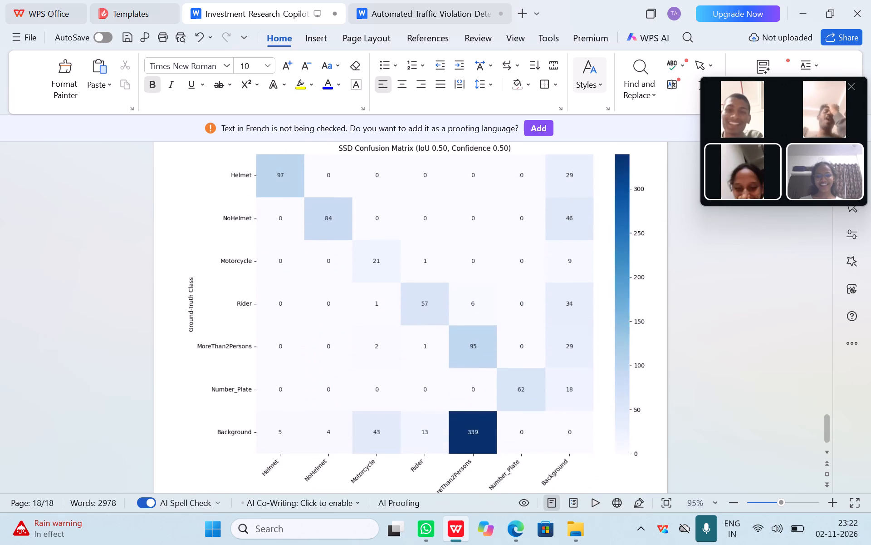
scroll(513, 327, up, 4)
scroll(513, 327, down, 3)
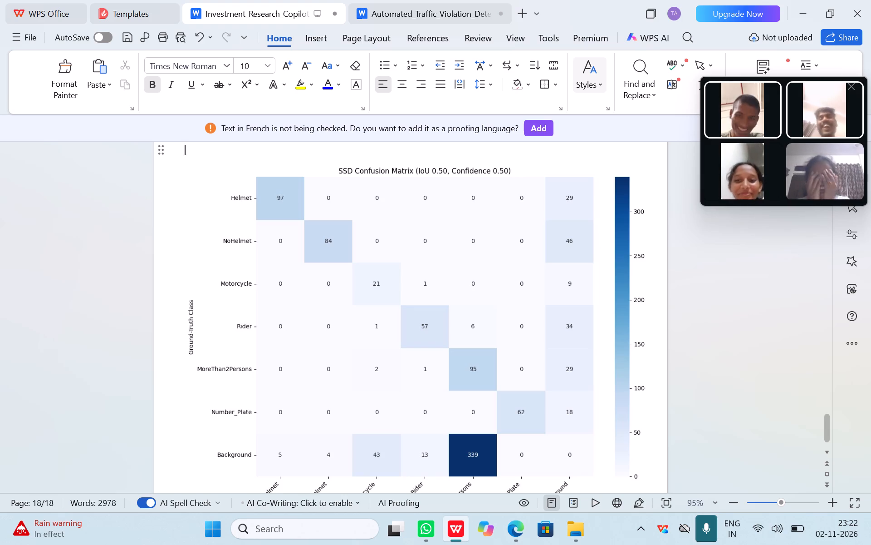
scroll(513, 327, down, 6)
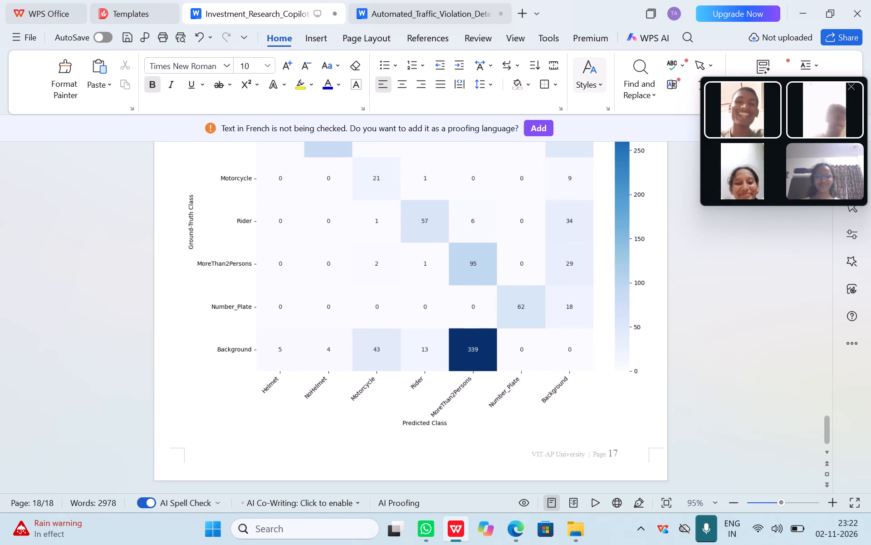
scroll(513, 327, down, 1)
click(620, 411)
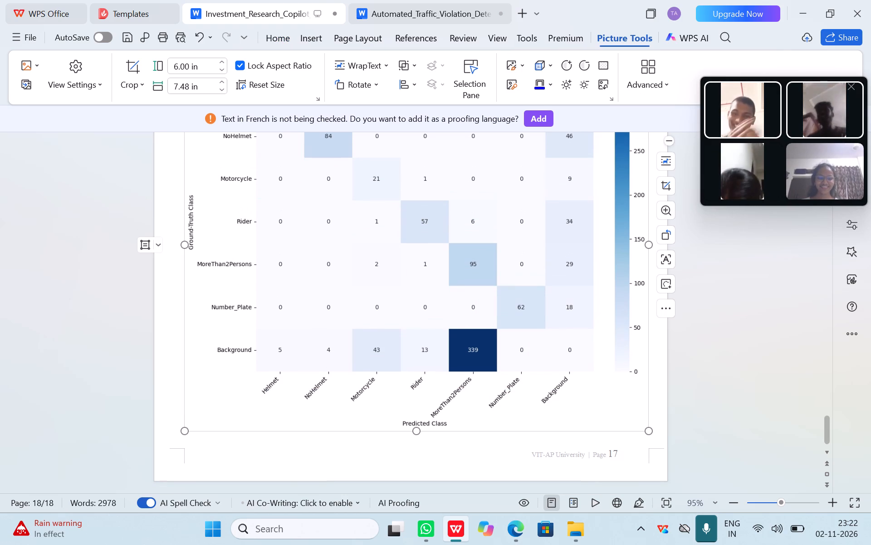
click(658, 422)
key(Return)
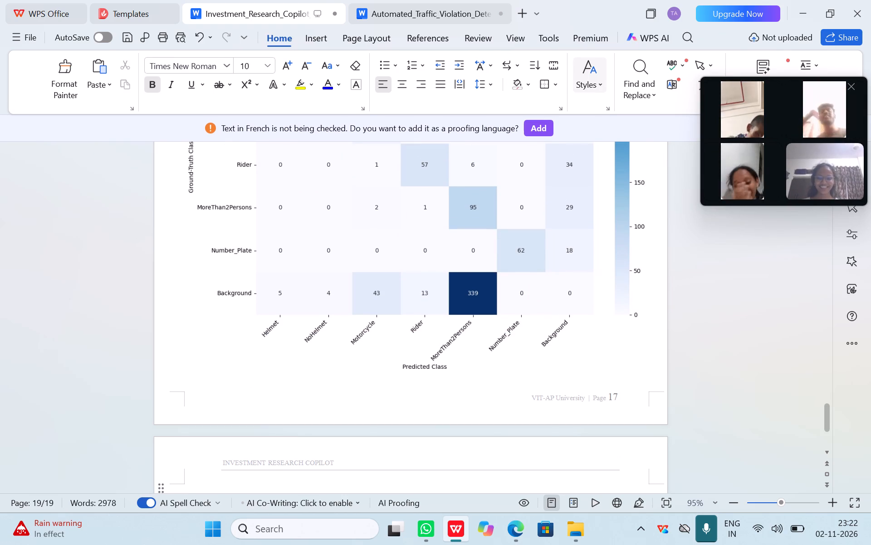
scroll(601, 423, down, 3)
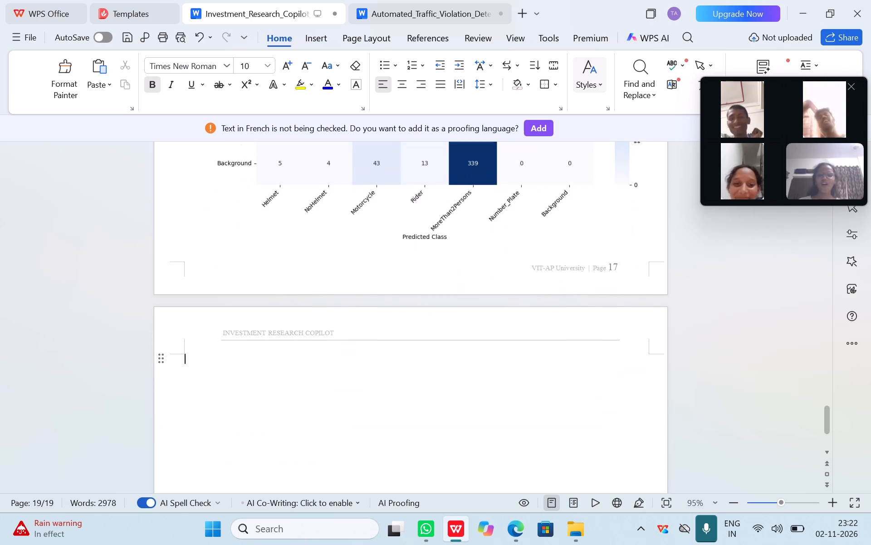
scroll(601, 423, down, 1)
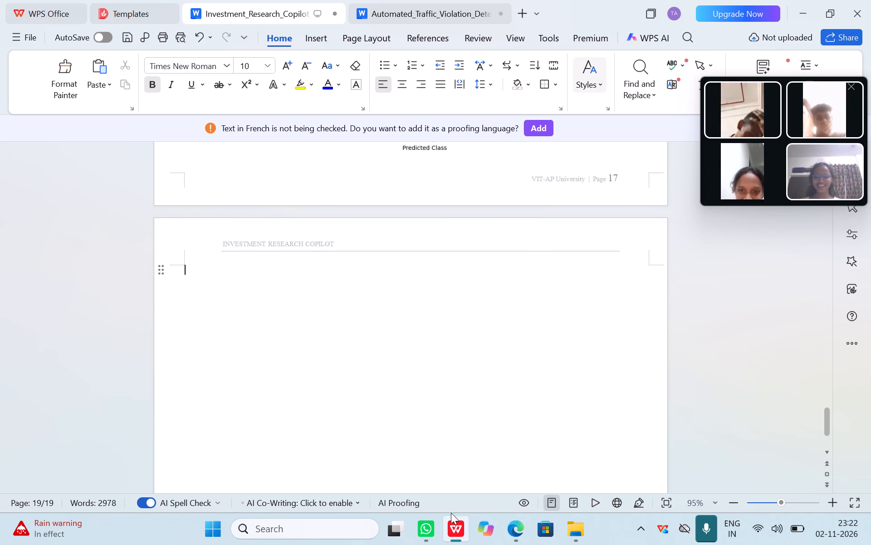
click(579, 532)
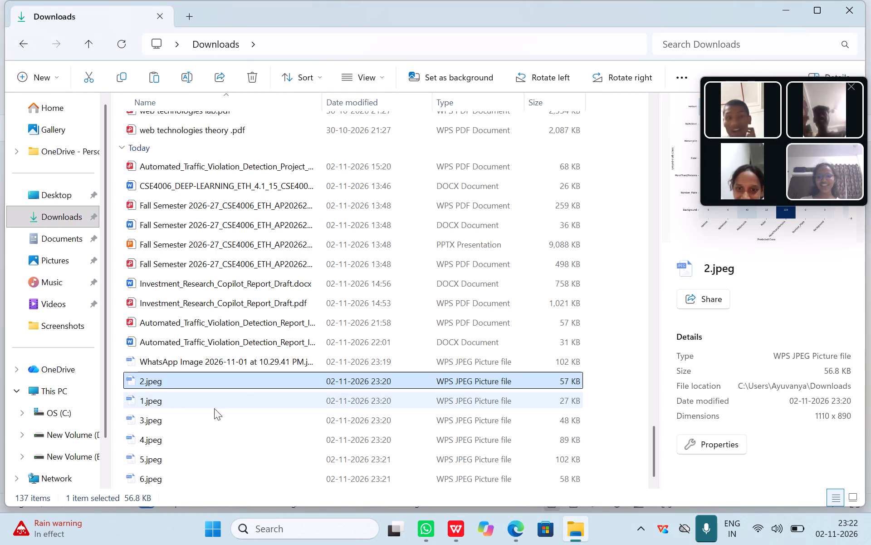
click(193, 421)
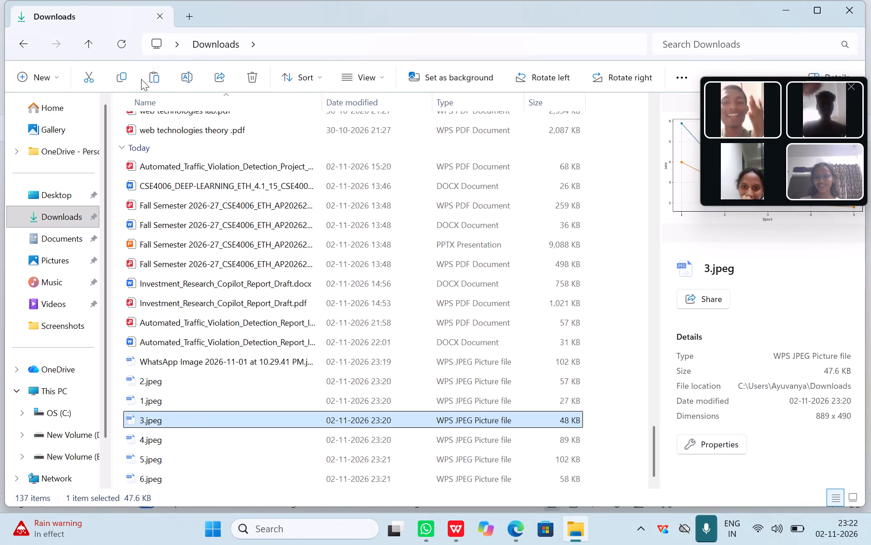
key(ctrl+c)
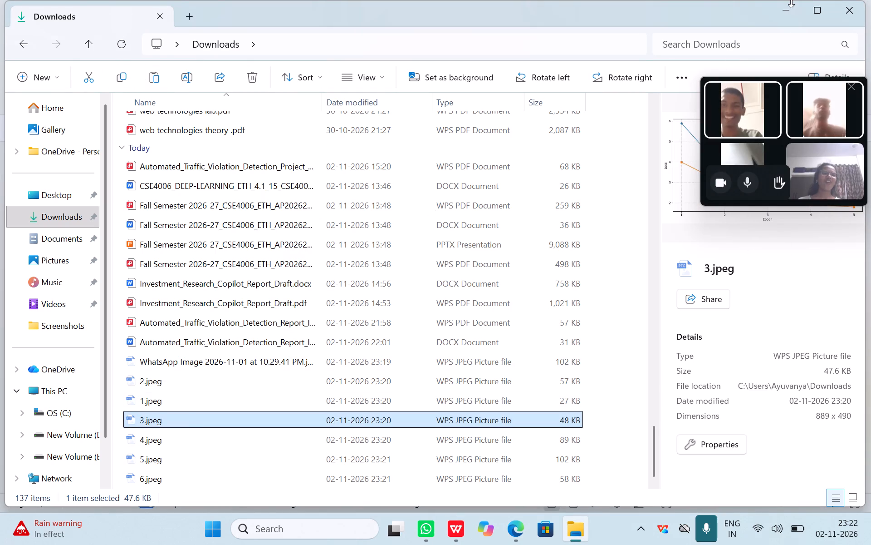
click(788, 19)
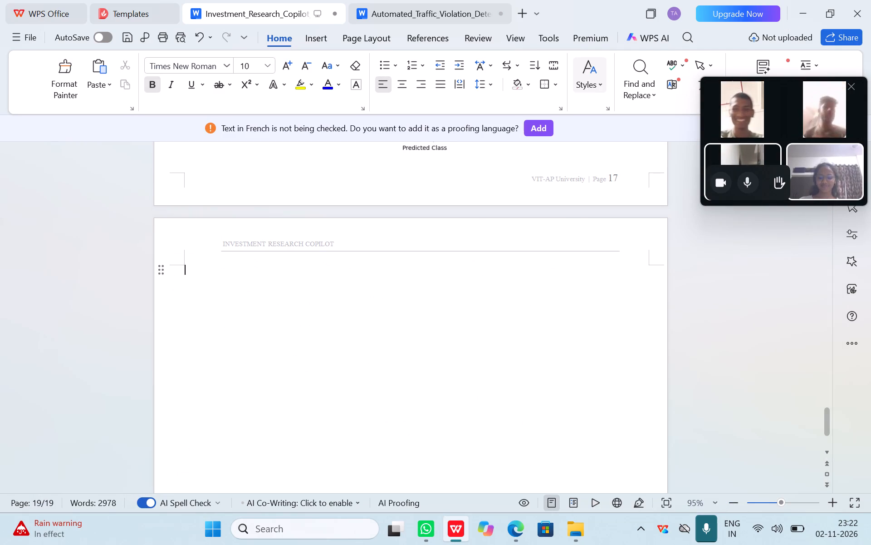
key(ctrl+v)
Review the layout of the Model Comparison, SSD Confusion Matrix and SSD Training and Validation Loss pictures.
scroll(528, 297, up, 1)
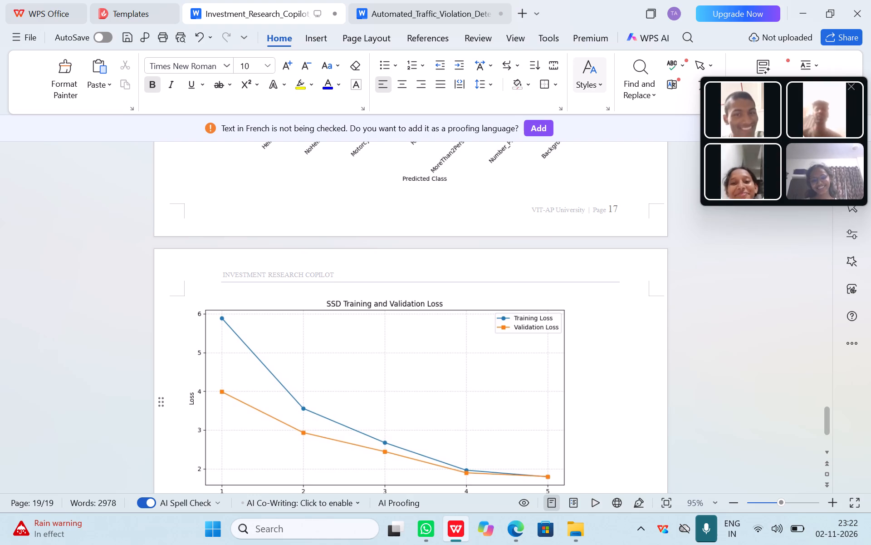
scroll(527, 329, up, 6)
scroll(527, 329, right, 1)
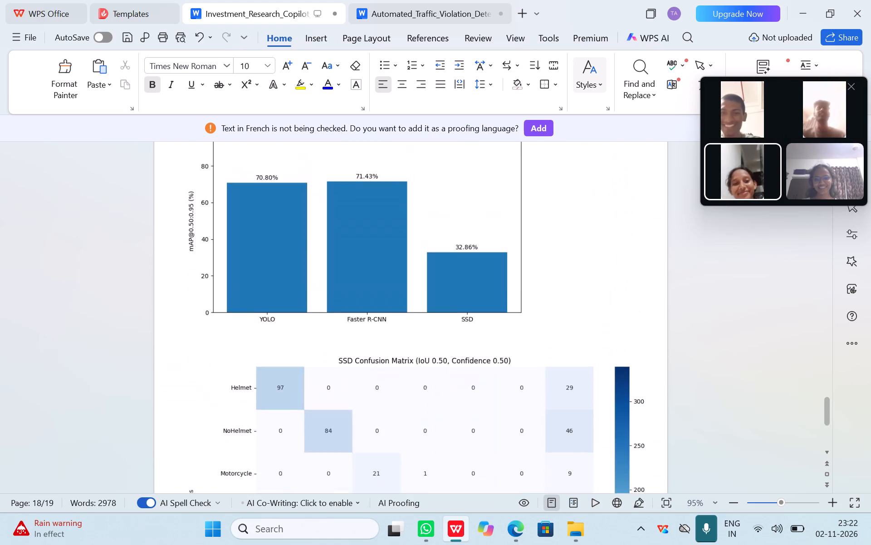
scroll(527, 329, right, 1)
scroll(527, 329, down, 3)
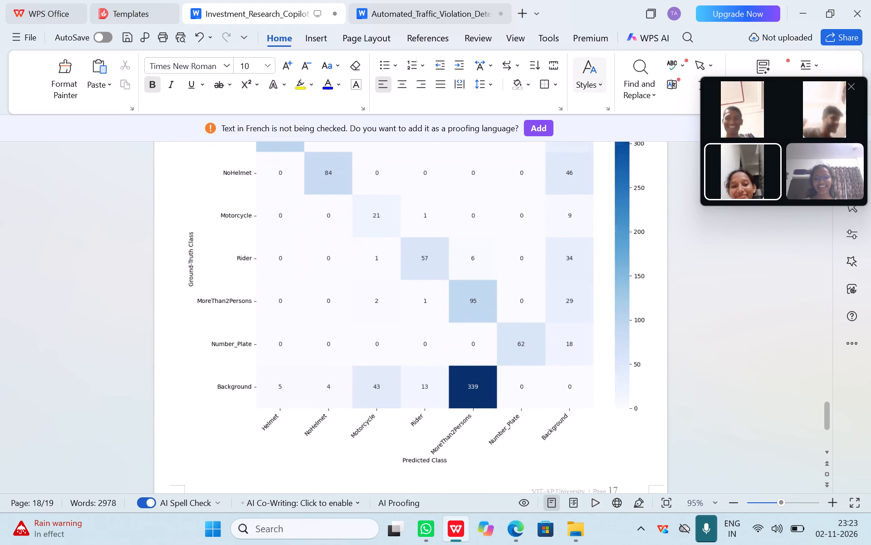
scroll(527, 329, down, 4)
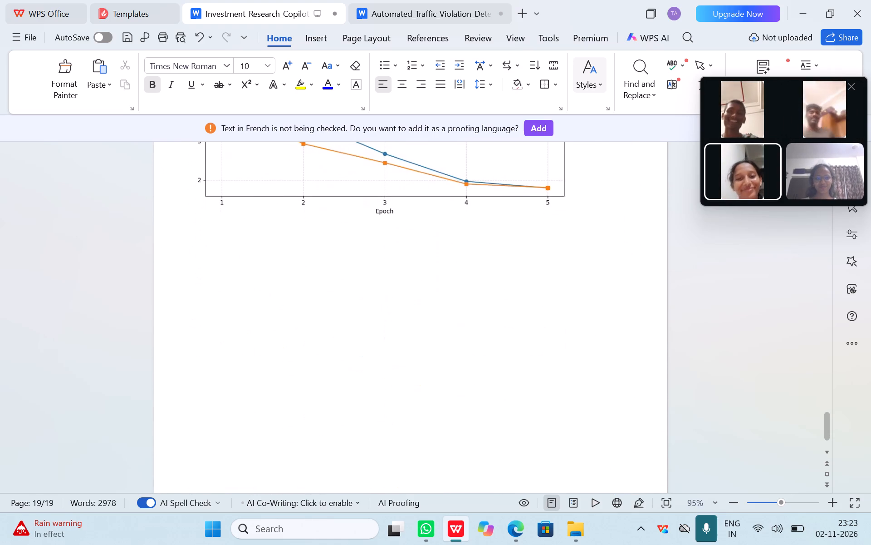
scroll(527, 329, down, 1)
Replace the heading "Metrics-" above the Model Comparison chart with "Model Comparision-".
scroll(527, 329, up, 5)
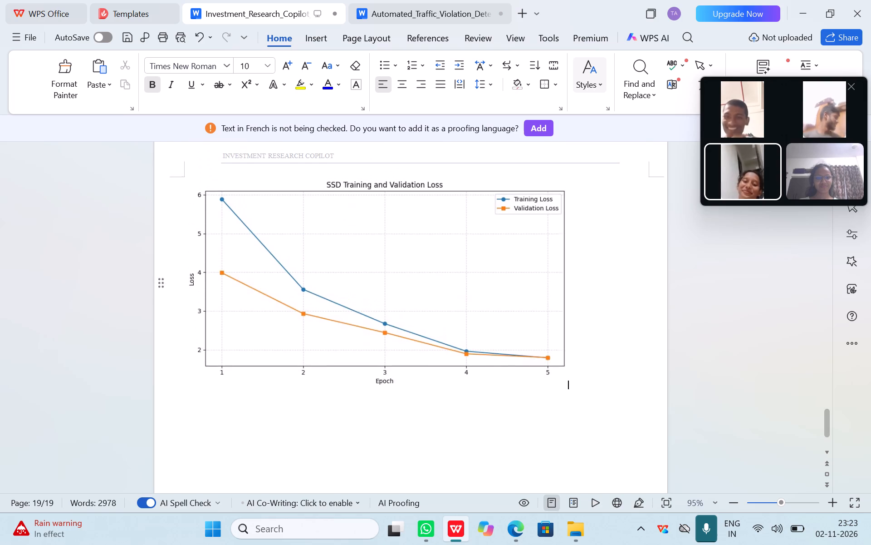
scroll(527, 329, up, 10)
click(246, 400)
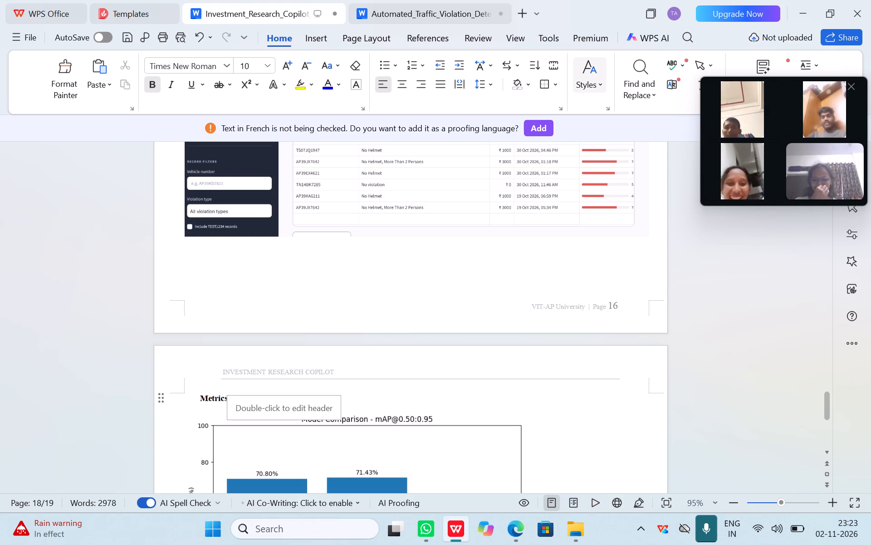
key(BackSpace)
key(BackSpace)
key(BackSpace)
key(BackSpace)
key(BackSpace)
key(BackSpace)
key(BackSpace)
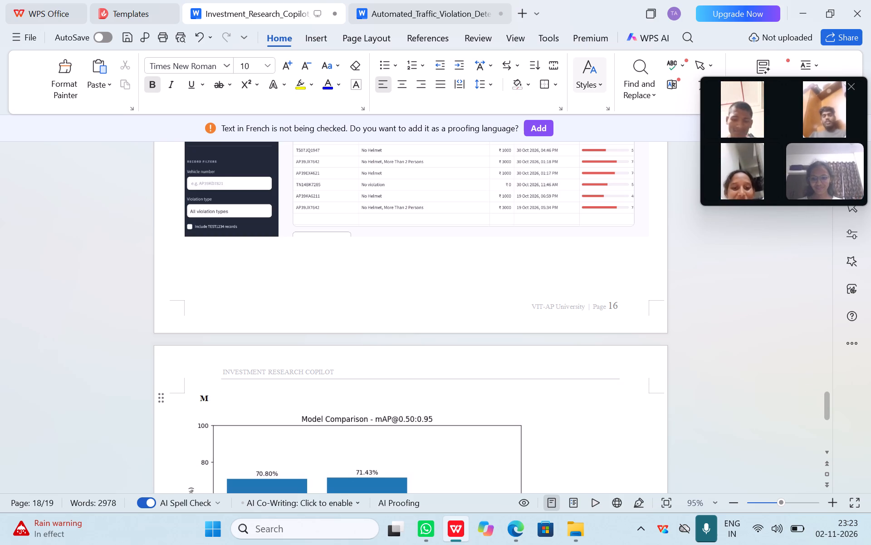
text(odel)
key(space)
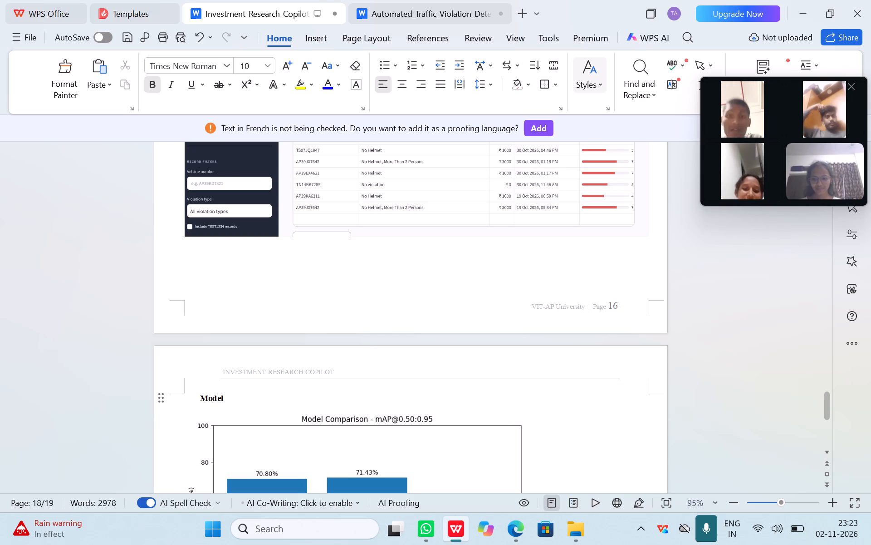
text(Comparision)
key(minus)
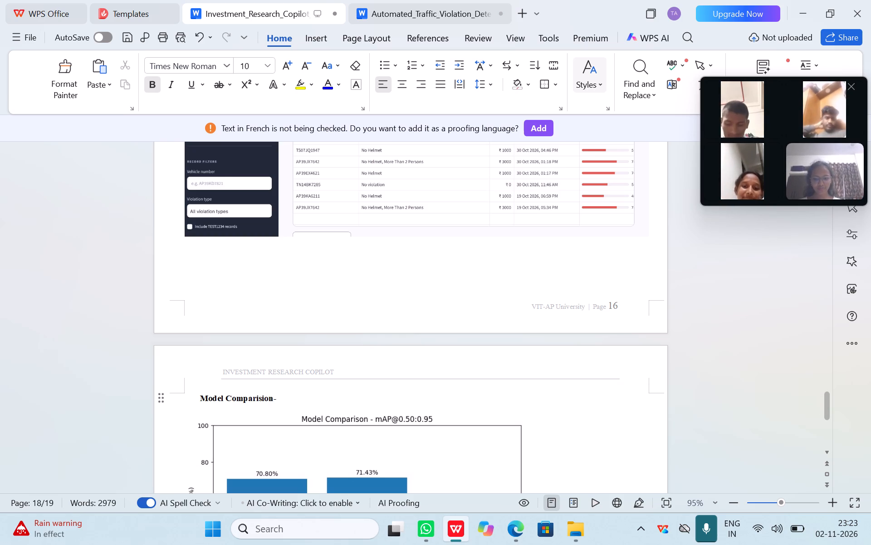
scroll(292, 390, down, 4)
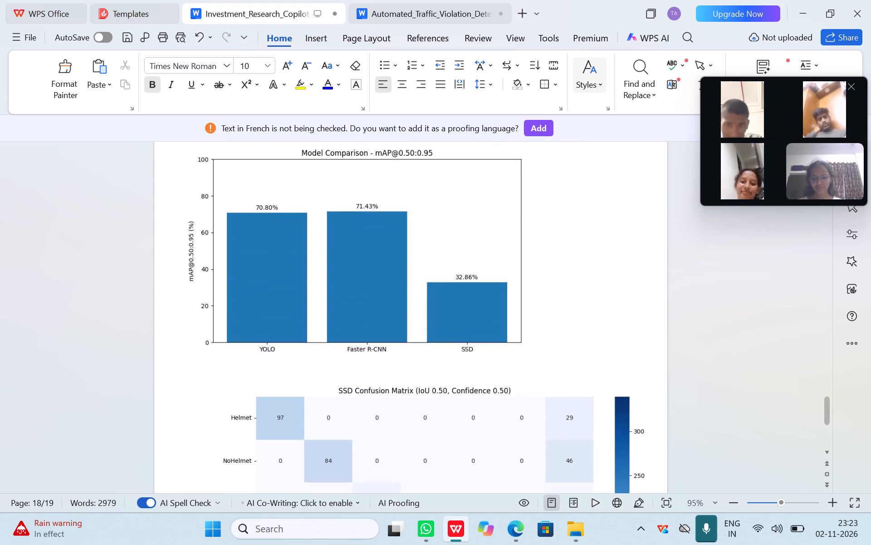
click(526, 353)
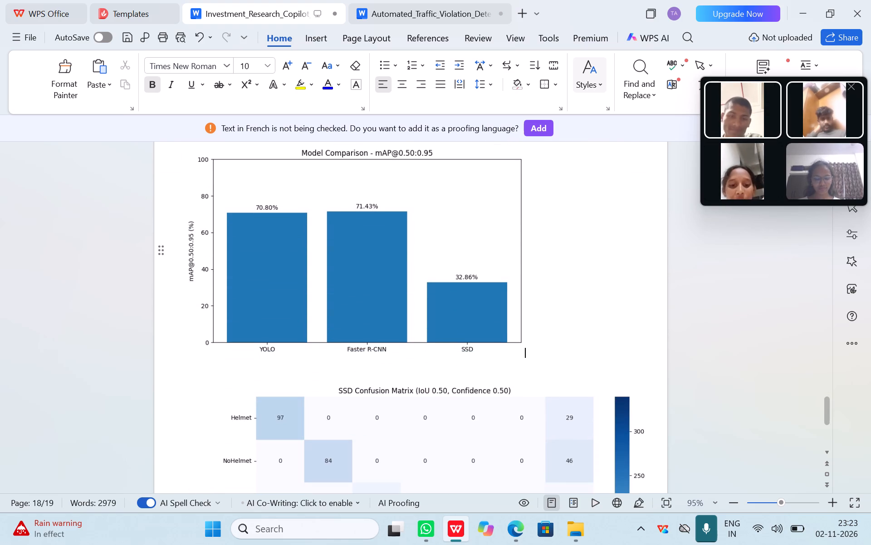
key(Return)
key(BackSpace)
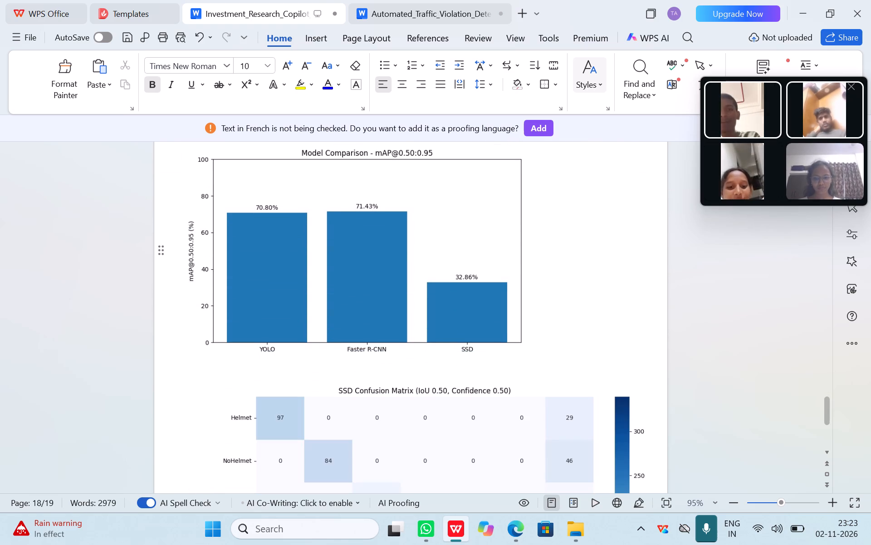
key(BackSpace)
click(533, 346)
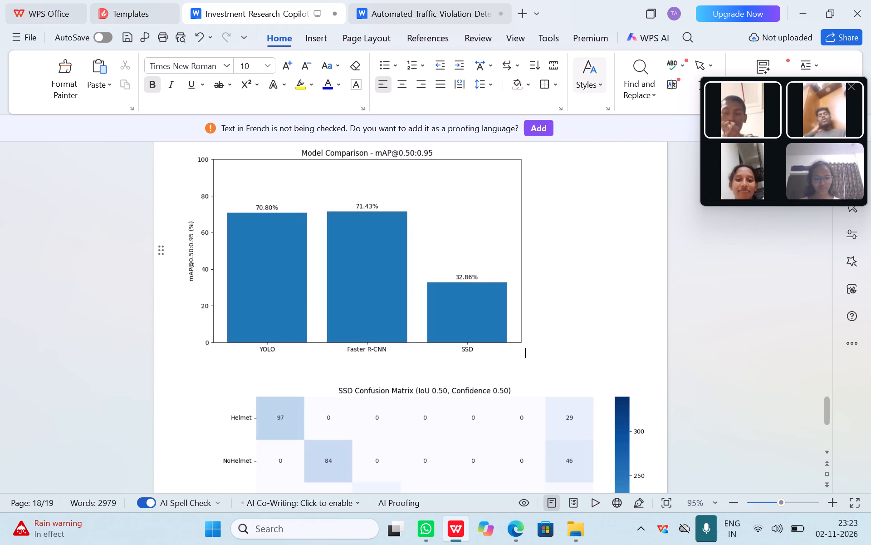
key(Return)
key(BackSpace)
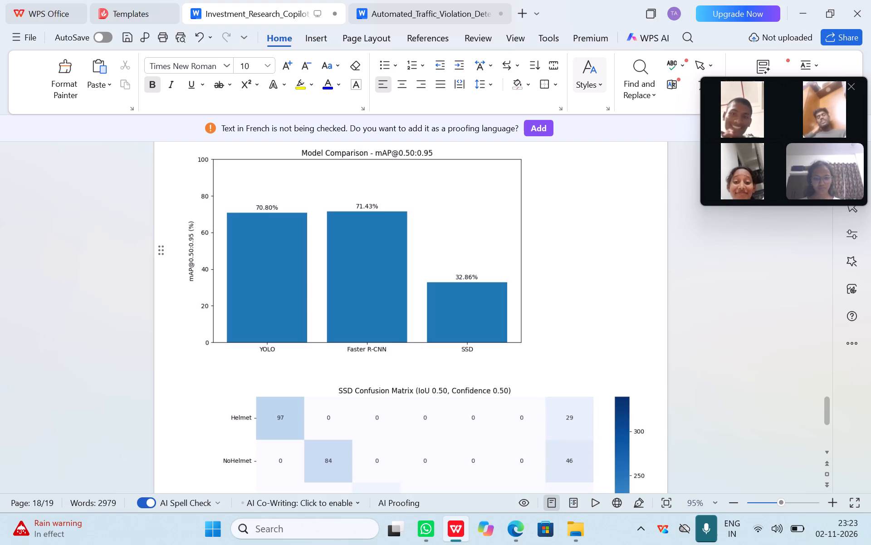
Add the heading "SSD Confusion Matrix-" on the blank line above the SSD Confusion Matrix picture.
key(Down)
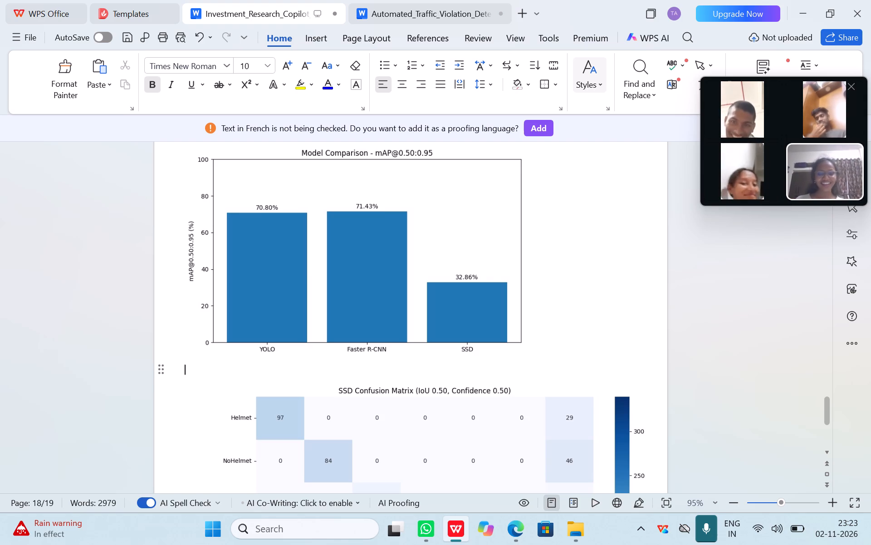
text(SSD)
key(space)
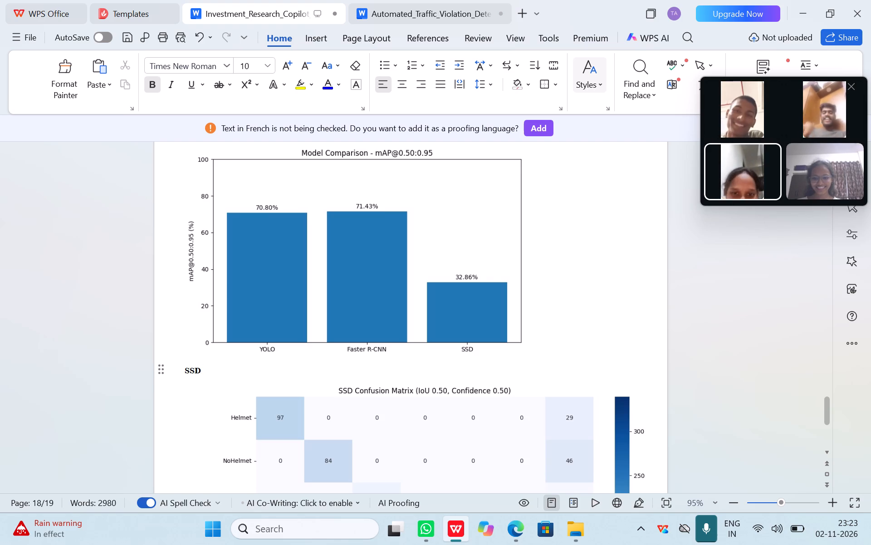
text(Confusion)
key(space)
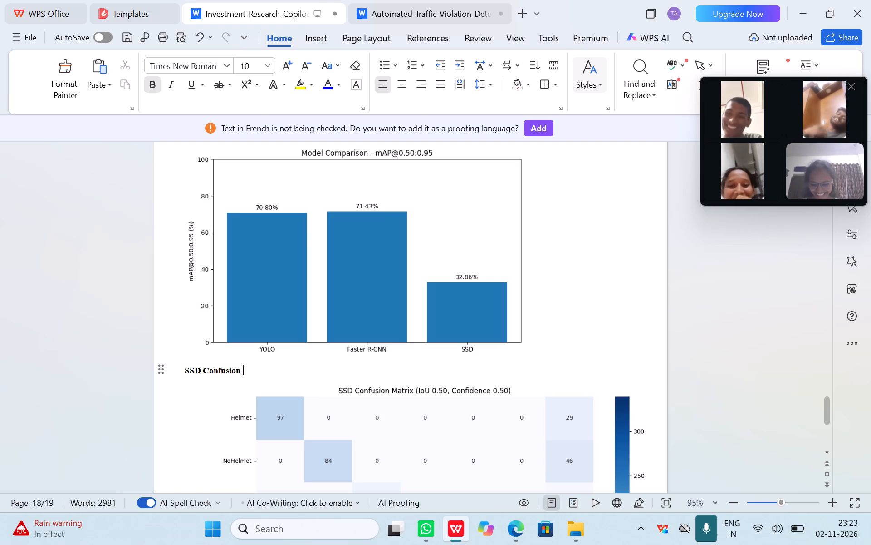
text(Matrix-)
Save the report with its new chart headings.
scroll(577, 351, down, 5)
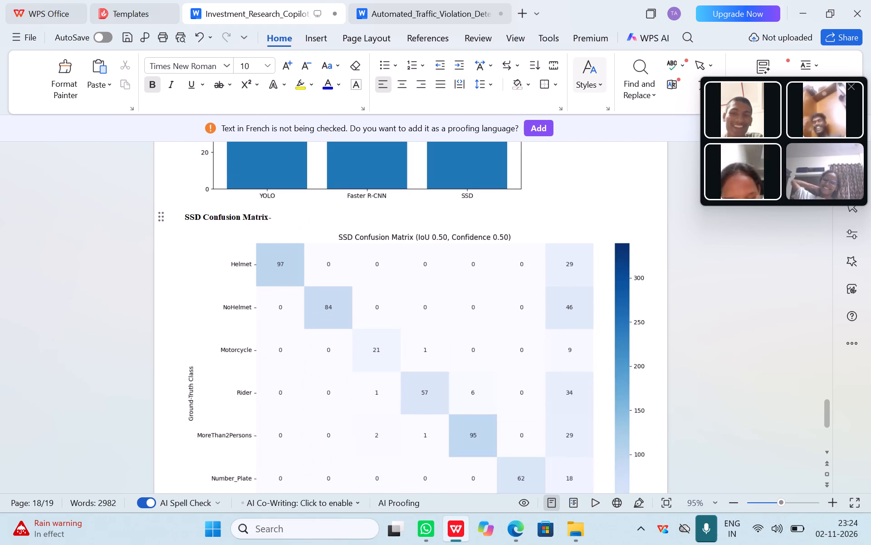
scroll(577, 351, down, 2)
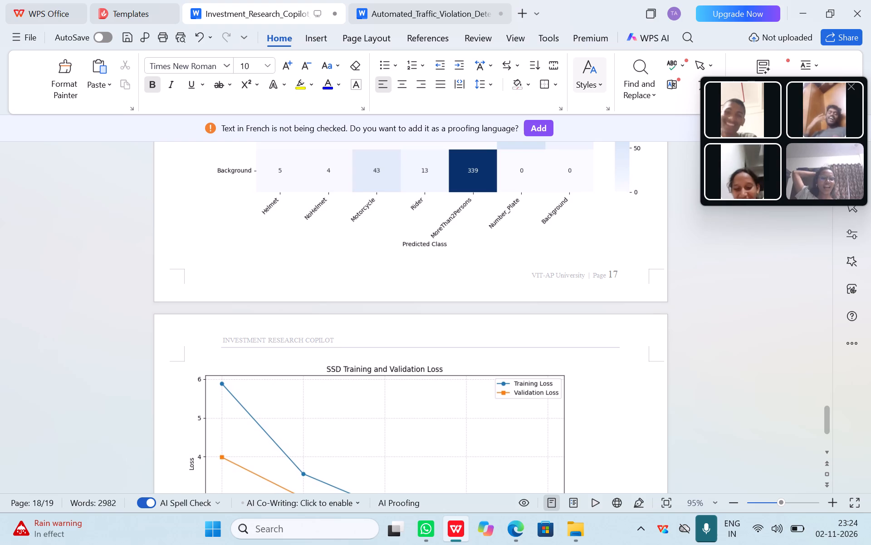
scroll(577, 351, down, 1)
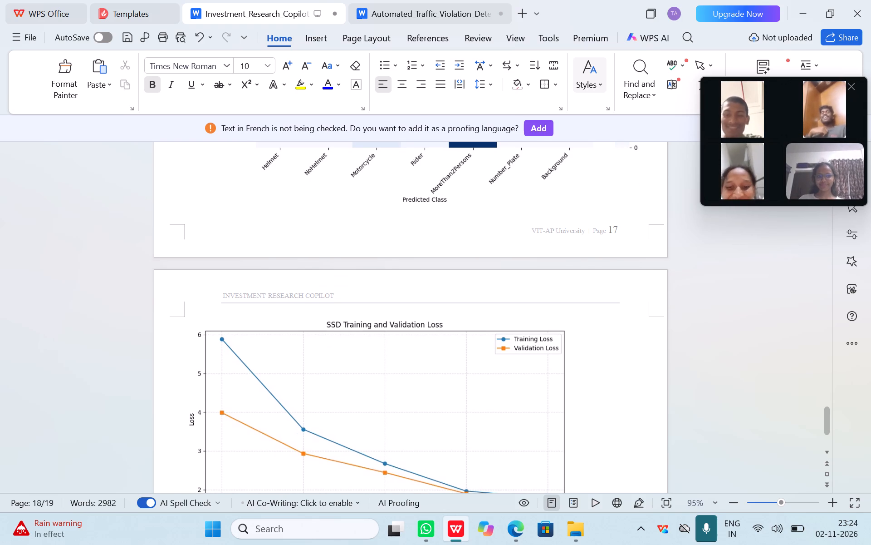
key(ctrl+s)
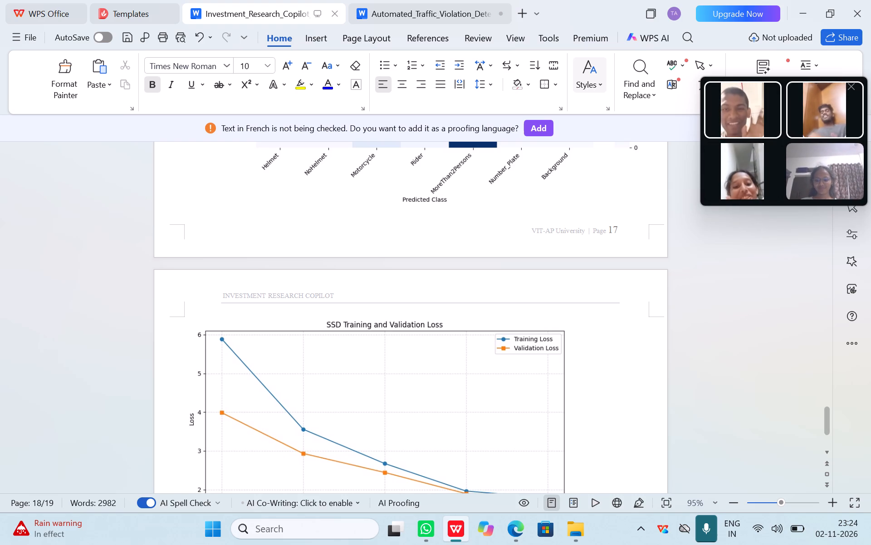
key(ctrl+s)
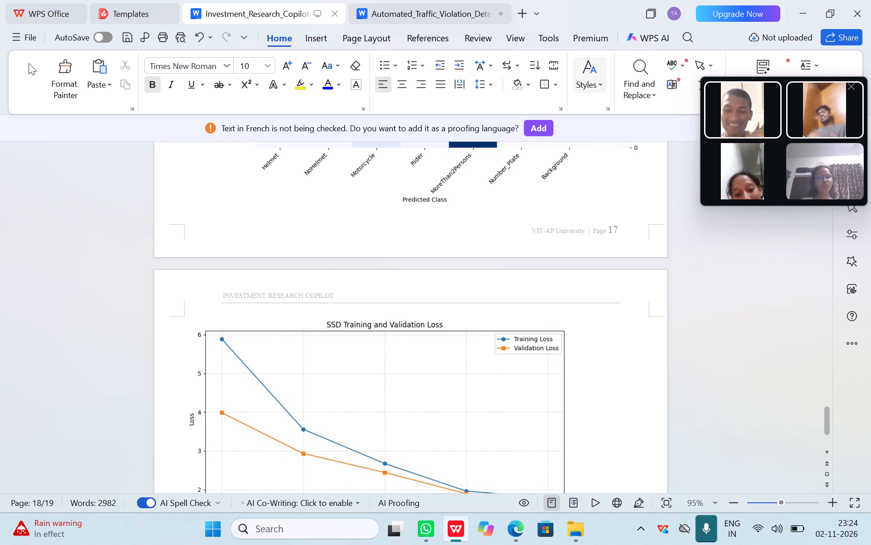
Start saving a copy of the report in the Downloads folder, removing "_Draft" from the end of its file name.
click(15, 35)
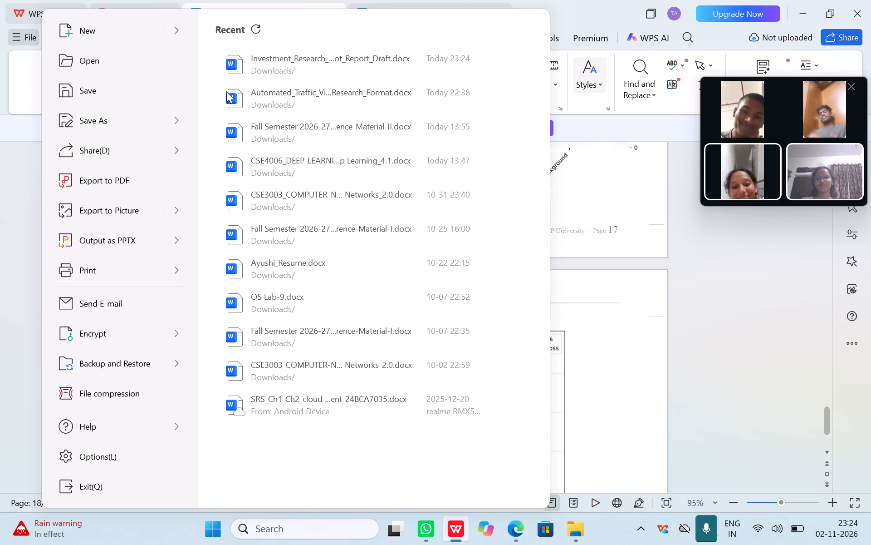
click(122, 115)
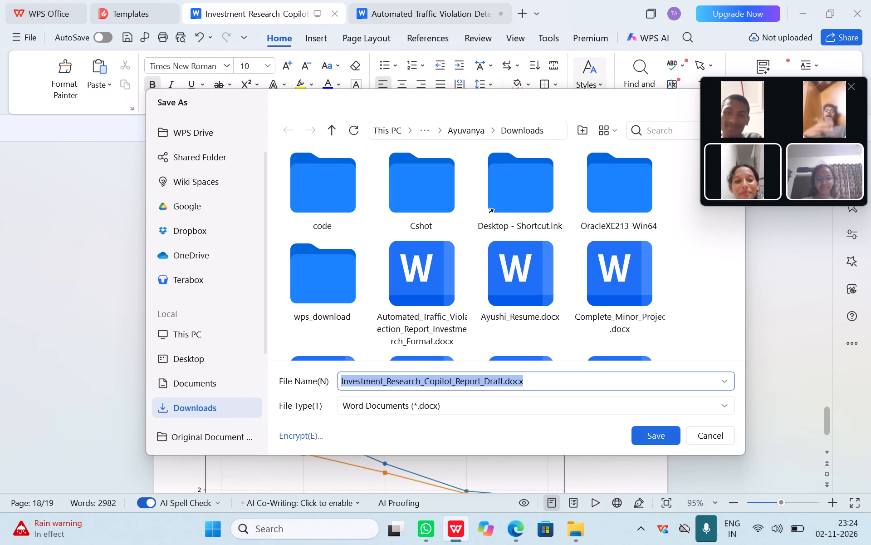
click(500, 381)
key(Right)
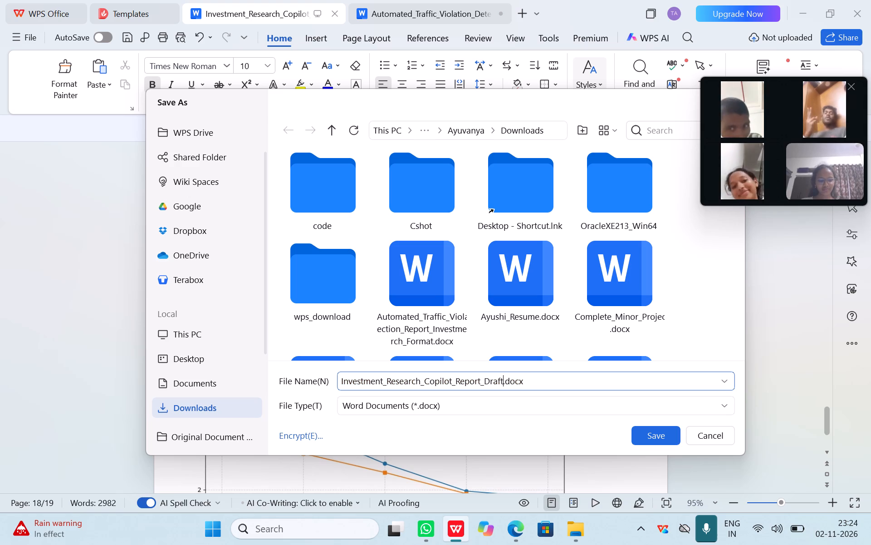
key(BackSpace)
key(BackSpace)
key(BackSpace)
key(BackSpace)
key(BackSpace)
key(BackSpace)
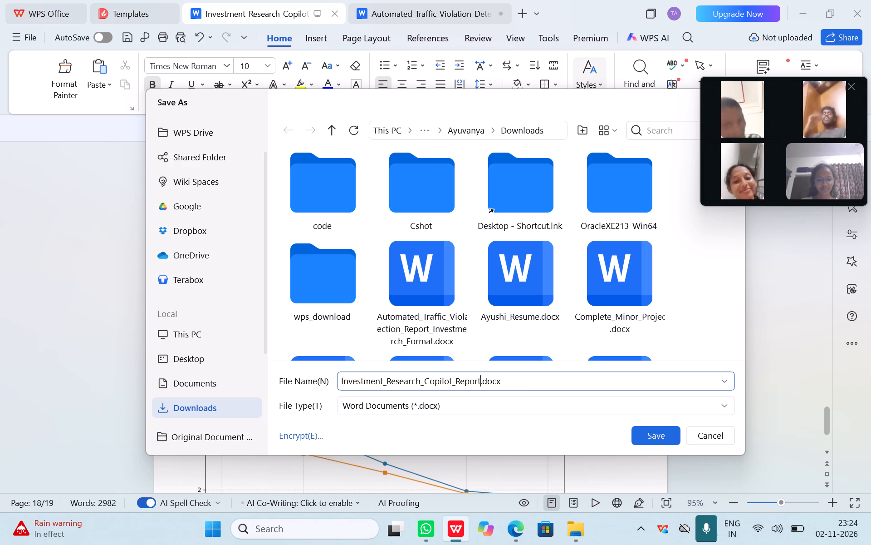
Delete the "Investment_Research_Copilot" wording before "_Report" in the copy's file name.
key(Left)
key(Left)
key(Left)
key(Left)
key(Left)
key(Left)
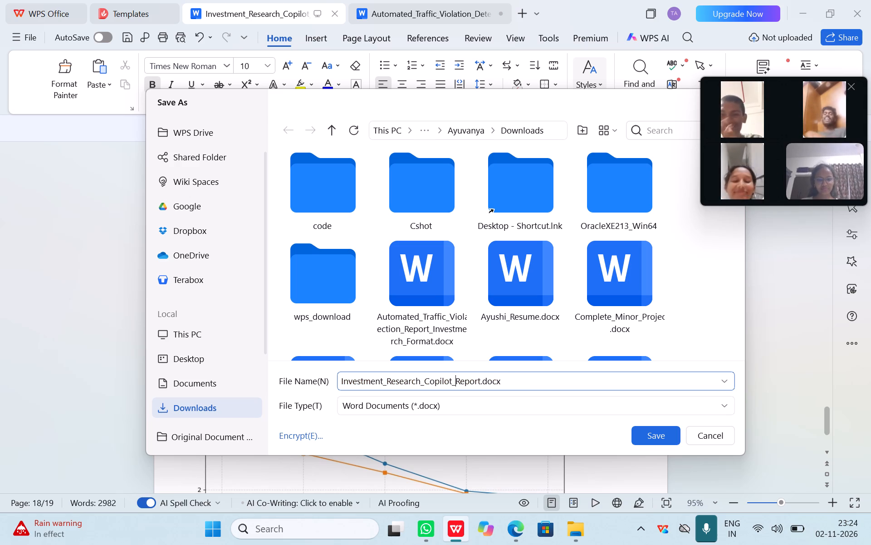
key(Left)
key(BackSpace)
key(BackSpace)
key(BackSpace)
key(BackSpace)
key(BackSpace)
key(BackSpace)
key(BackSpace)
key(BackSpace)
key(BackSpace)
key(BackSpace)
key(BackSpace)
key(BackSpace)
key(BackSpace)
key(BackSpace)
key(BackSpace)
key(BackSpace)
key(BackSpace)
key(BackSpace)
key(BackSpace)
key(BackSpace)
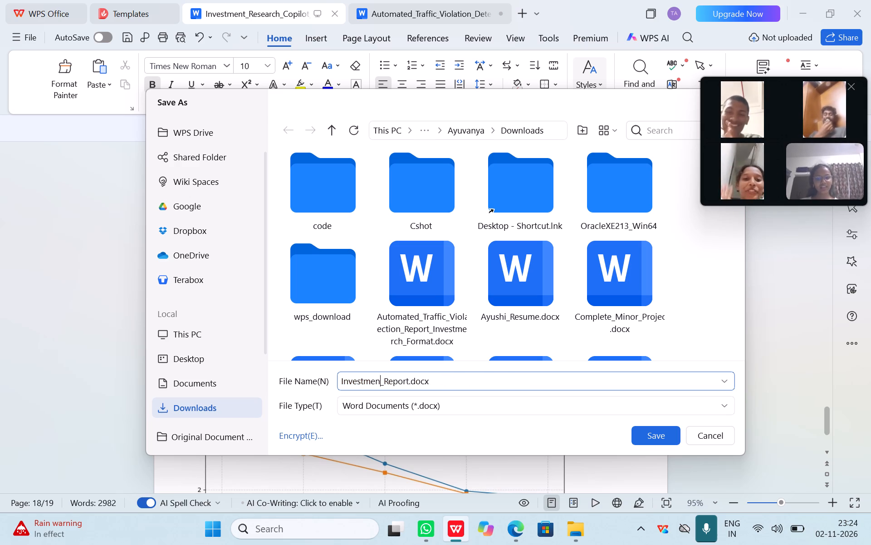
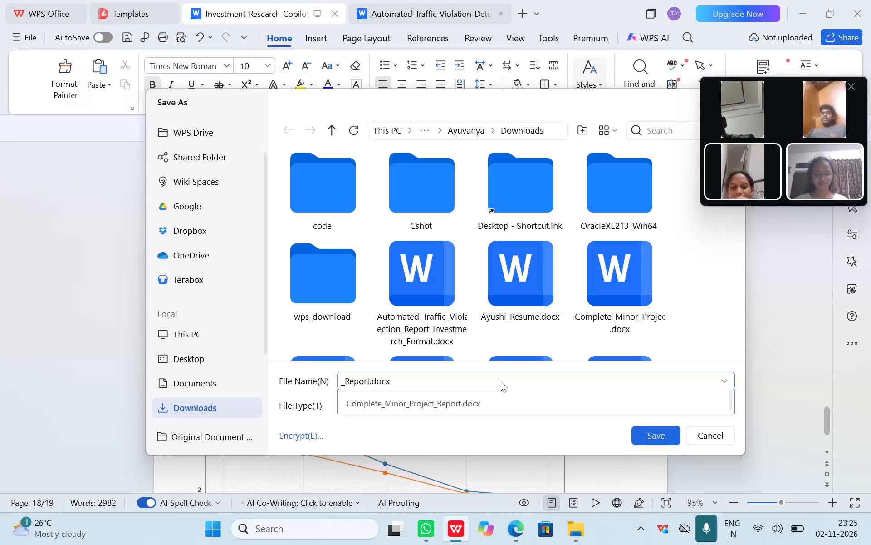
Remove the leading underscore from the copy's file name and save it as Report.docx in the Downloads folder.
key(BackSpace)
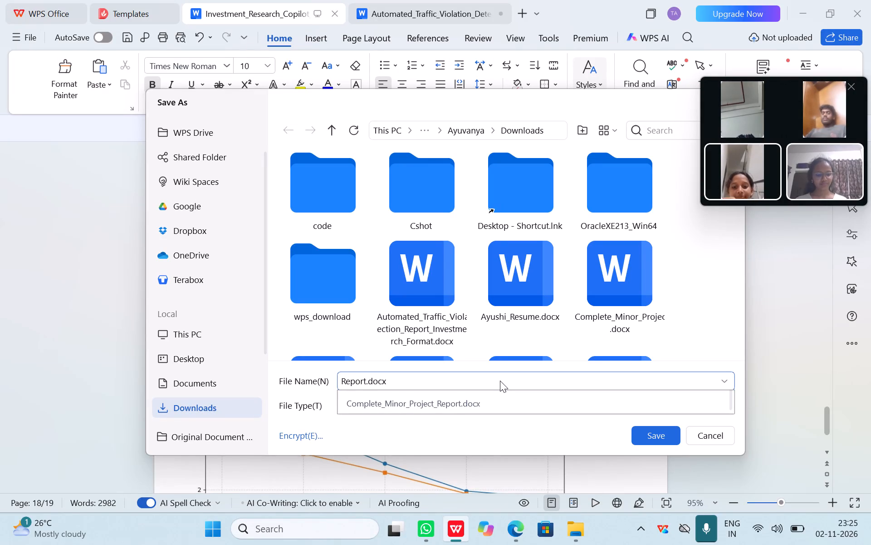
key(Return)
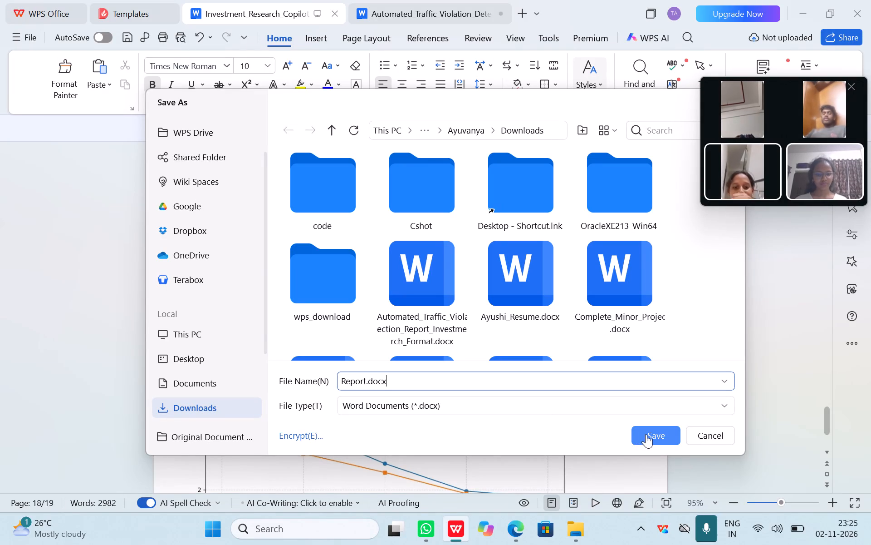
click(646, 434)
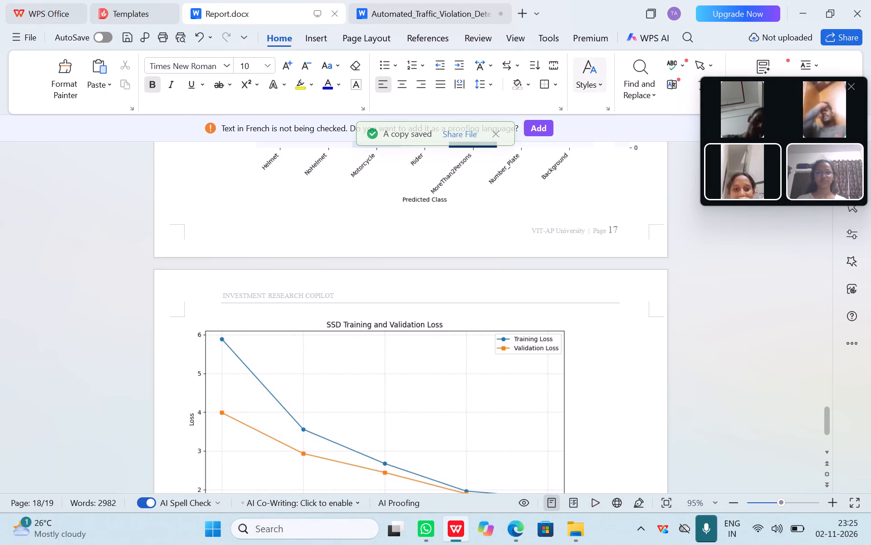
Switch to WhatsApp.
click(427, 532)
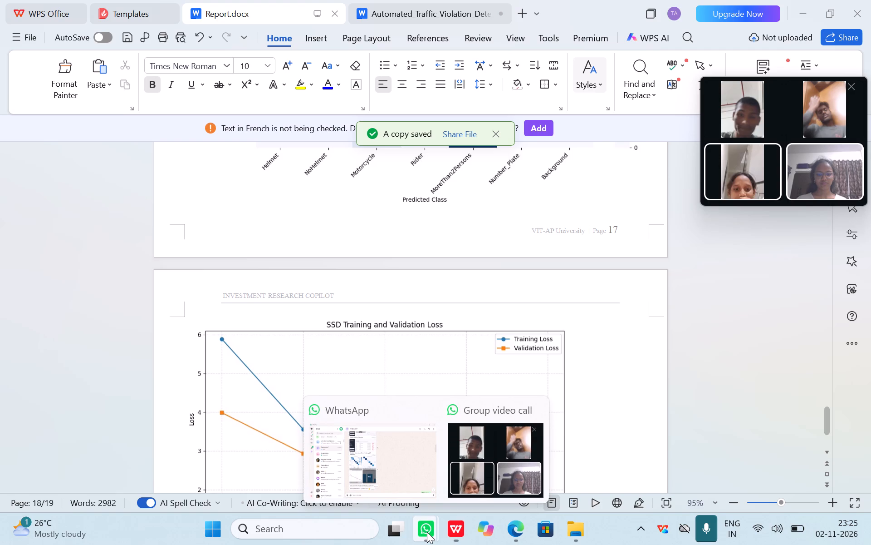
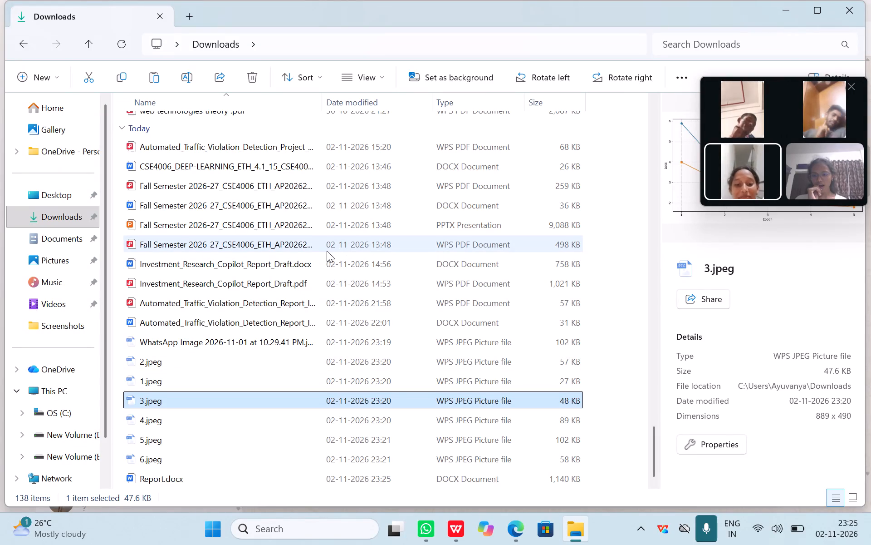
Open Report.docx from the Downloads folder.
scroll(327, 251, up, 3)
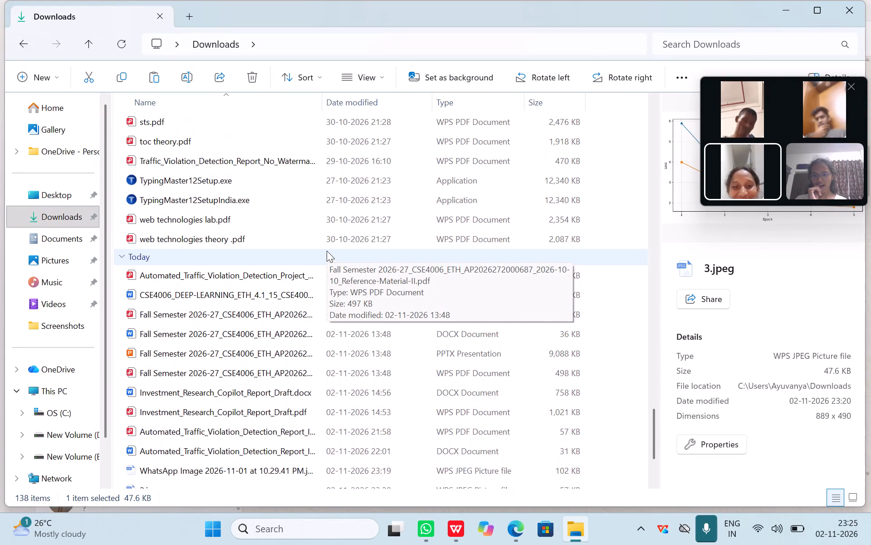
scroll(327, 251, up, 1)
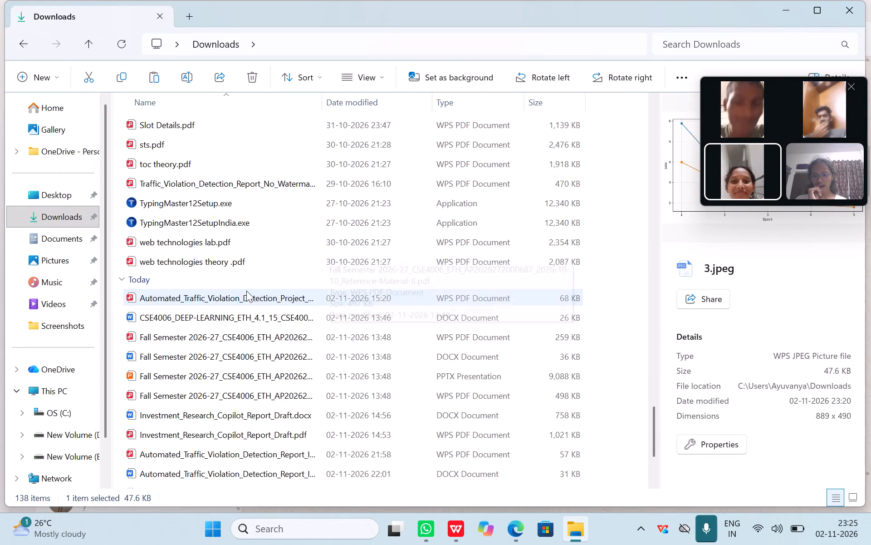
scroll(246, 291, down, 10)
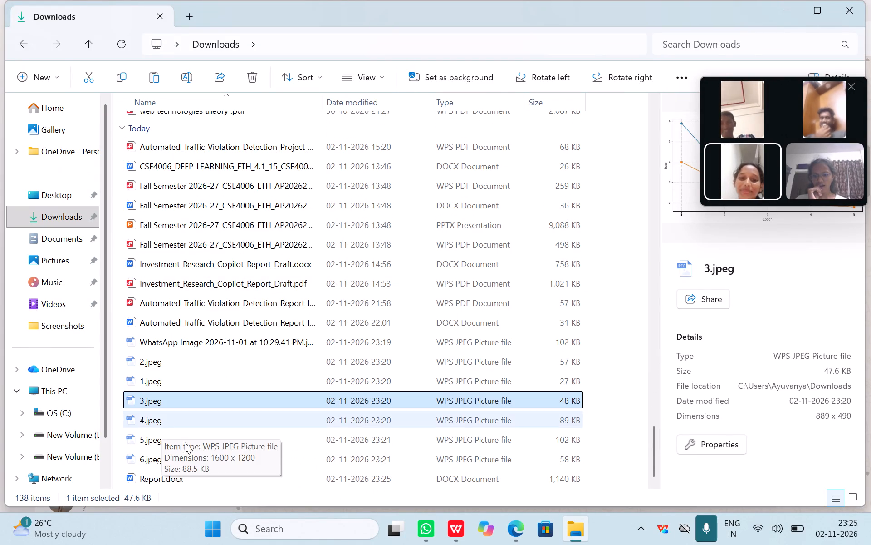
double_click(165, 480)
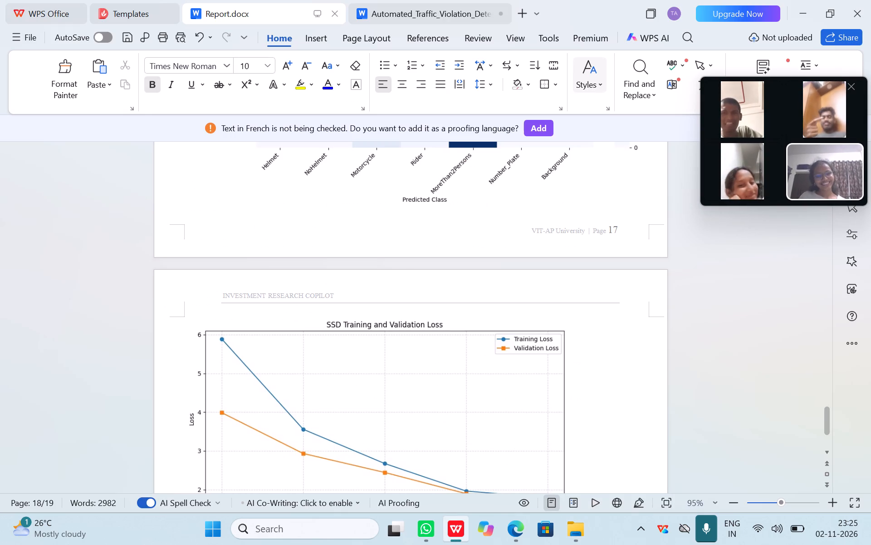
Review Report.docx backwards from the result charts through the chapters to the table of contents and the abbreviations table.
scroll(617, 296, up, 11)
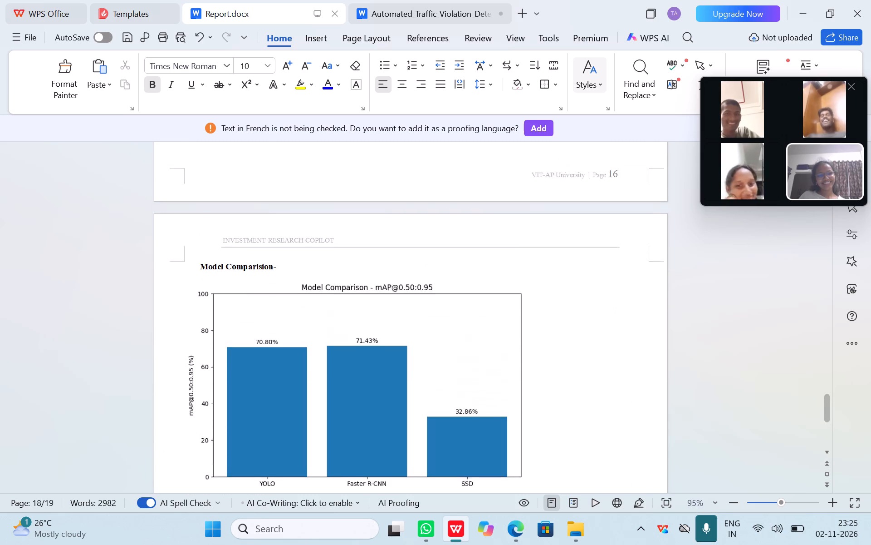
scroll(617, 296, up, 12)
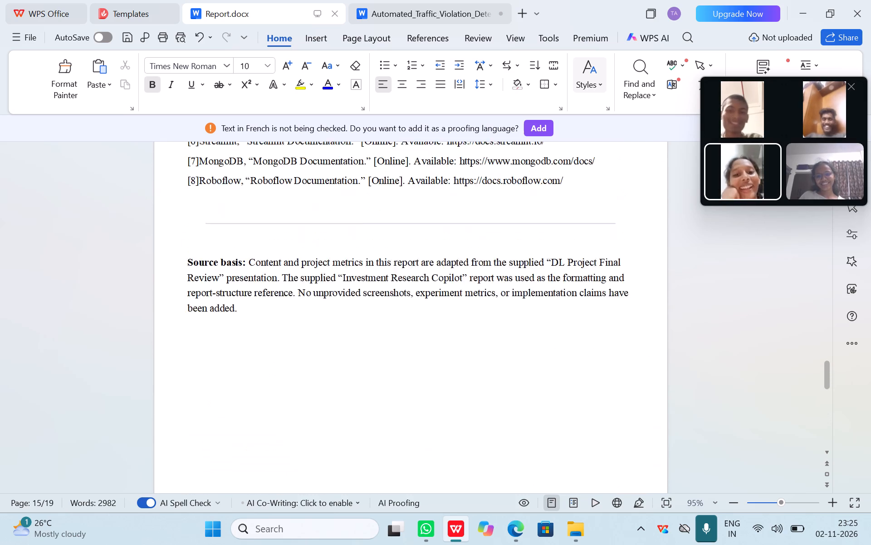
scroll(617, 296, up, 18)
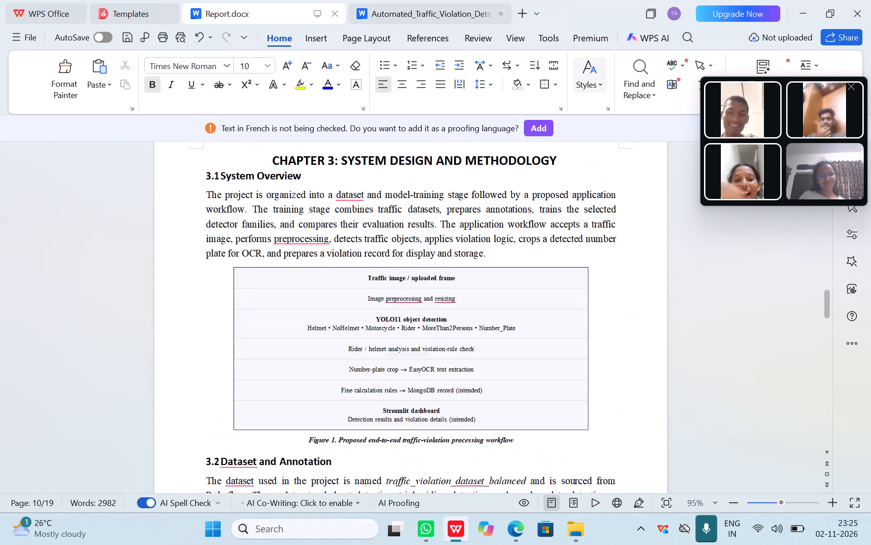
scroll(617, 296, up, 15)
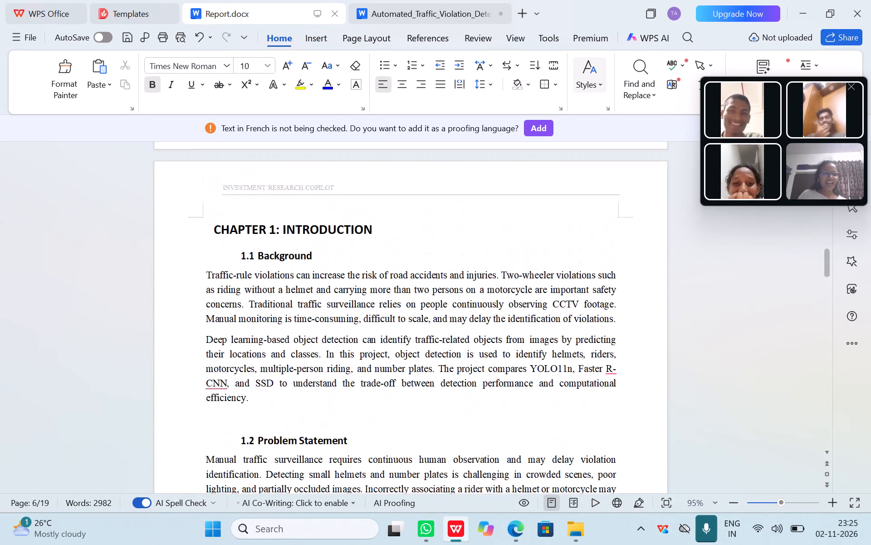
scroll(617, 296, up, 3)
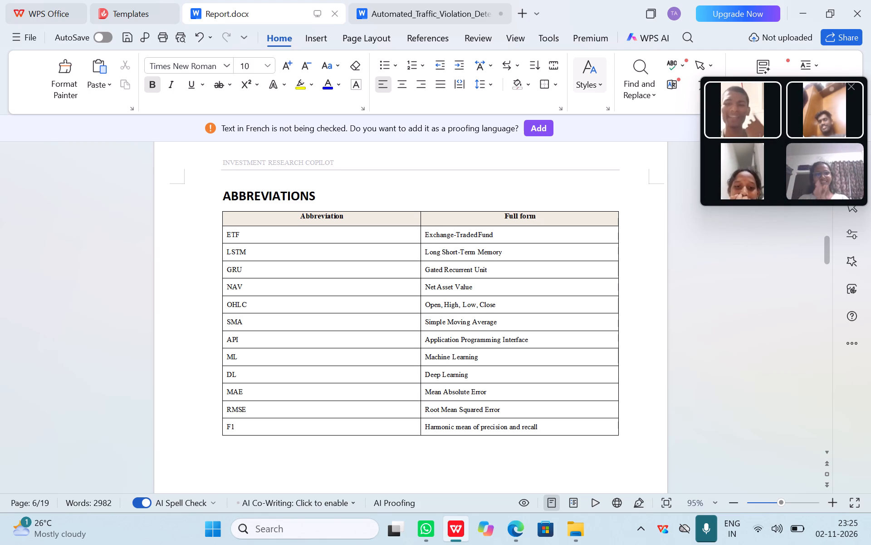
scroll(533, 282, up, 6)
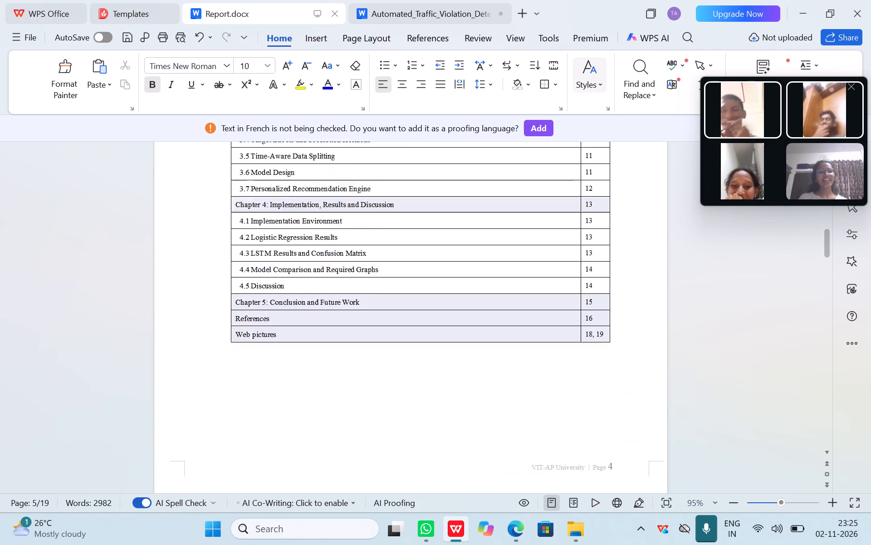
scroll(533, 282, up, 2)
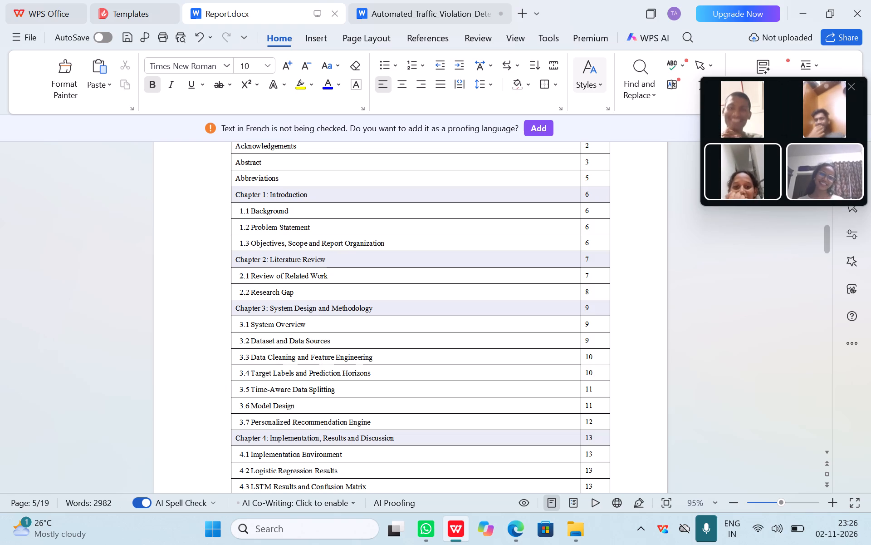
scroll(532, 361, down, 8)
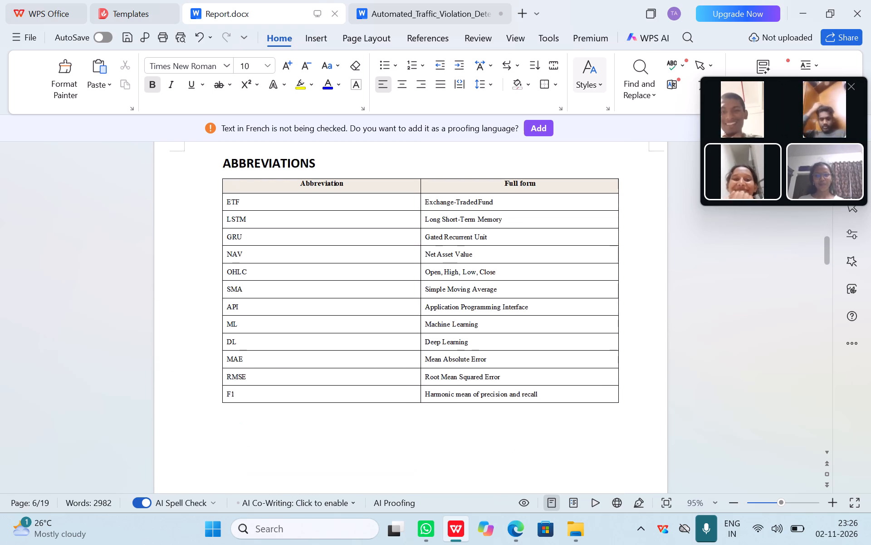
Delete the duplicated "Chapter 1" at the start of the report-organization paragraph on page 7.
scroll(532, 361, down, 5)
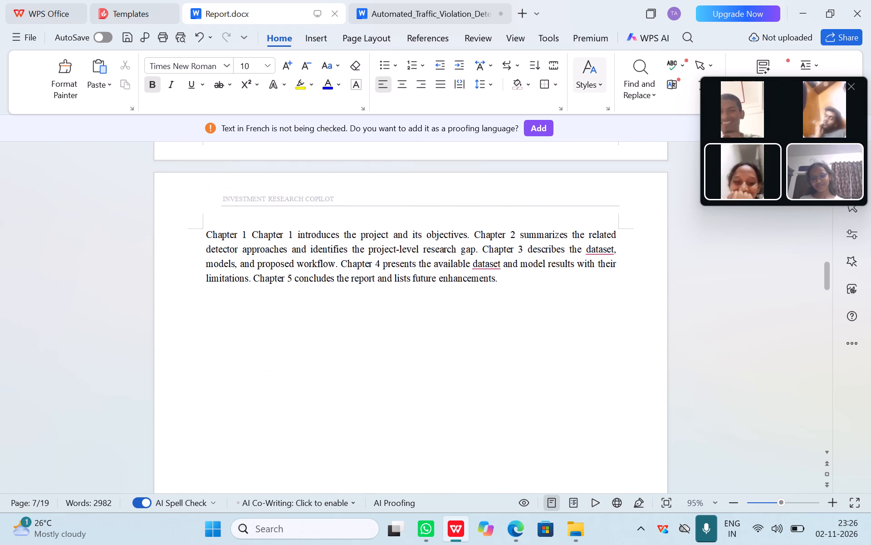
scroll(532, 361, down, 1)
scroll(532, 361, up, 1)
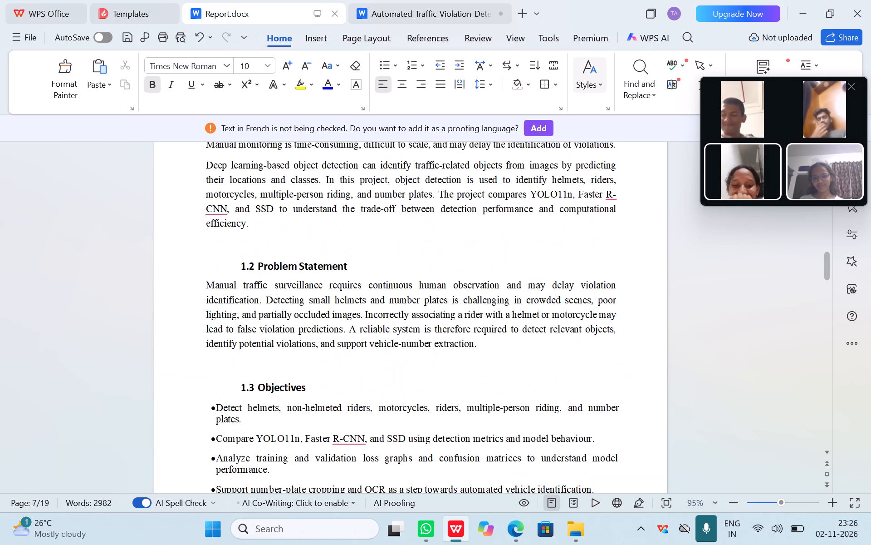
scroll(451, 357, down, 5)
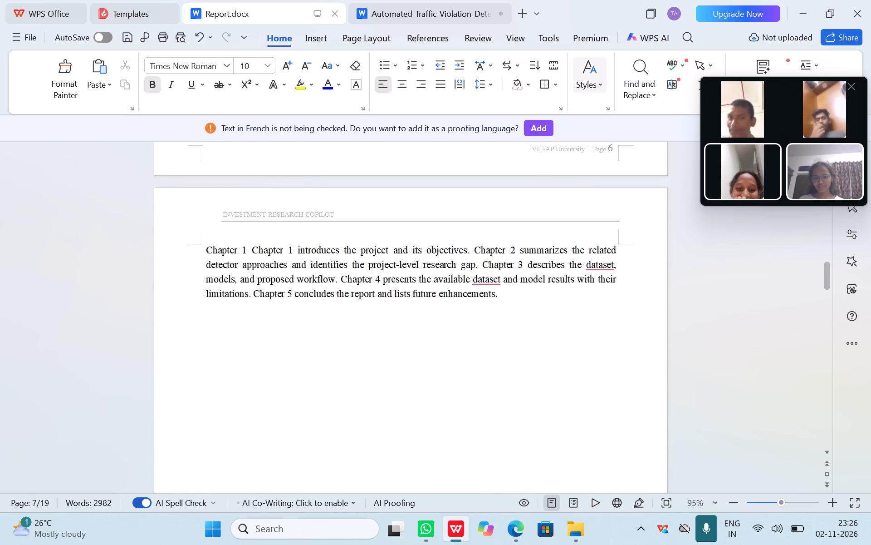
click(253, 252)
key(BackSpace)
key(BackSpace)
key(BackSpace)
key(BackSpace)
key(BackSpace)
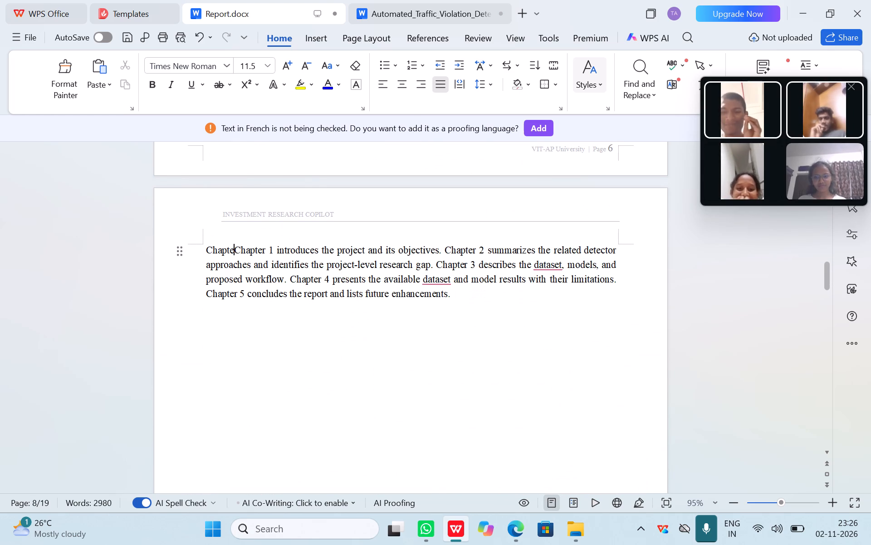
key(BackSpace)
key(BackSpace)
key(BackSpace)
key(BackSpace)
key(BackSpace)
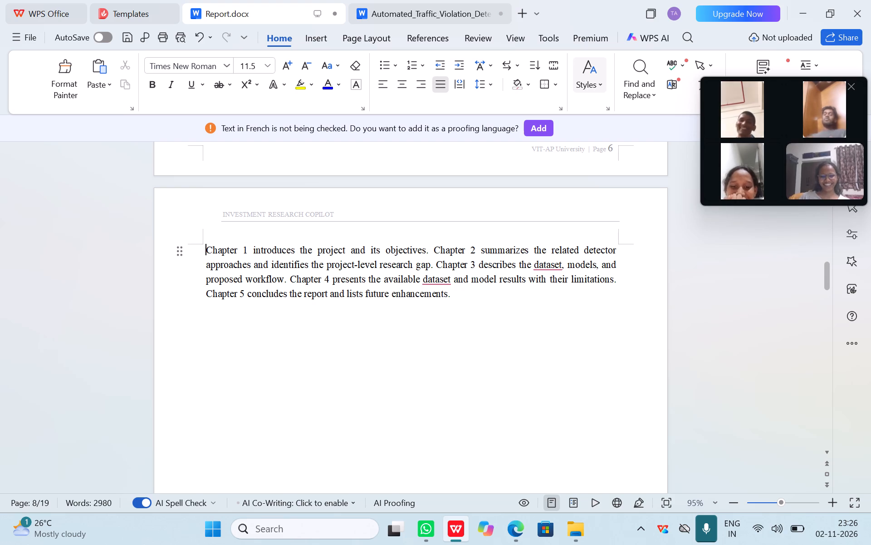
Review the Chapter 2 literature review and the start of Chapter 3, including the workflow figure.
scroll(497, 363, up, 6)
scroll(497, 363, down, 11)
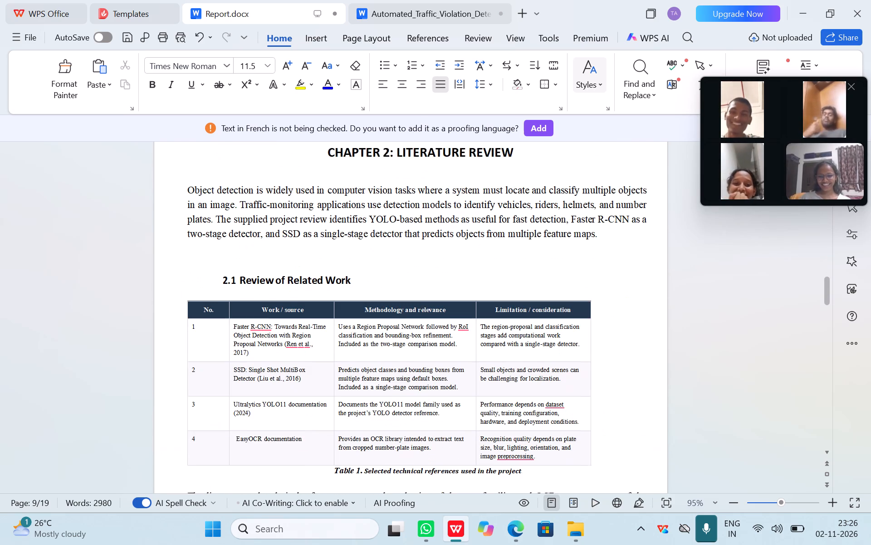
scroll(497, 363, down, 6)
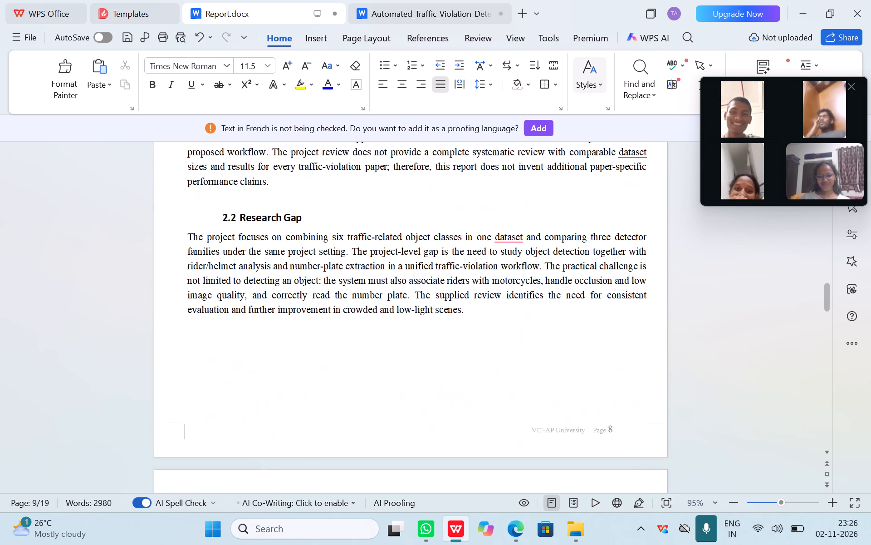
scroll(497, 363, down, 4)
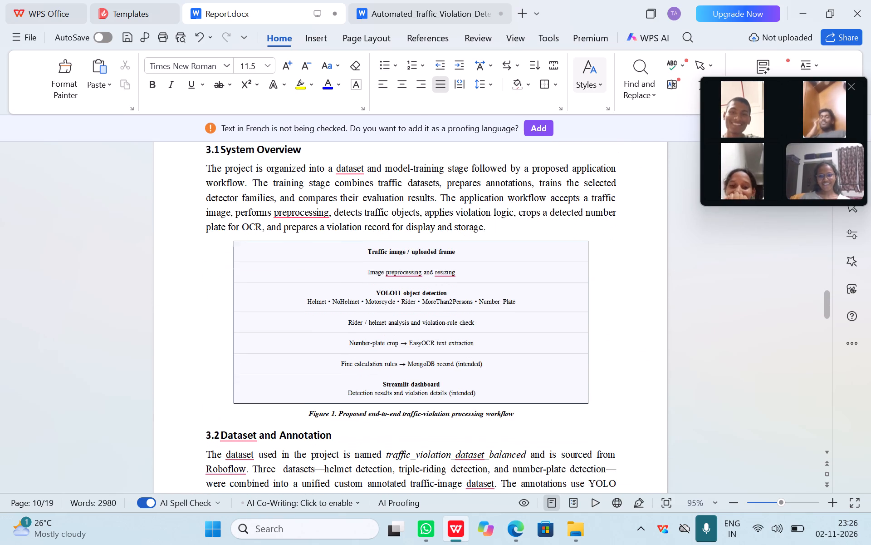
scroll(497, 363, right, 1)
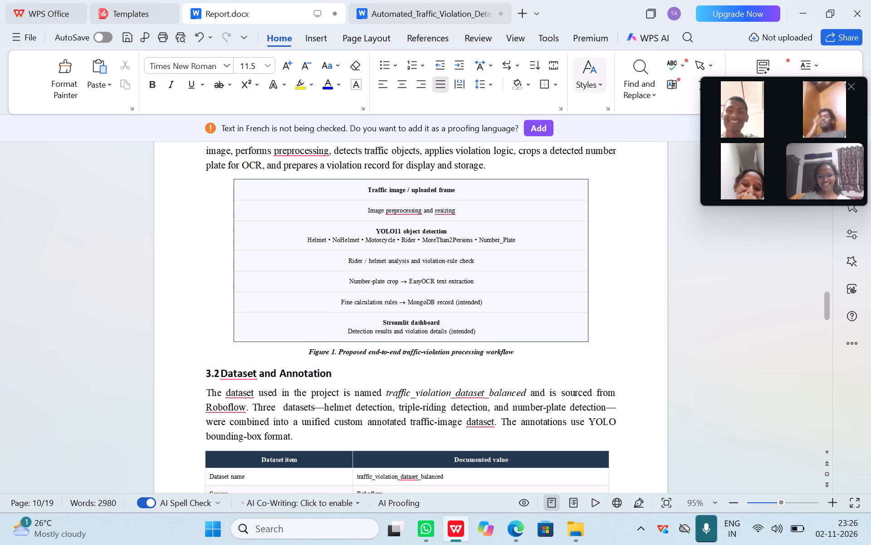
scroll(497, 363, right, 1)
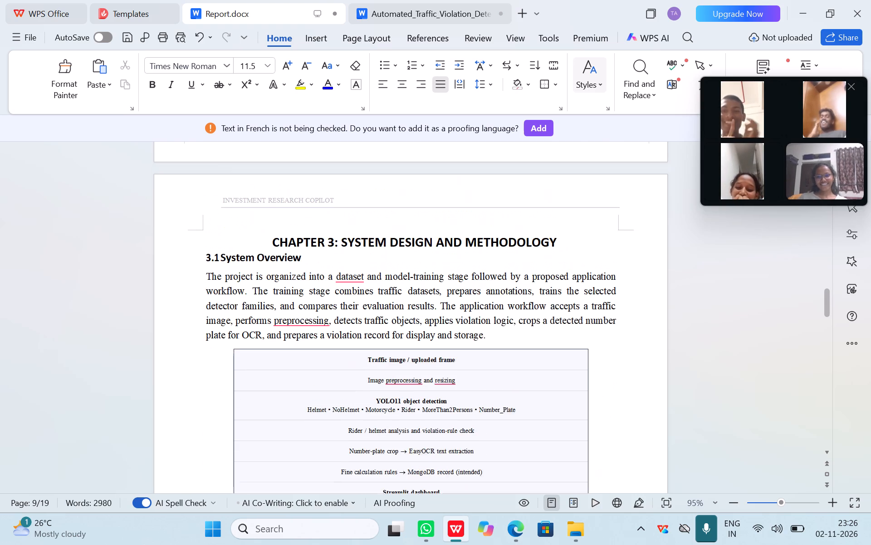
scroll(497, 363, right, 1)
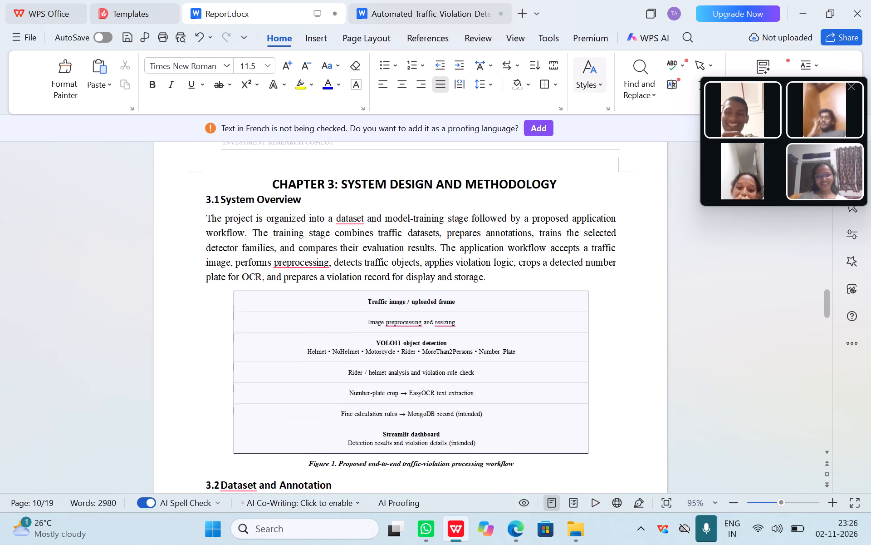
scroll(497, 363, right, 1)
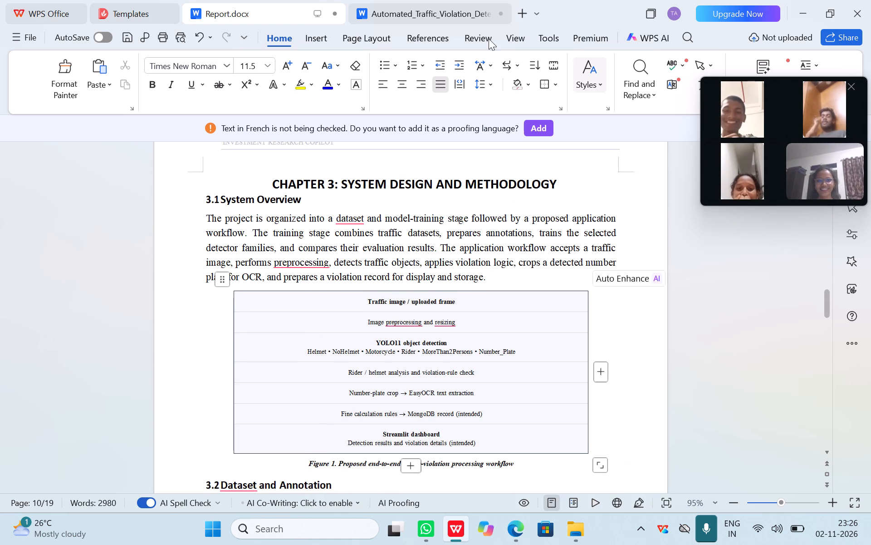
Close the Automated_Traffic_Violation_Detection_Report_Investment_Research_Format.docx document without saving its changes.
click(500, 14)
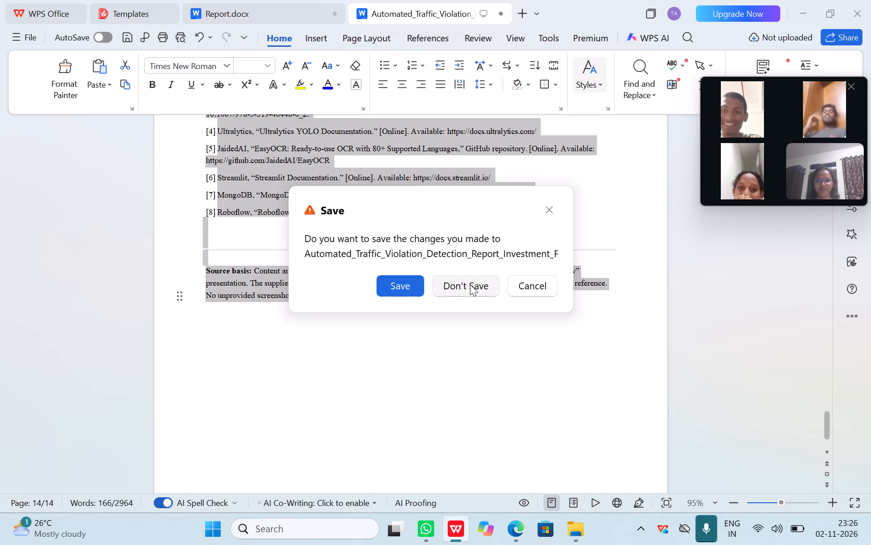
click(470, 284)
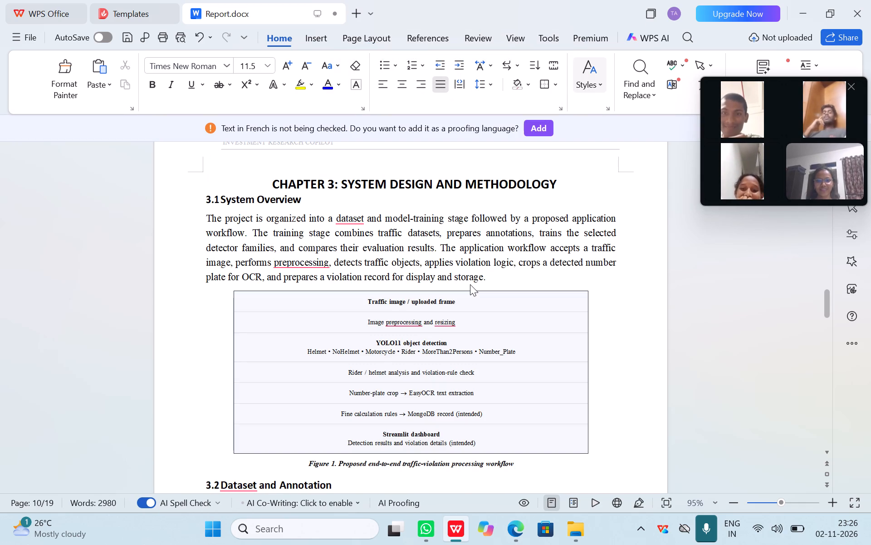
Check the report from its cover page and compare the table of contents entries with the Chapter 3 section headings.
scroll(433, 313, up, 10)
scroll(433, 313, up, 17)
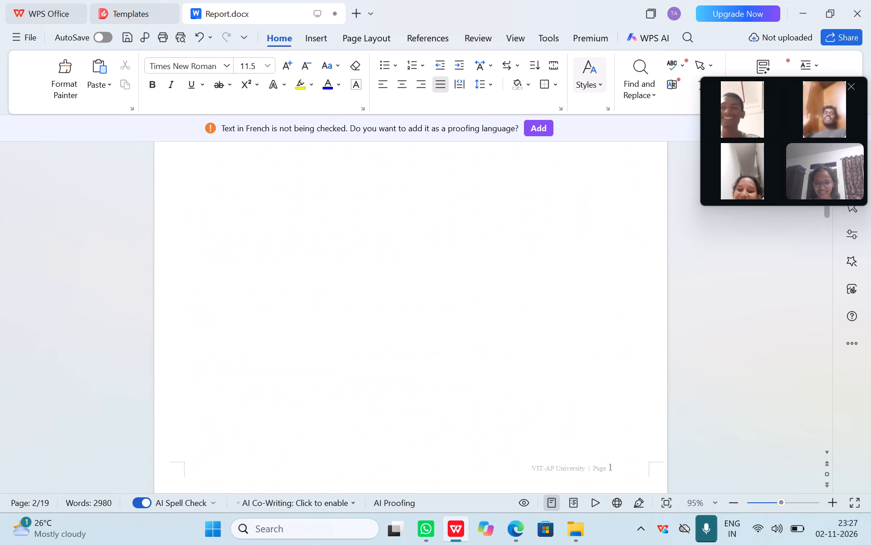
scroll(433, 313, up, 6)
scroll(433, 313, down, 3)
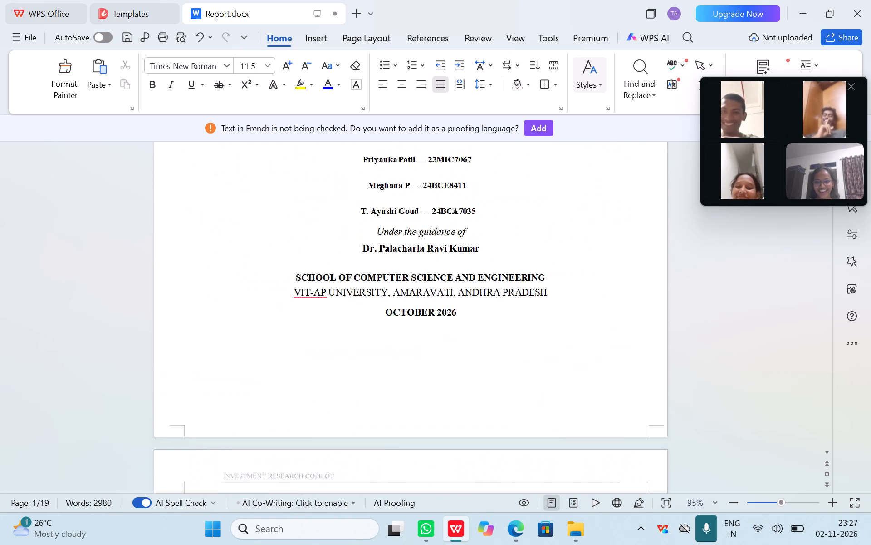
scroll(433, 313, down, 9)
scroll(433, 313, up, 1)
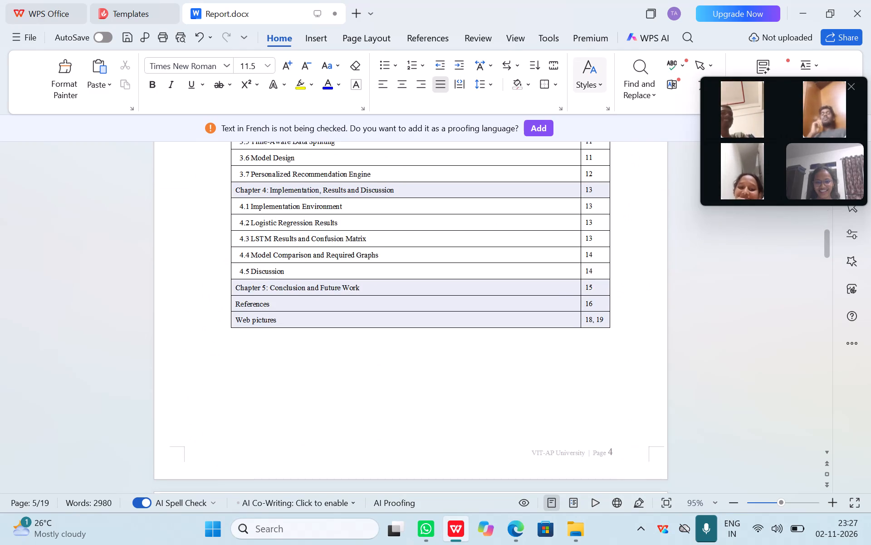
scroll(433, 313, up, 2)
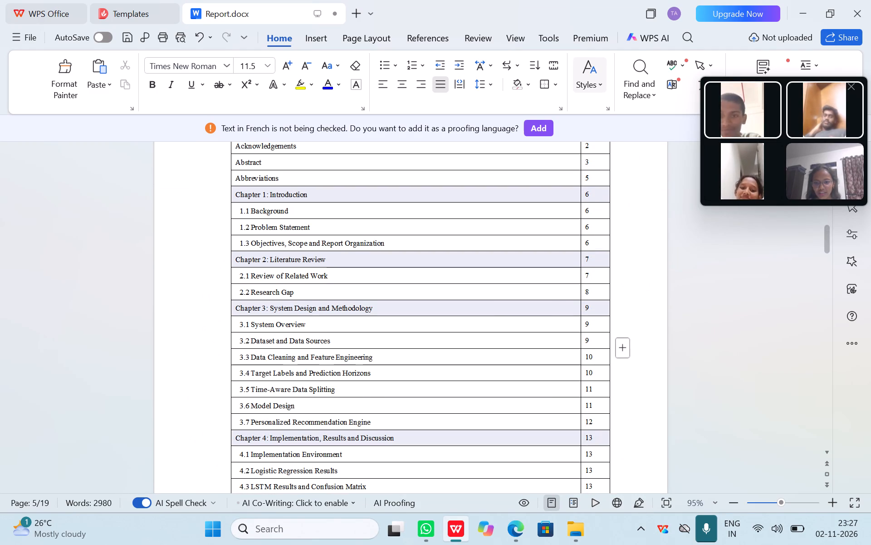
scroll(447, 406, down, 9)
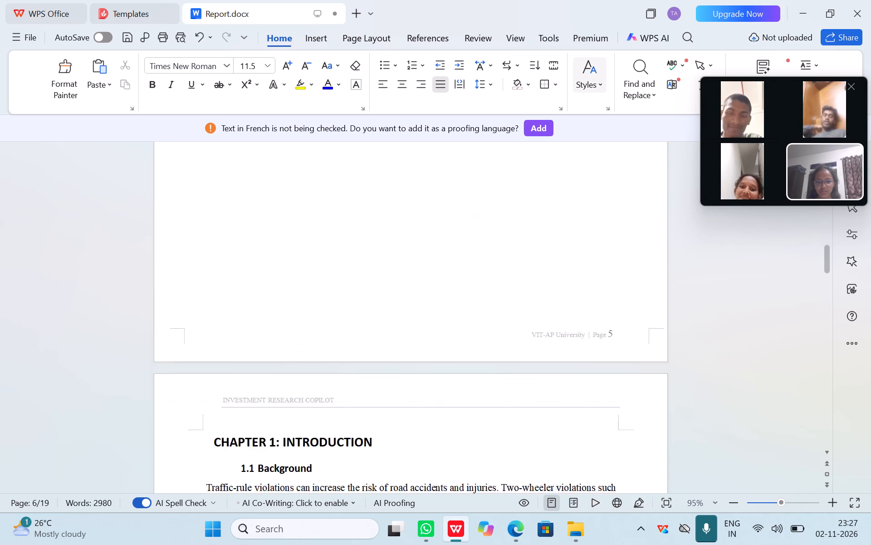
scroll(447, 406, down, 12)
scroll(447, 406, up, 1)
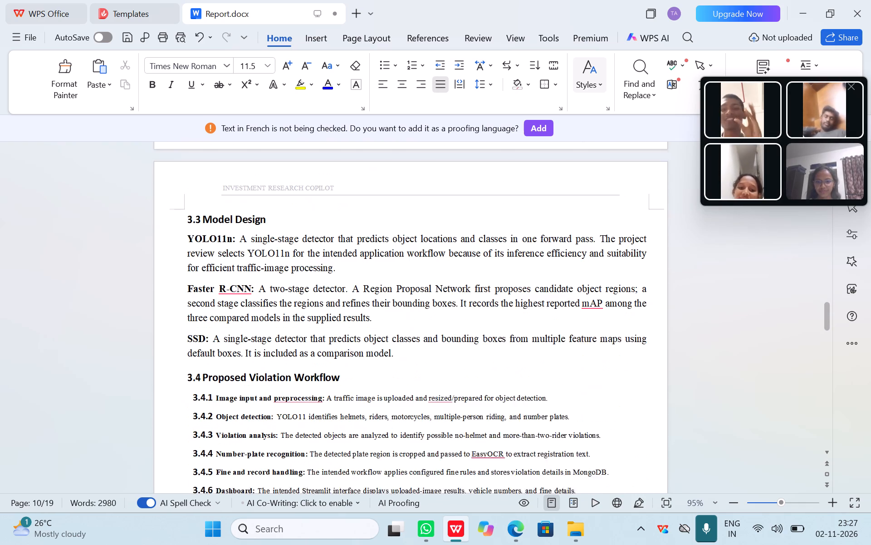
scroll(447, 406, up, 2)
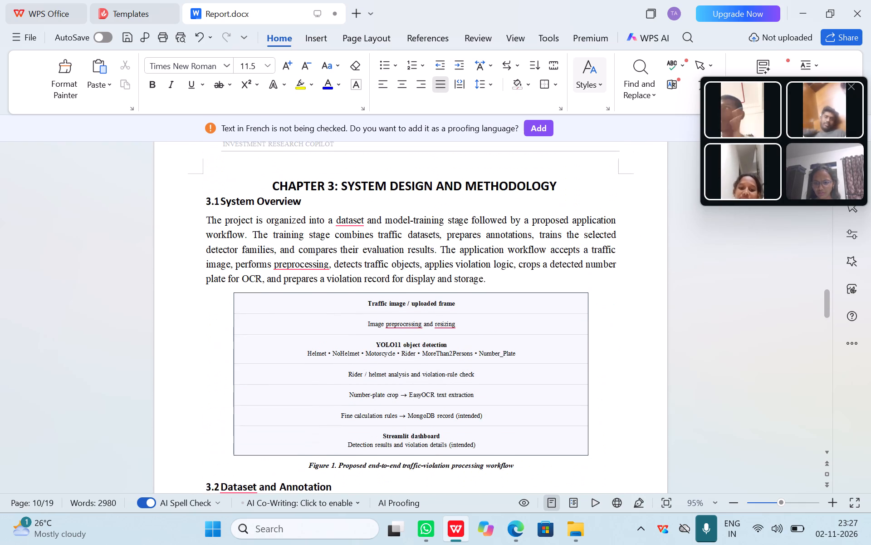
scroll(447, 406, up, 4)
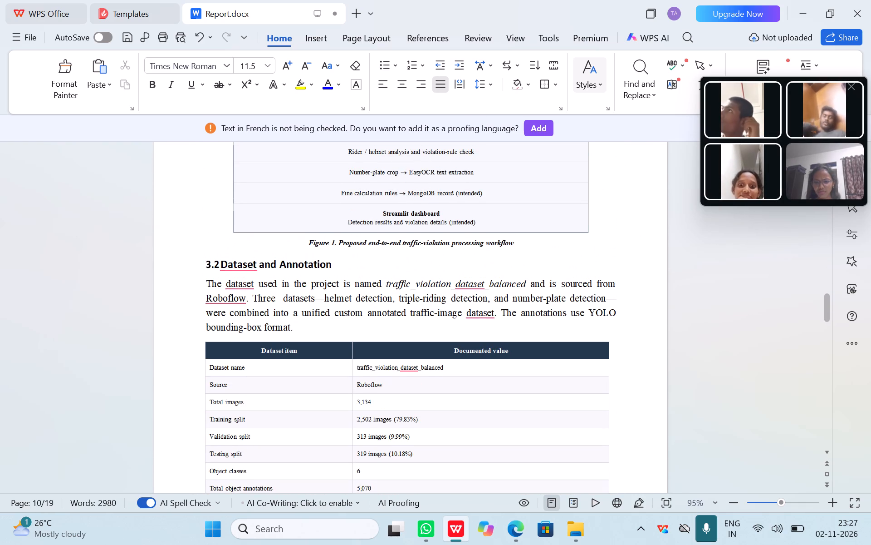
scroll(447, 406, up, 3)
scroll(447, 406, right, 1)
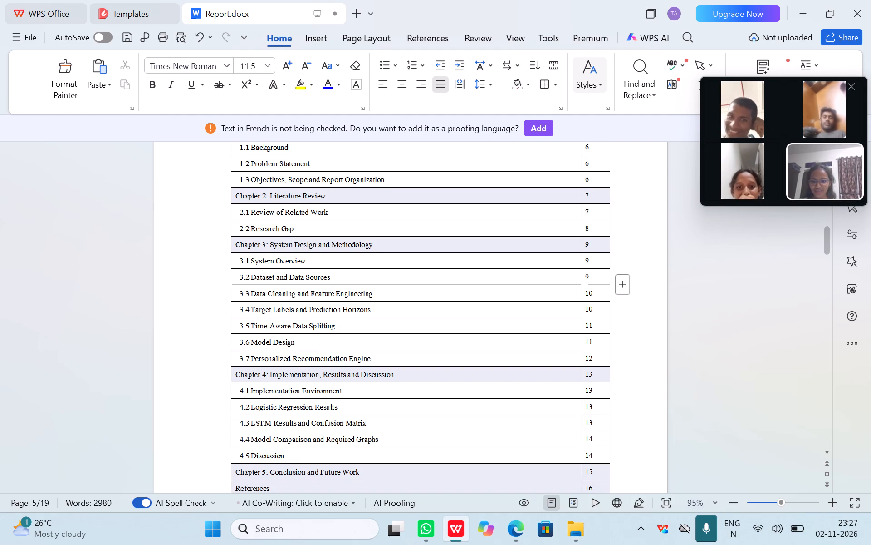
Change the table of contents entry 3.2 to read "Dataset and Annotations".
click(329, 279)
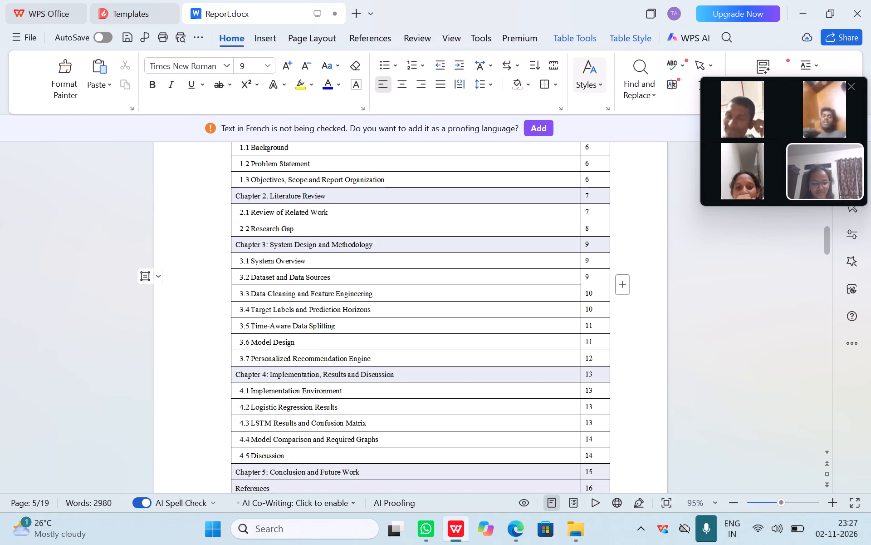
key(BackSpace)
key(BackSpace)
key(BackSpace)
key(BackSpace)
key(BackSpace)
key(BackSpace)
key(BackSpace)
key(BackSpace)
key(BackSpace)
key(BackSpace)
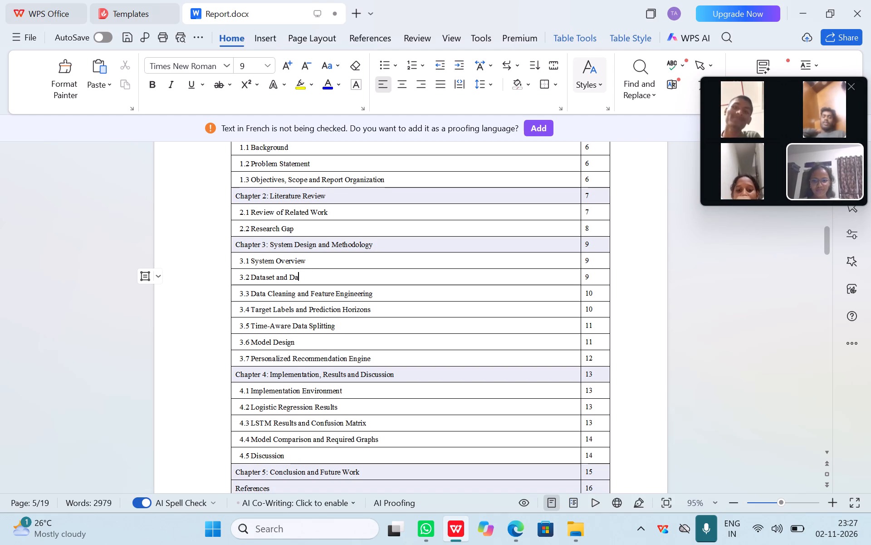
key(BackSpace)
key(BackSpace)
text(Annotations)
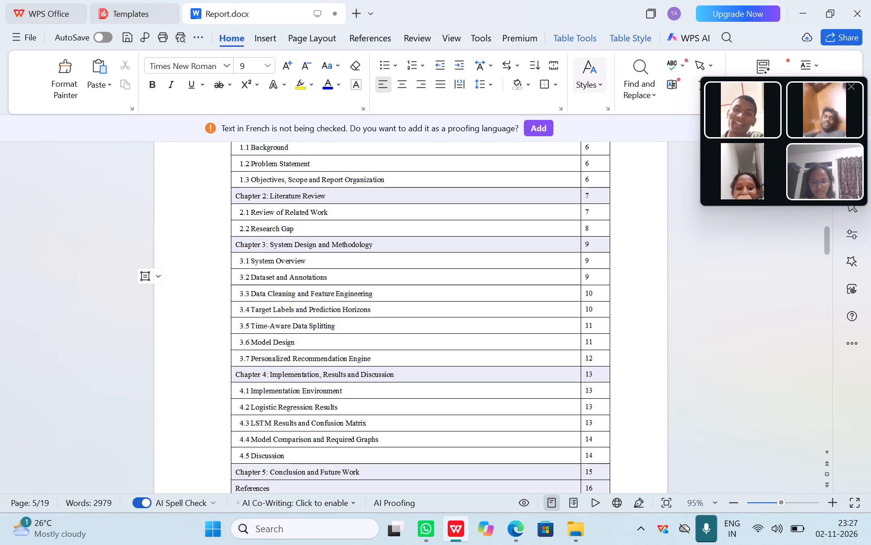
Check the Chapter 3 section headings in the report body against the table of contents entries that follow 3.2.
scroll(392, 309, down, 7)
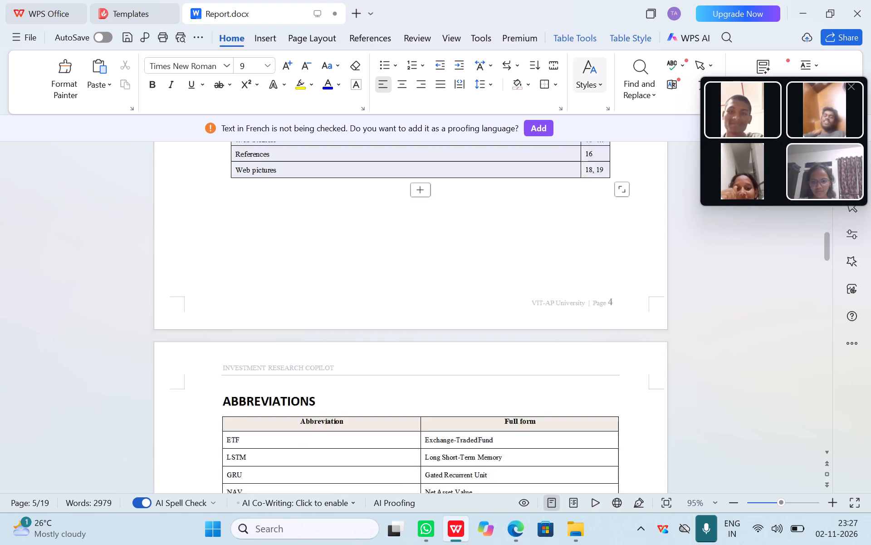
scroll(392, 309, down, 8)
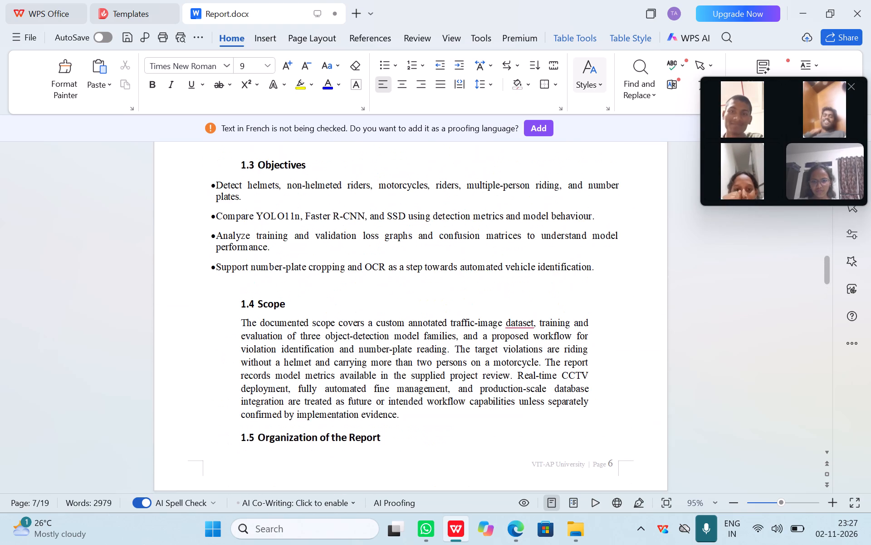
scroll(392, 309, down, 4)
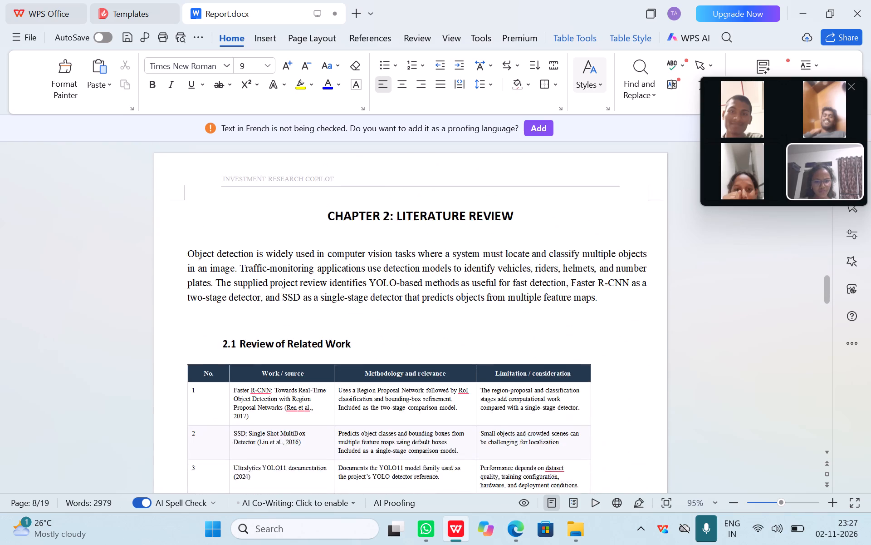
scroll(392, 309, down, 6)
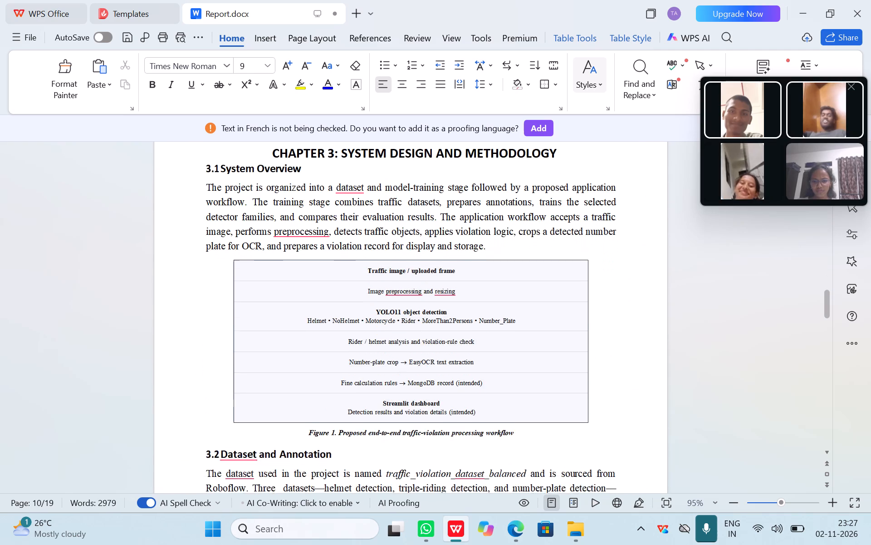
scroll(392, 309, down, 5)
scroll(392, 309, right, 1)
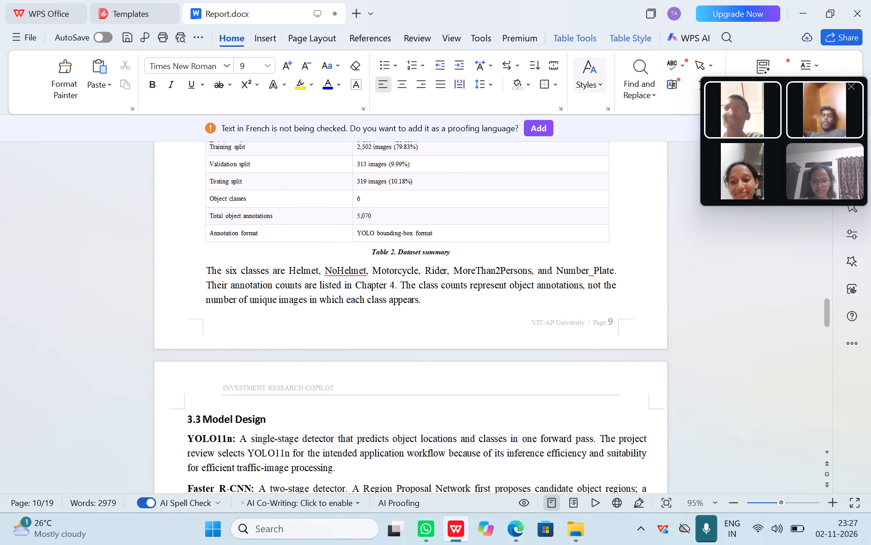
scroll(392, 309, right, 1)
scroll(392, 309, up, 5)
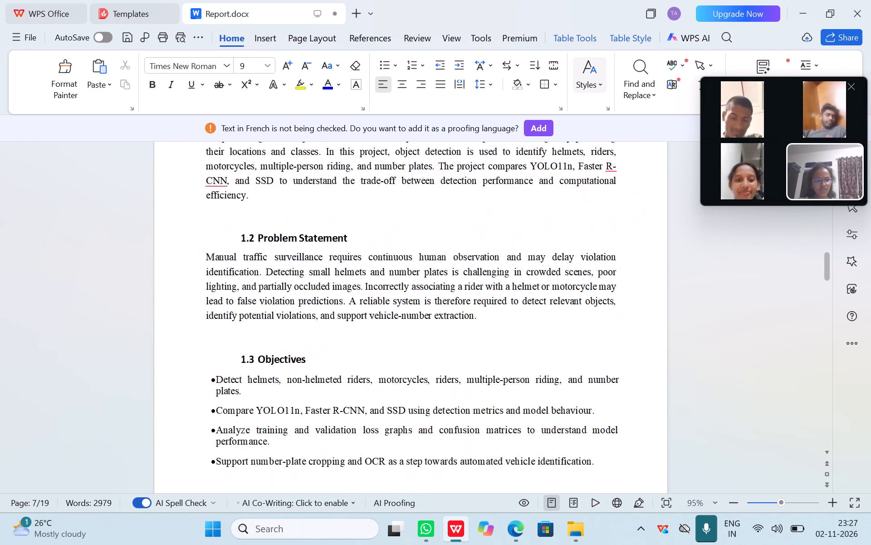
scroll(392, 309, up, 4)
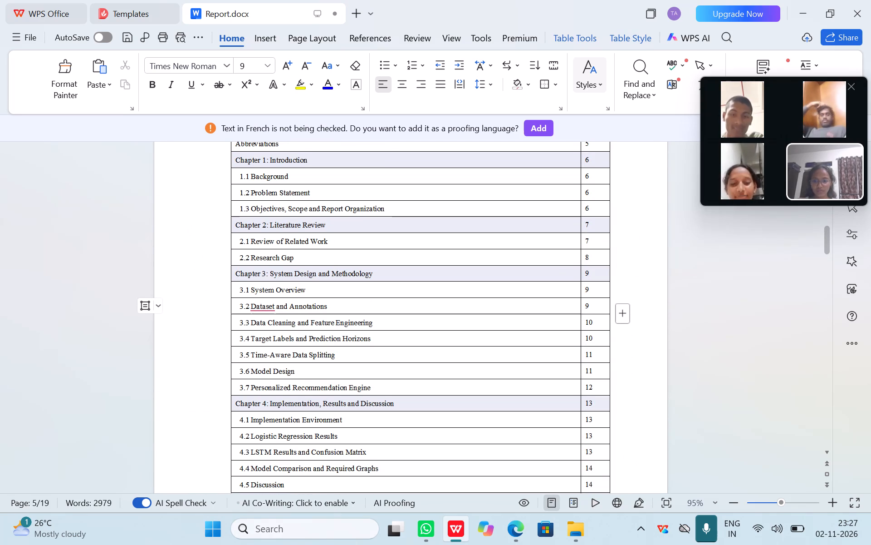
Delete the contents cells for Time-Aware Data Splitting, Target Labels and Prediction Horizons, and Data Cleaning and Feature Engineering, shifting cells up.
click(345, 352)
right_click(345, 352)
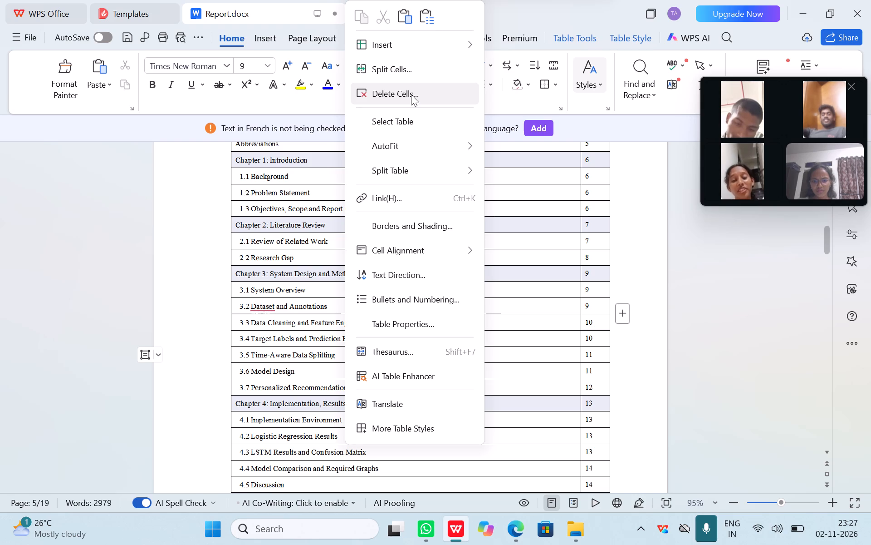
click(411, 94)
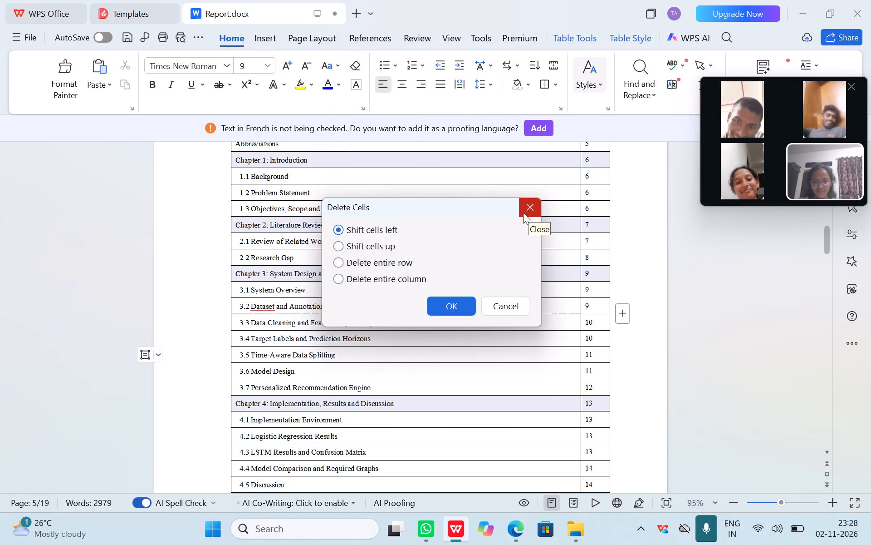
click(339, 247)
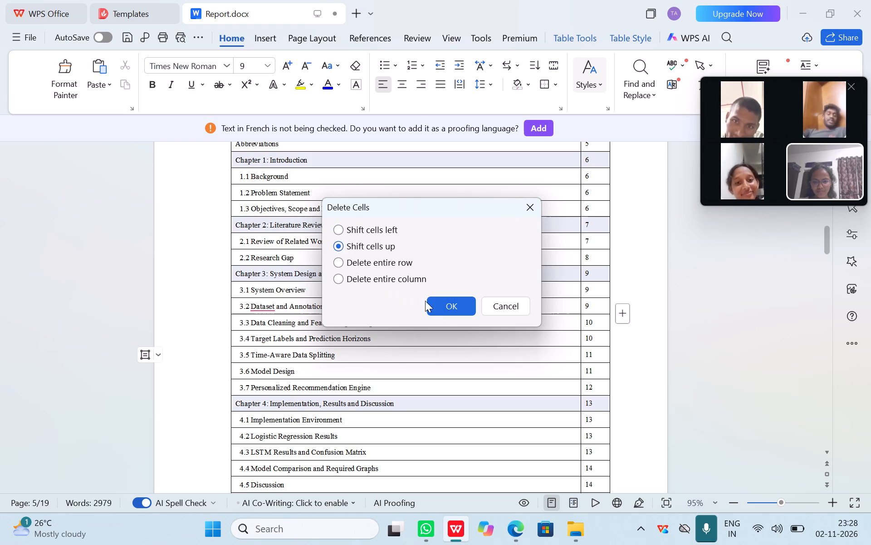
click(448, 307)
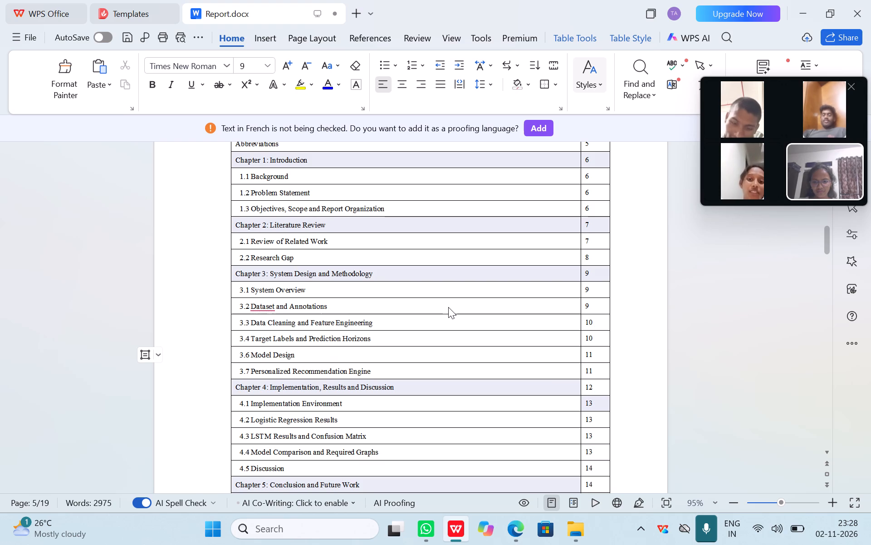
right_click(377, 339)
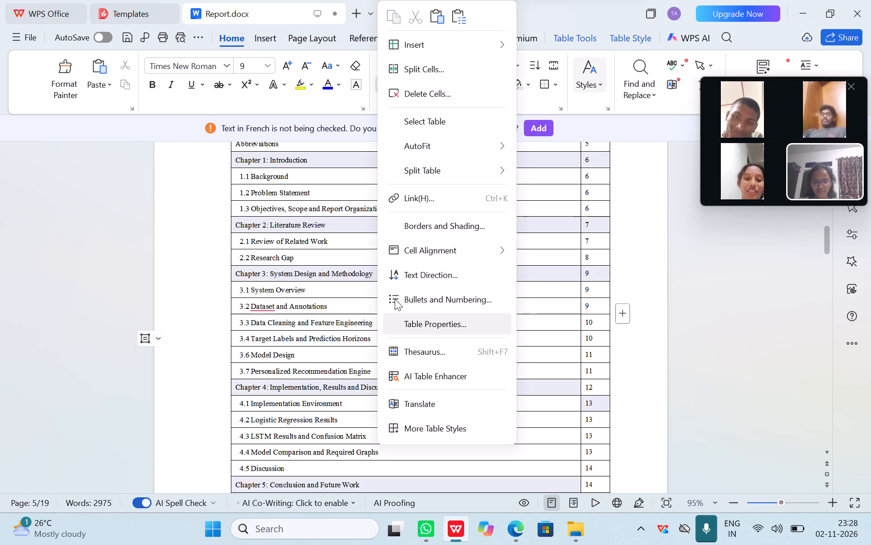
click(429, 87)
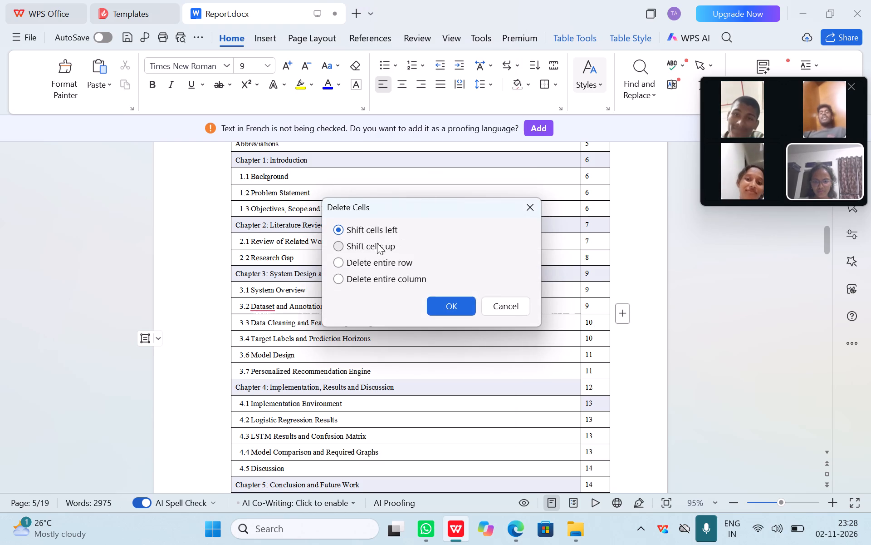
click(369, 246)
click(456, 302)
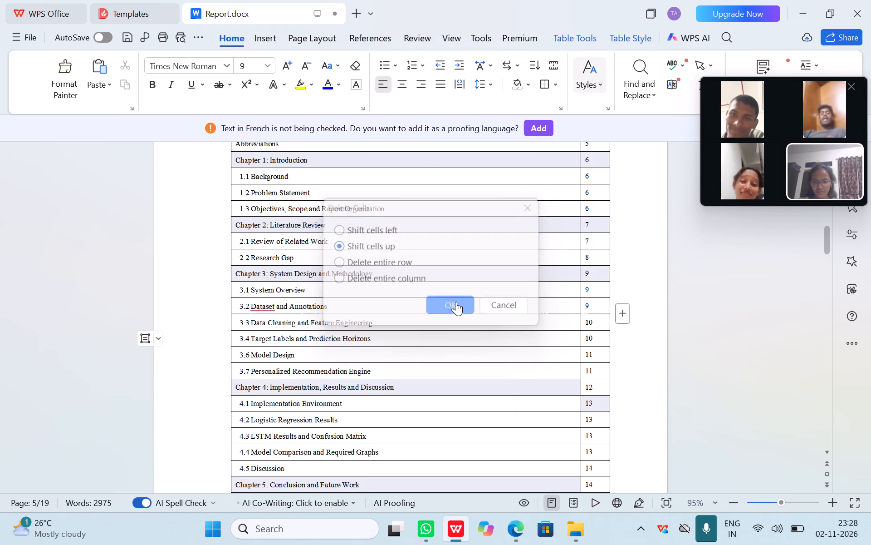
right_click(365, 324)
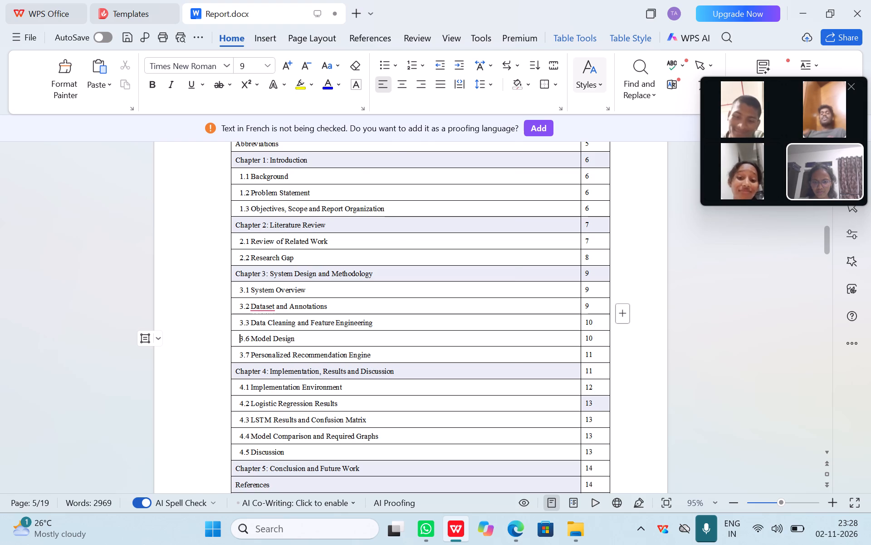
click(411, 84)
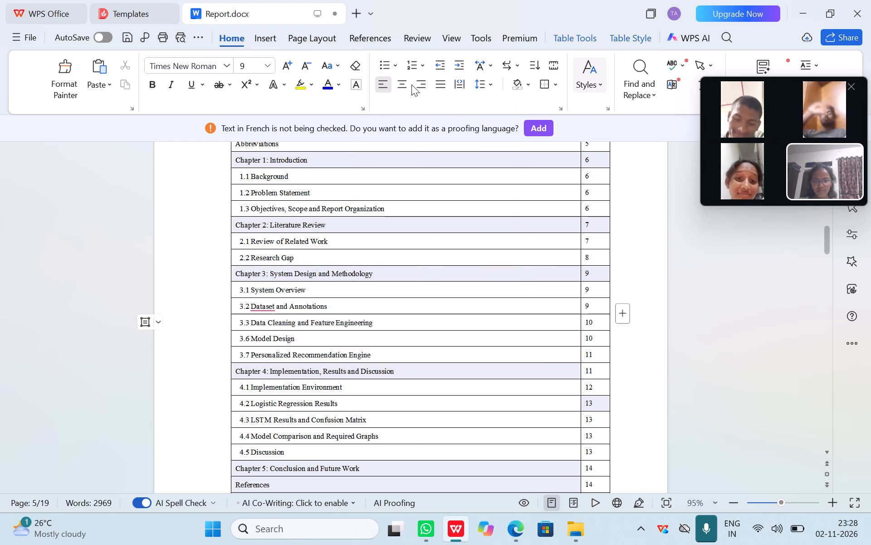
click(367, 243)
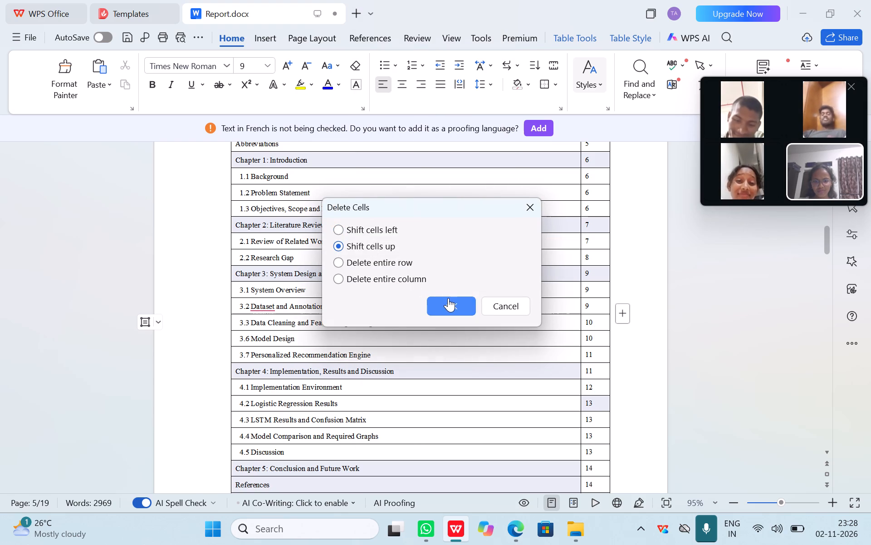
click(448, 298)
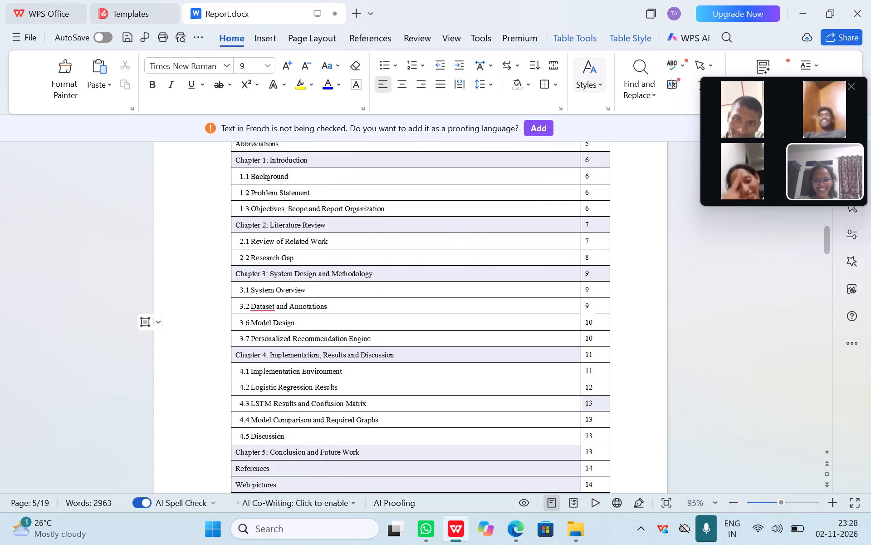
Renumber the Model Design entry in the table of contents as 3.3.
click(251, 323)
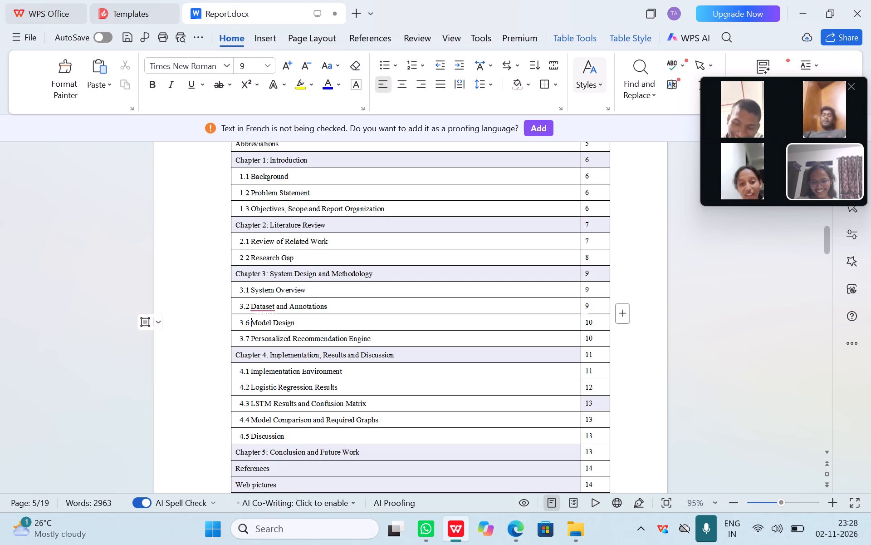
key(Left)
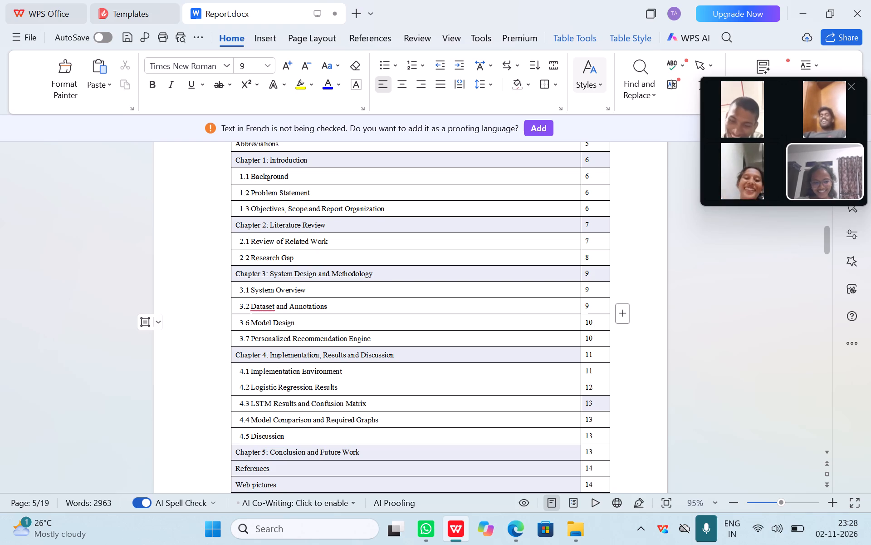
key(BackSpace)
key(3)
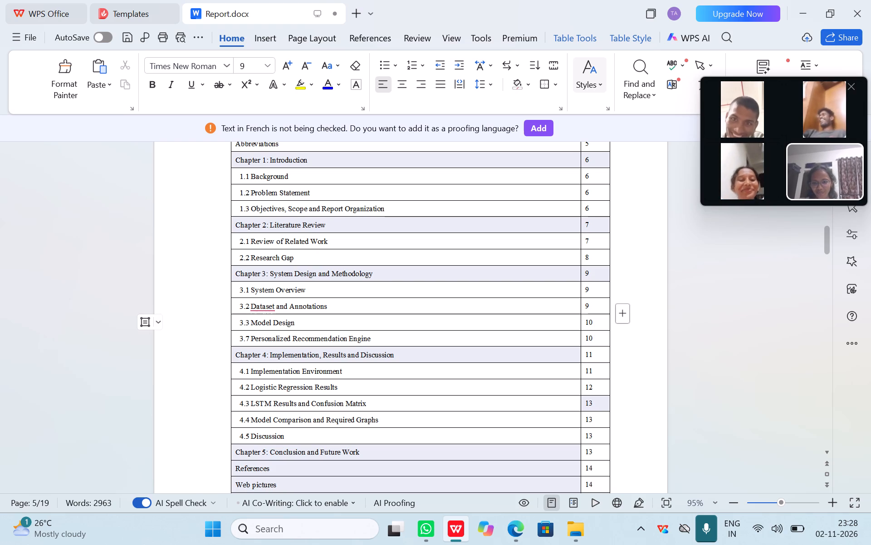
Examine the Chapter 3 sections from 3.3 onward and the start of Chapter 4 for the next contents entry.
scroll(381, 344, down, 14)
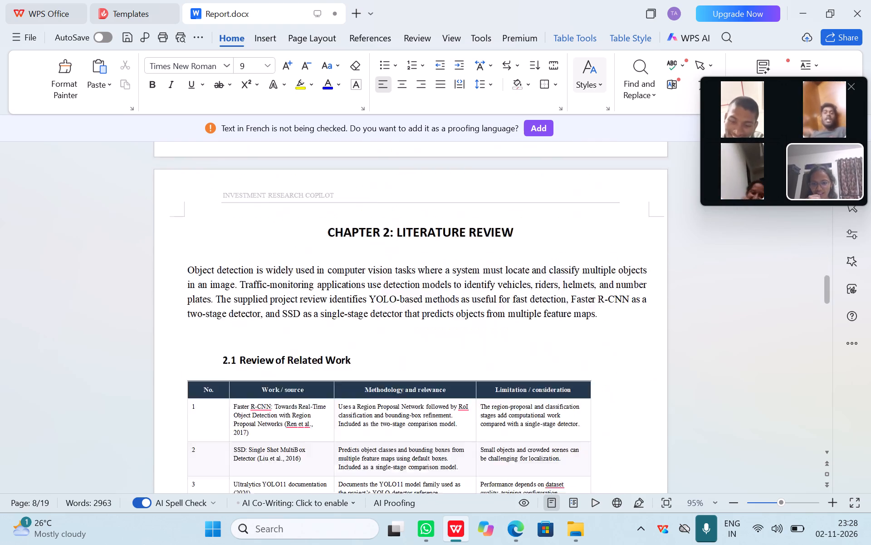
scroll(381, 344, down, 5)
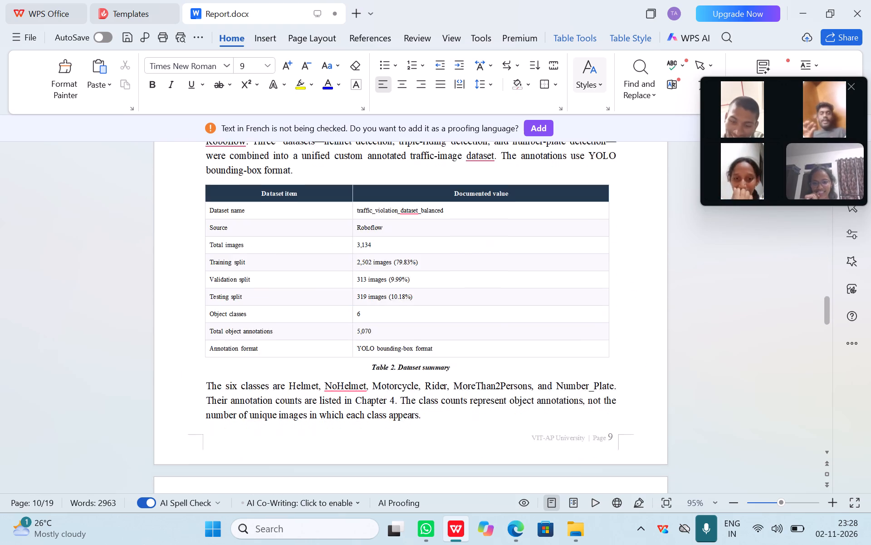
scroll(381, 344, down, 1)
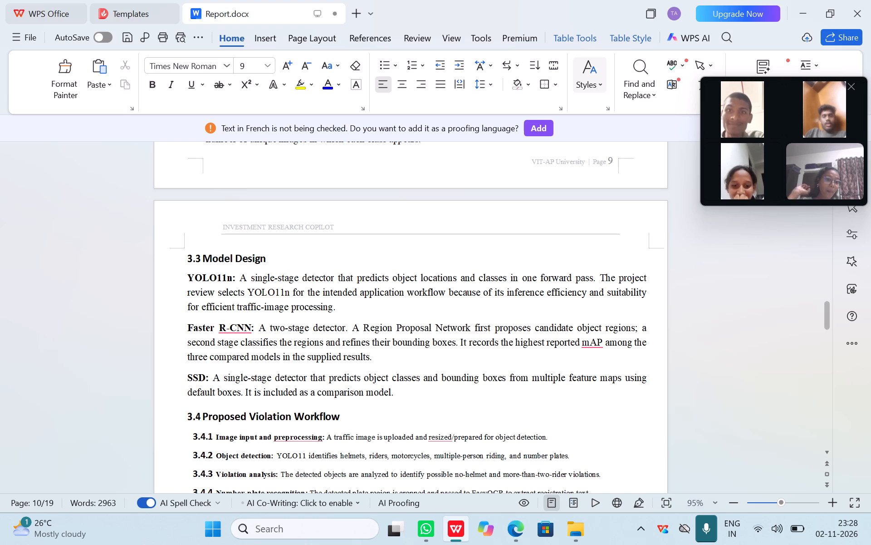
scroll(381, 344, down, 1)
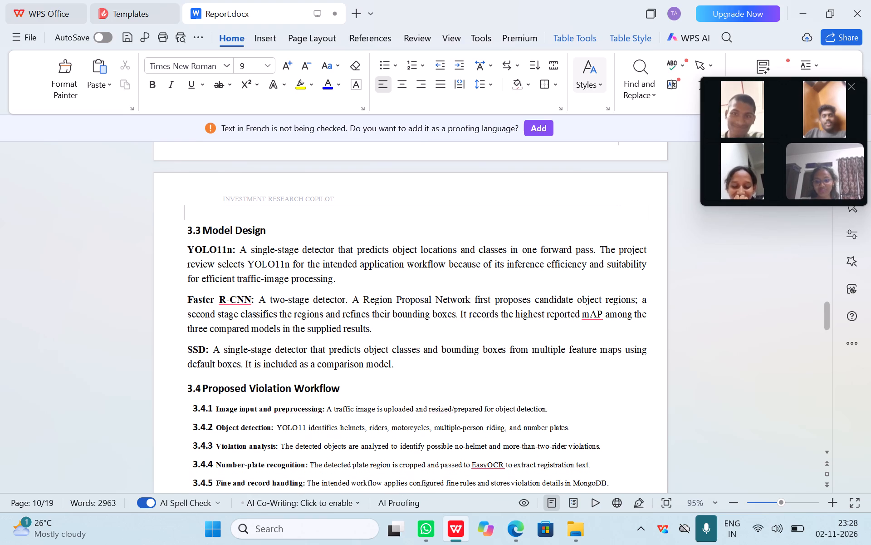
scroll(381, 344, down, 4)
scroll(381, 344, up, 1)
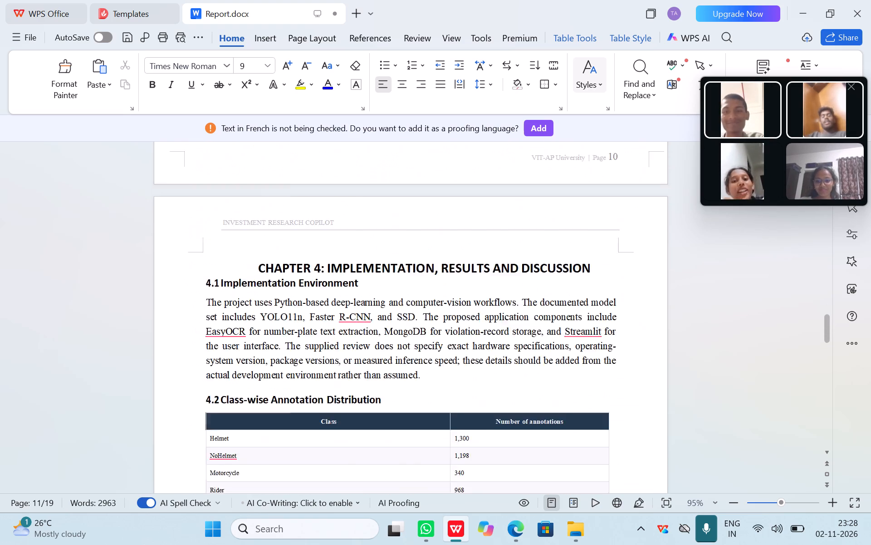
scroll(381, 344, up, 1)
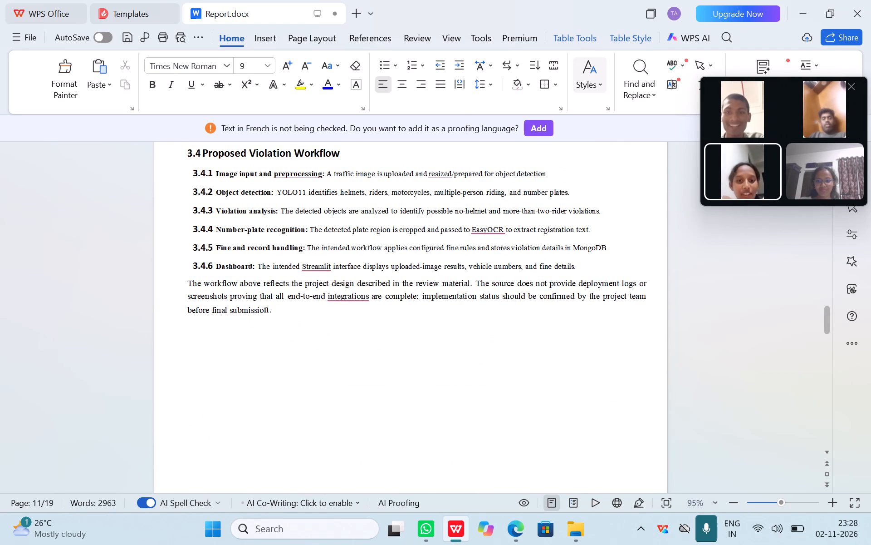
scroll(345, 357, up, 5)
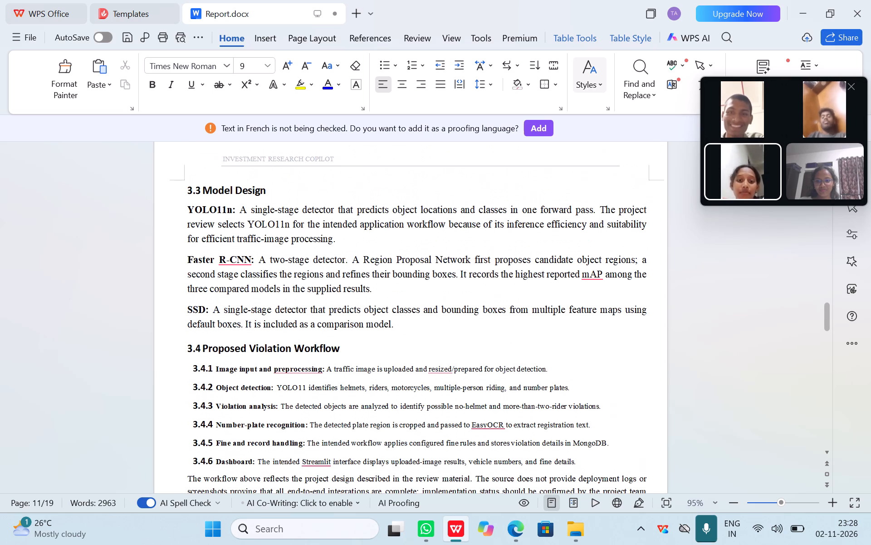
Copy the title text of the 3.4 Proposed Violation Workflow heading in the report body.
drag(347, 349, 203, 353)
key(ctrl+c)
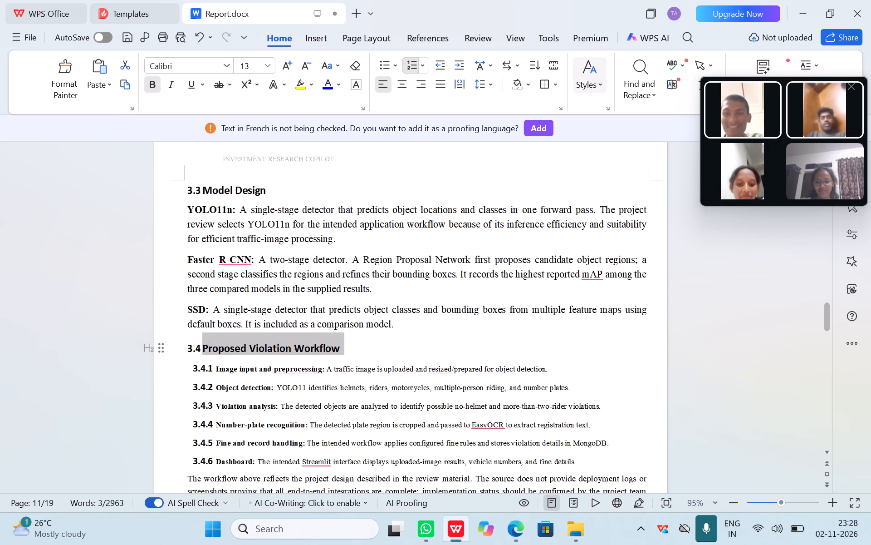
Renumber the Personalized Recommendation Engine entry in the table of contents as 3.4.
scroll(335, 318, up, 19)
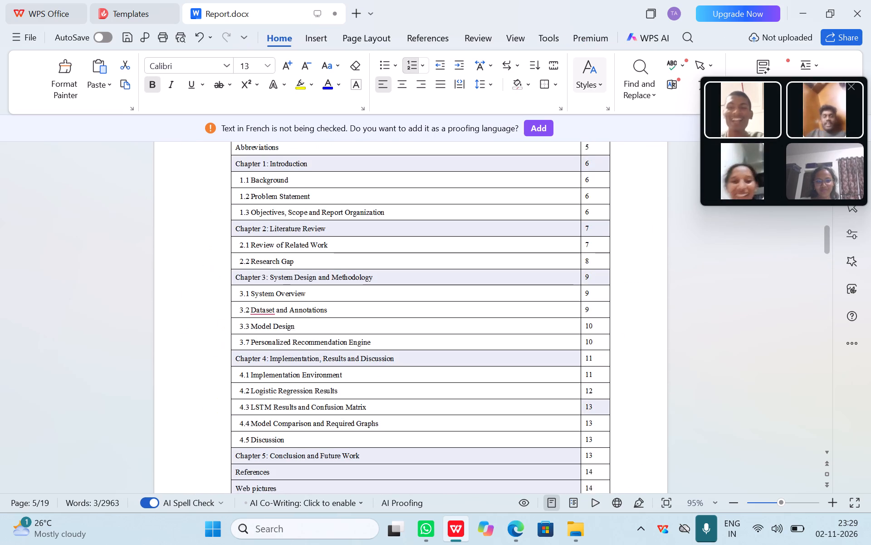
click(251, 256)
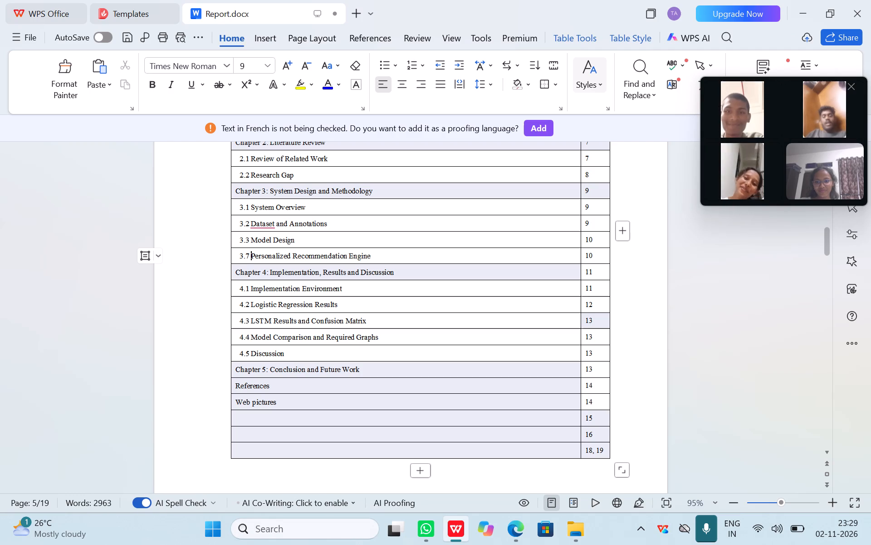
key(Left)
key(BackSpace)
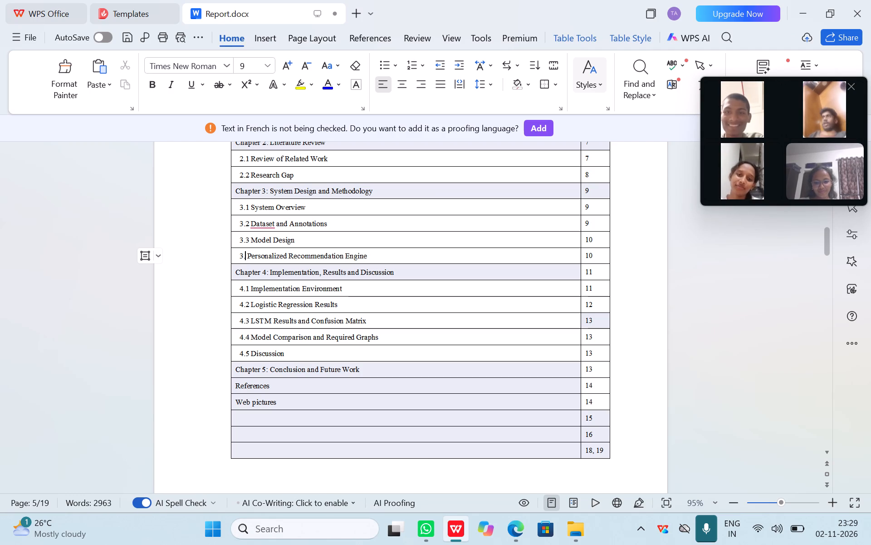
key(4)
Delete the title Personalized Recommendation Engine from the 3.4 contents entry, keeping its number.
key(Right)
key(Right)
key(Right)
key(Right)
key(Right)
key(Right)
key(Right)
key(Right)
key(Right)
key(Right)
key(Right)
key(Right)
key(Right)
key(Right)
key(Right)
key(Right)
key(Right)
key(Right)
key(Right)
key(Right)
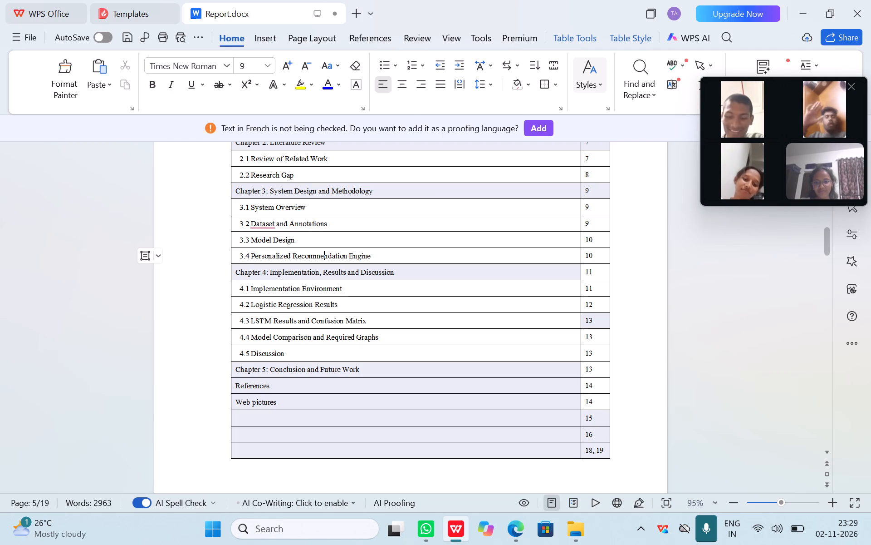
key(Right)
key(Right)
key(Right)
key(Right)
key(Right)
key(Right)
key(Right)
key(Right)
key(Right)
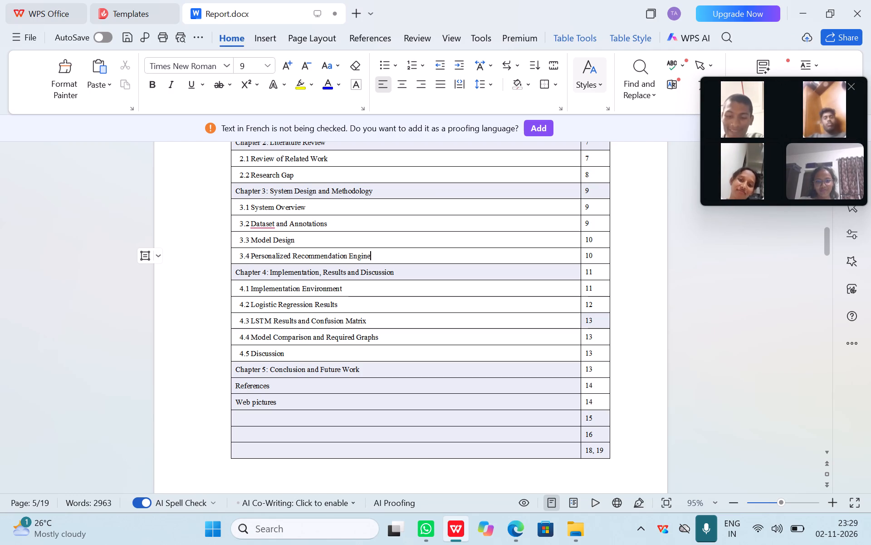
key(BackSpace)
key(BackSpace)
key(BackSpace)
key(BackSpace)
key(BackSpace)
key(BackSpace)
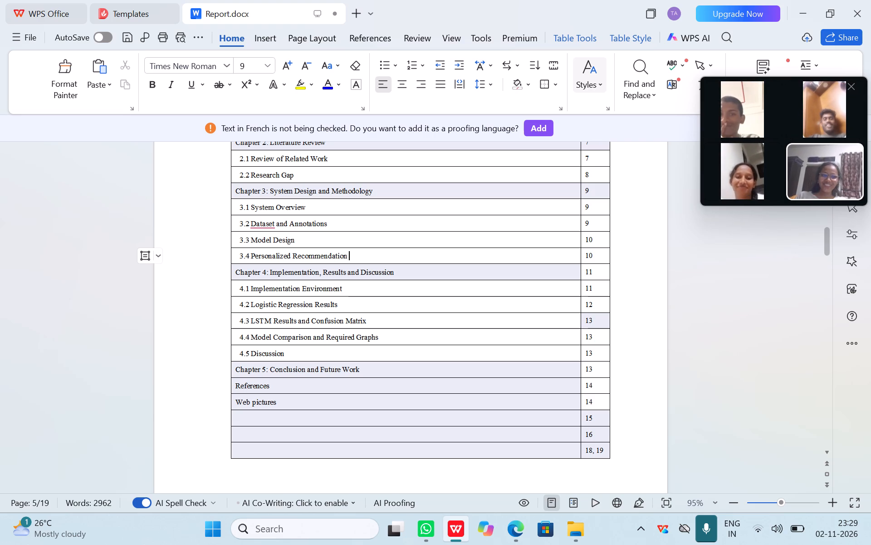
key(BackSpace)
key(BackSpace)
key(BackSpace)
key(BackSpace)
key(BackSpace)
key(BackSpace)
key(BackSpace)
key(BackSpace)
key(BackSpace)
key(BackSpace)
key(BackSpace)
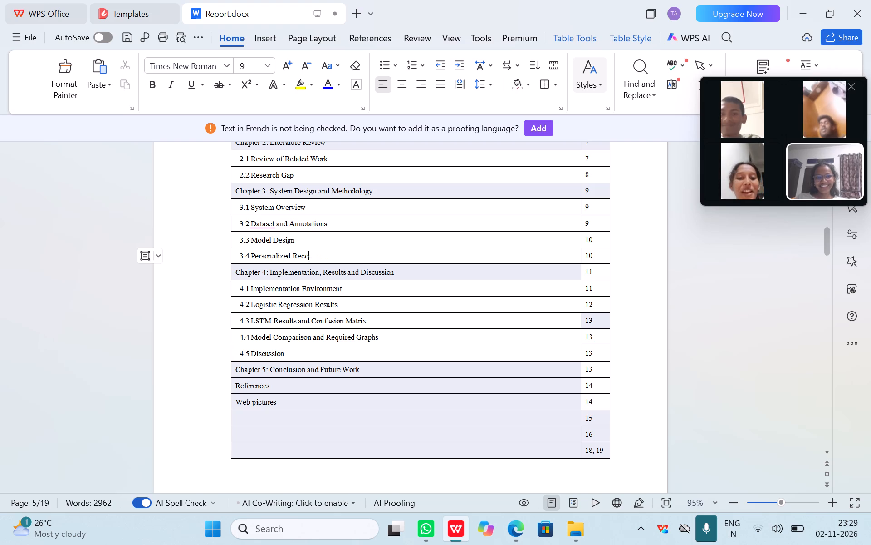
key(BackSpace)
key(BackSpace)
key(BackSpace)
key(BackSpace)
key(BackSpace)
key(BackSpace)
key(BackSpace)
key(BackSpace)
key(BackSpace)
key(BackSpace)
key(BackSpace)
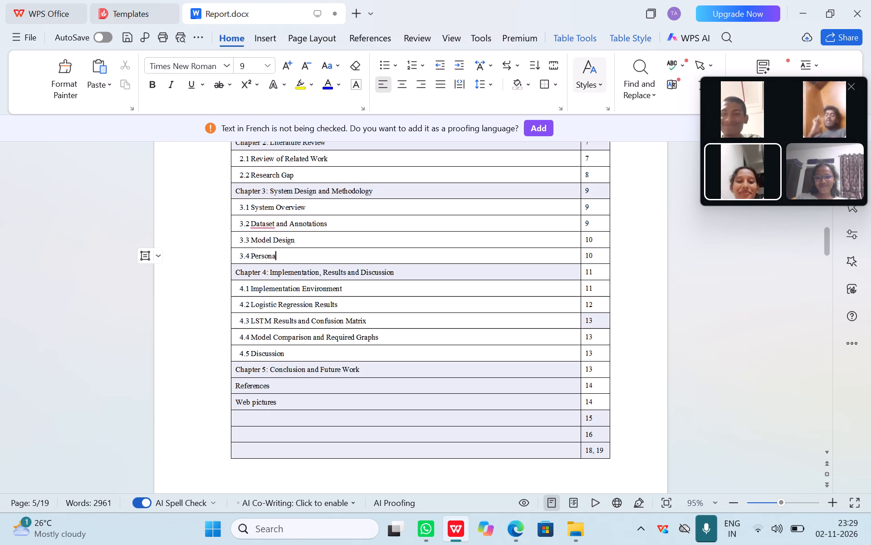
key(BackSpace)
key(BackSpace)
key(BackSpace)
key(BackSpace)
key(BackSpace)
key(BackSpace)
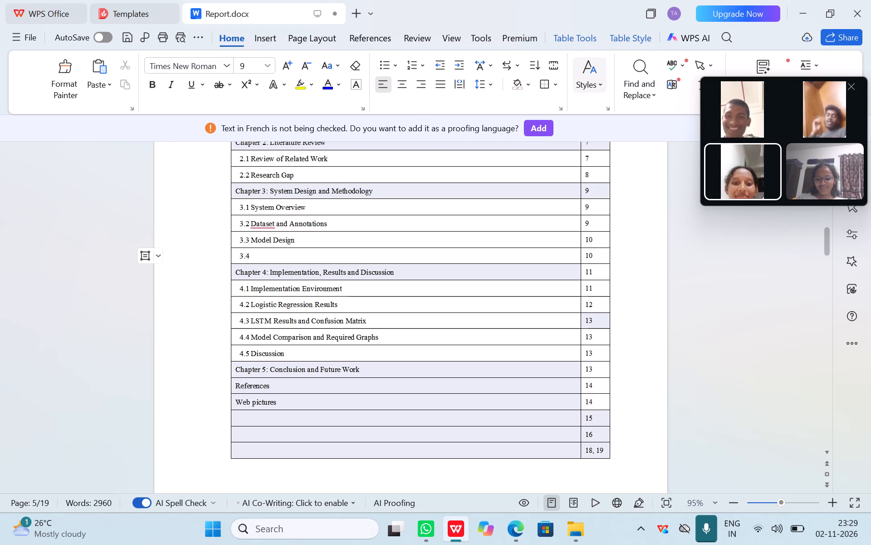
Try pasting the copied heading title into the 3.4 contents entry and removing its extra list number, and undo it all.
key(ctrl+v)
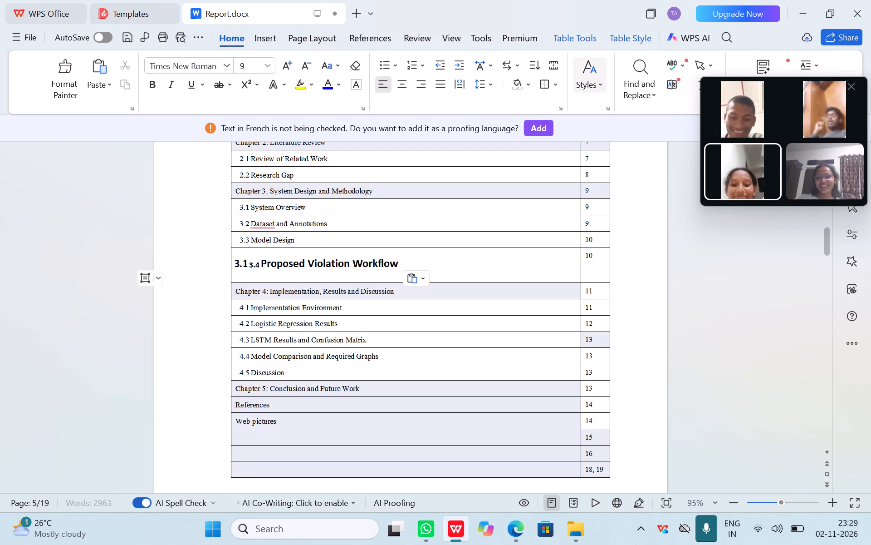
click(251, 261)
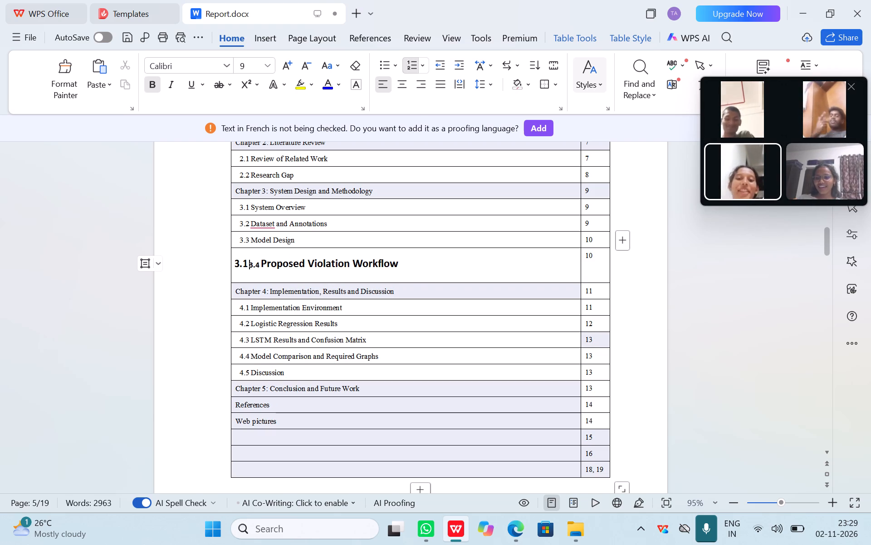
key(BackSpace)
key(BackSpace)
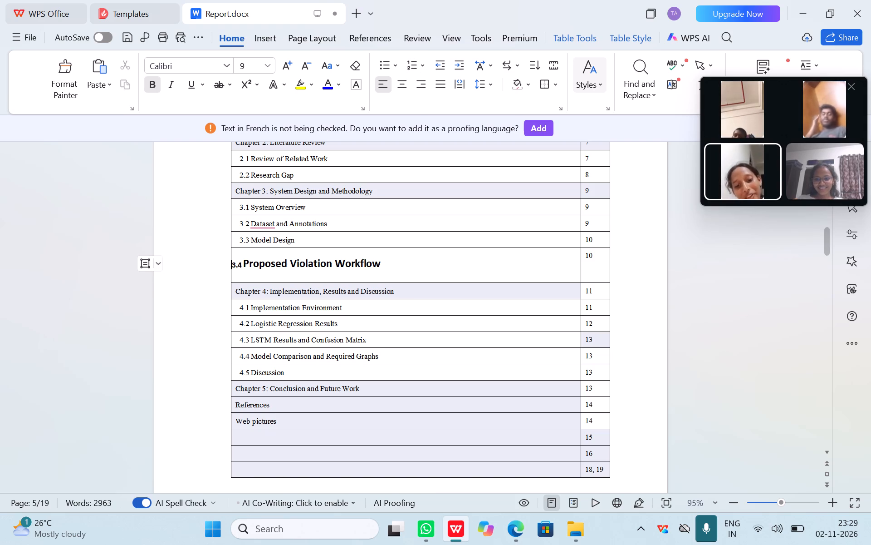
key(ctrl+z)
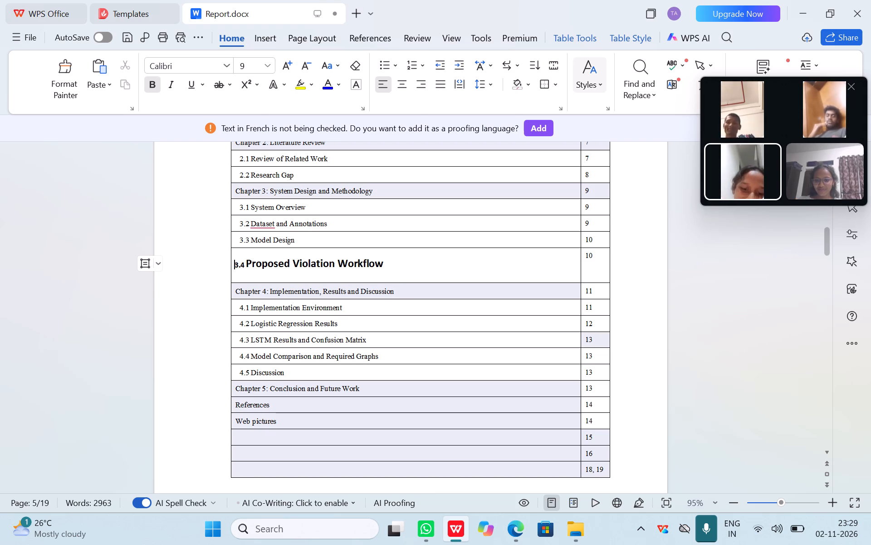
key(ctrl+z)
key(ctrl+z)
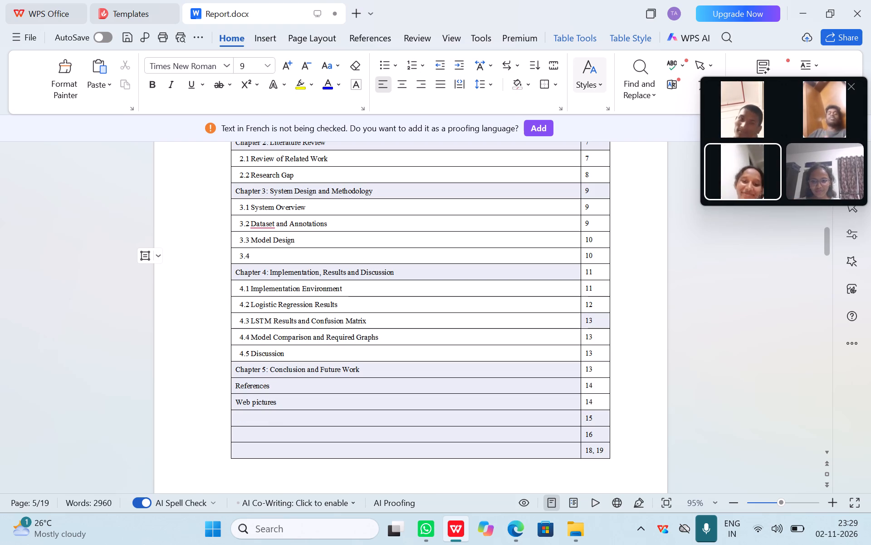
Enter "Proposed internal workflow" as the title of the 3.4 contents entry.
key(shift+p)
text(roposed)
key(space)
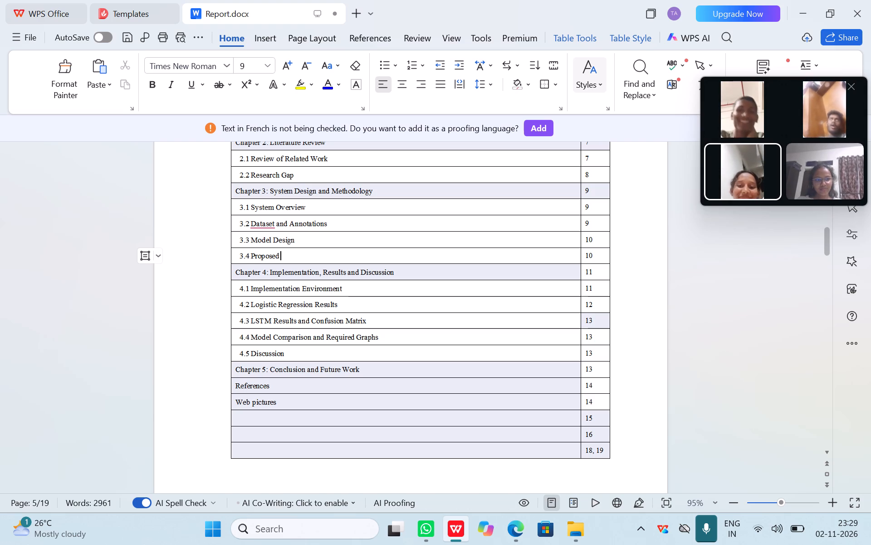
text(internal)
key(space)
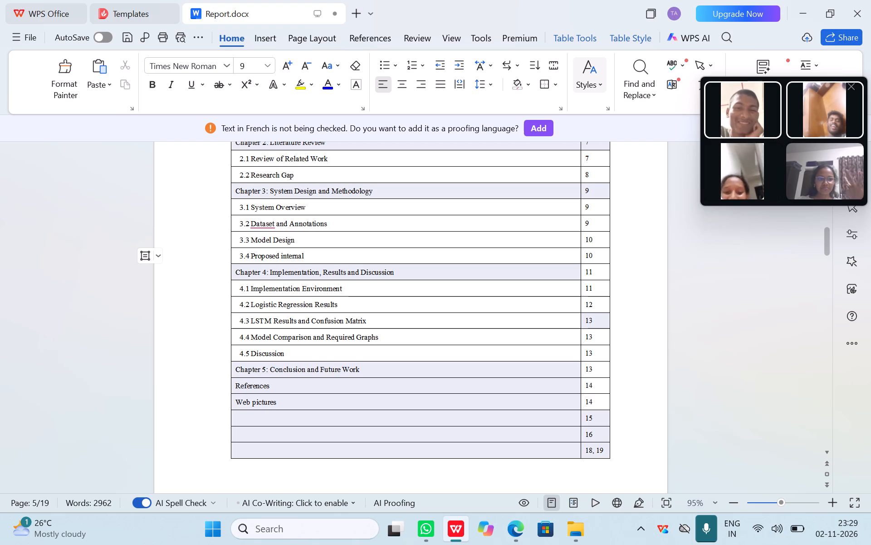
text(workflow)
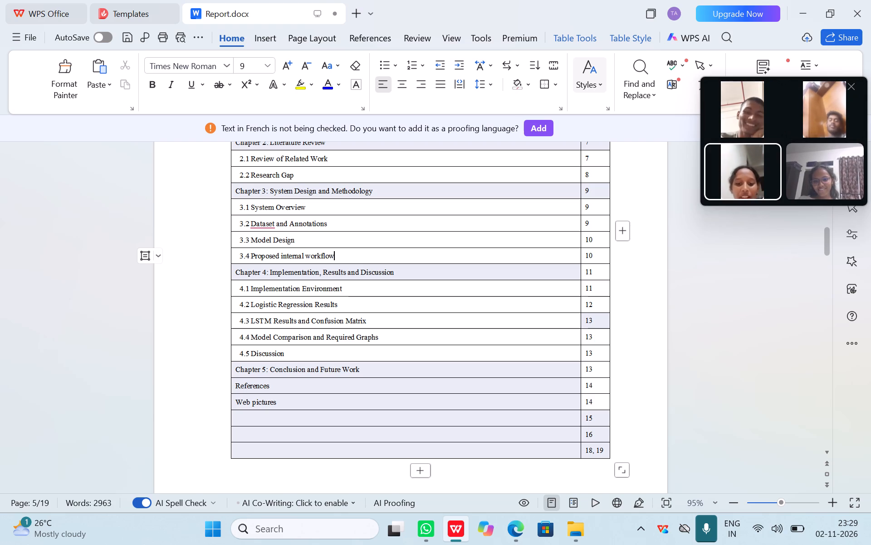
Check the wording of the section 3.4 heading in the report body against its contents entry.
scroll(406, 368, down, 15)
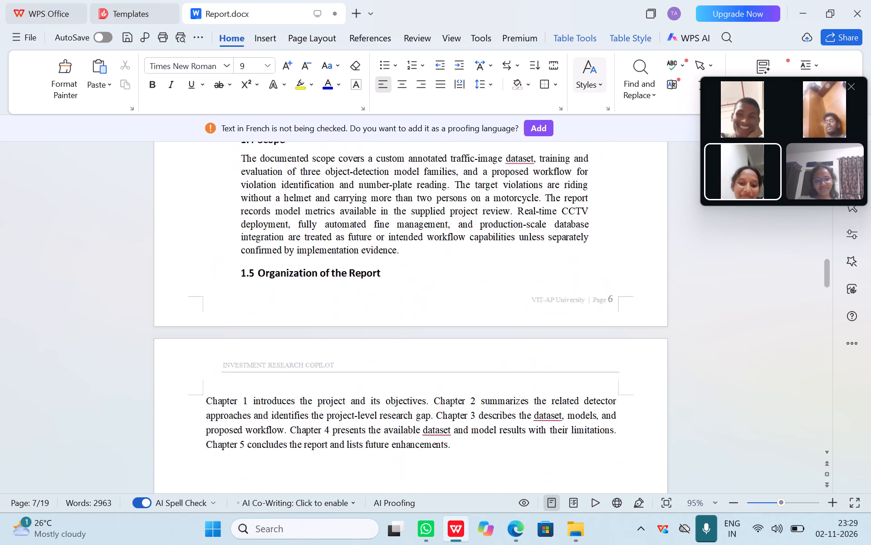
scroll(406, 368, down, 6)
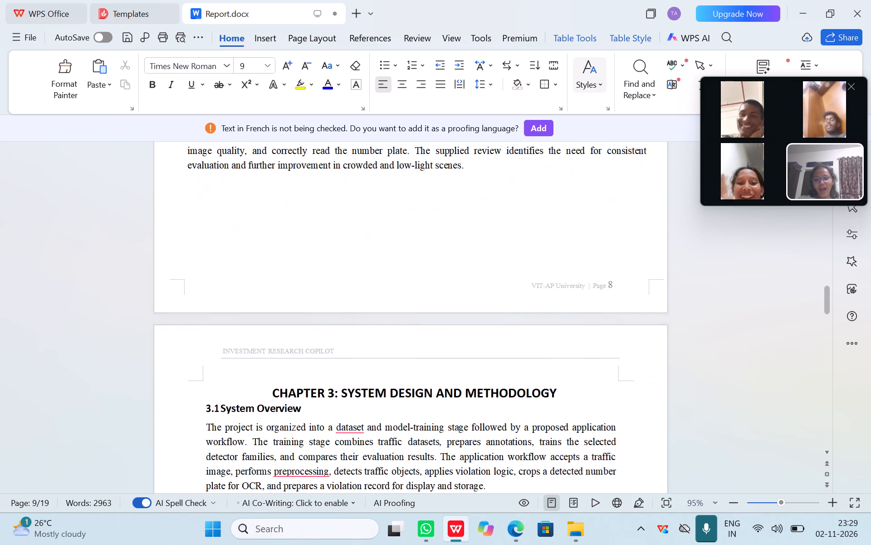
scroll(406, 368, down, 4)
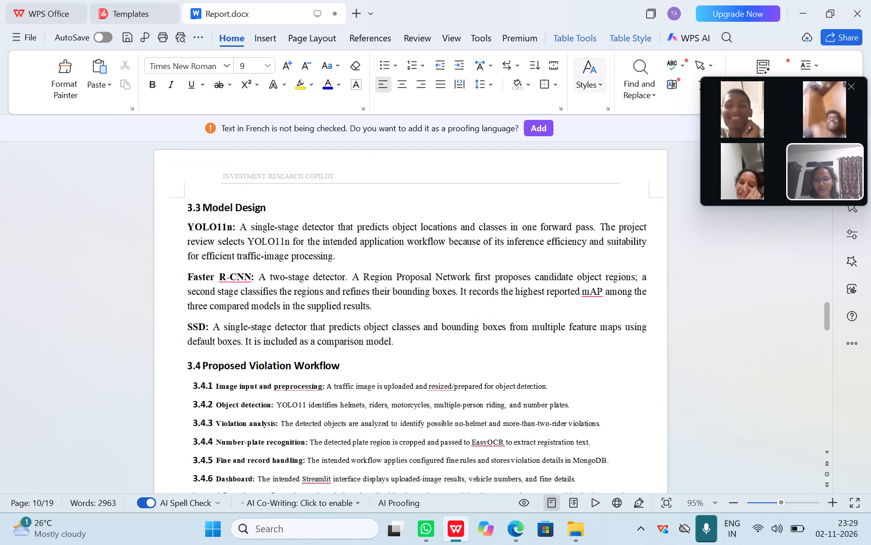
scroll(406, 368, down, 1)
scroll(406, 368, up, 6)
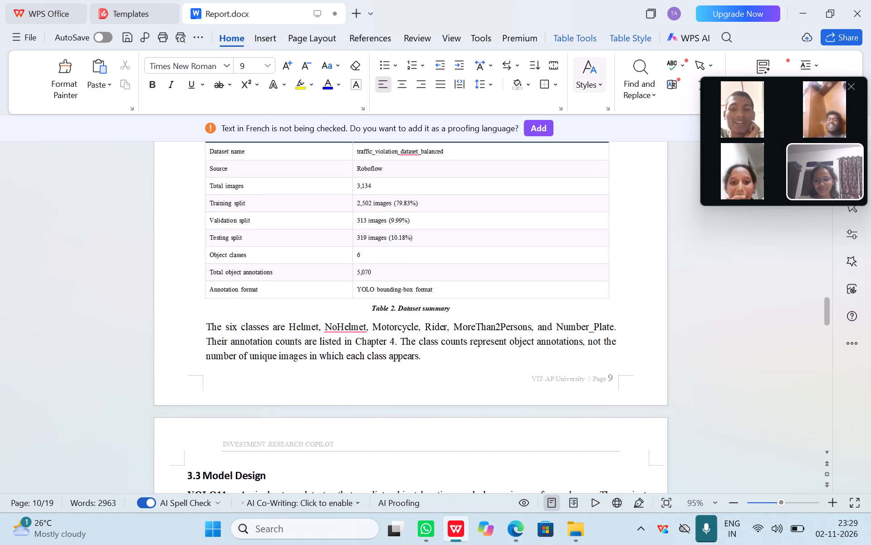
scroll(406, 368, up, 14)
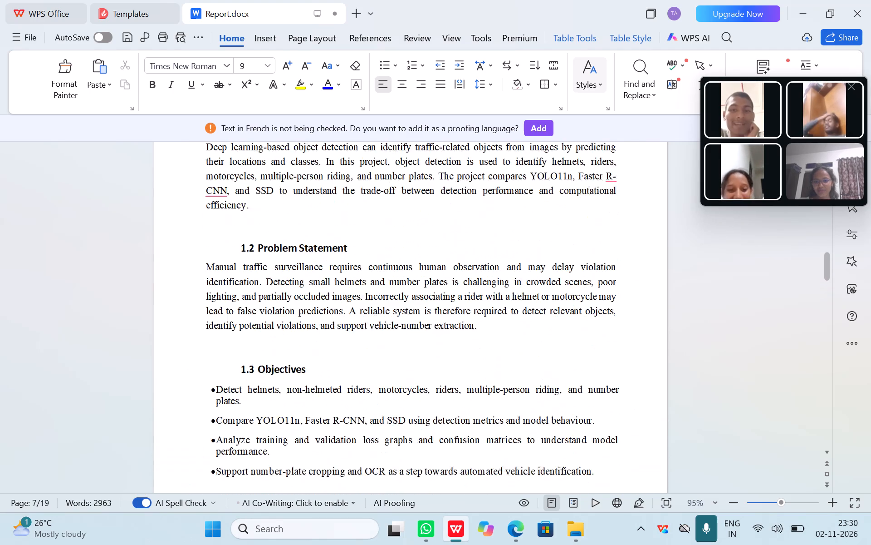
scroll(406, 368, up, 9)
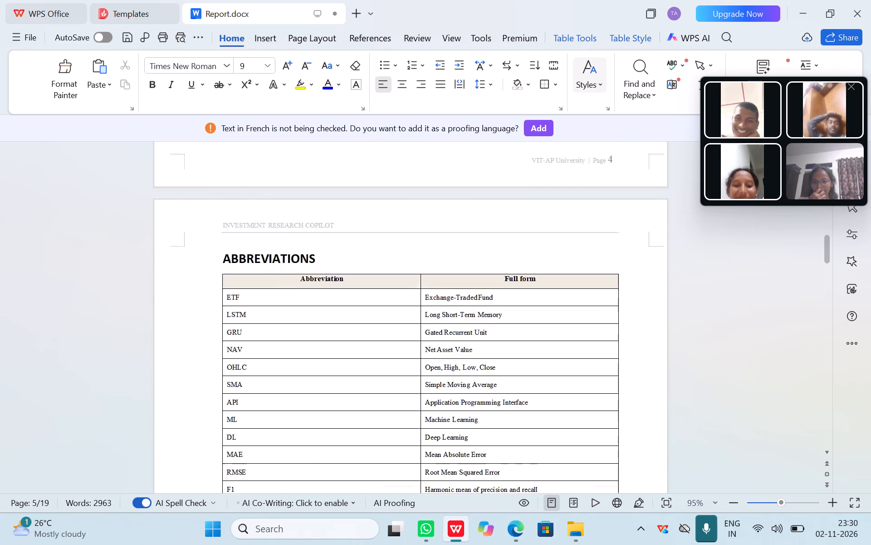
scroll(406, 368, up, 5)
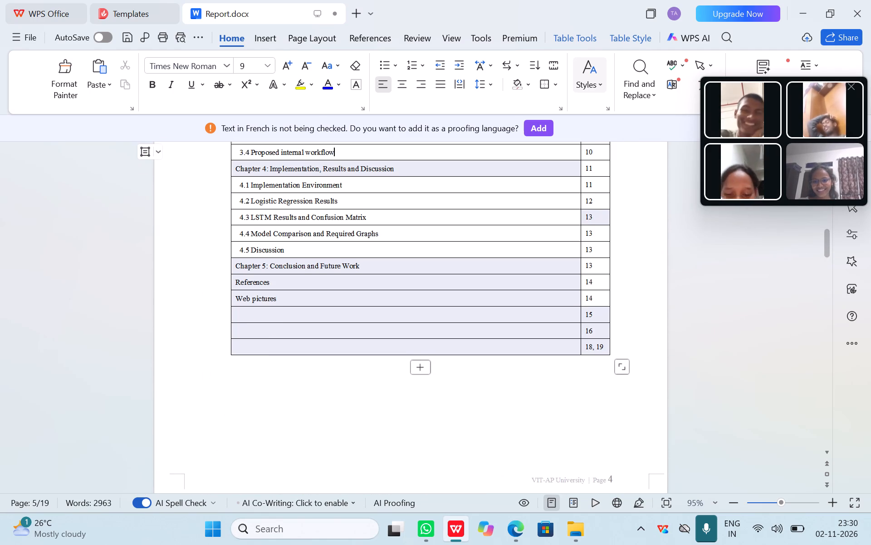
scroll(406, 368, up, 1)
Replace the word "internal" with "violation" in the title of the 3.4 contents entry.
click(304, 199)
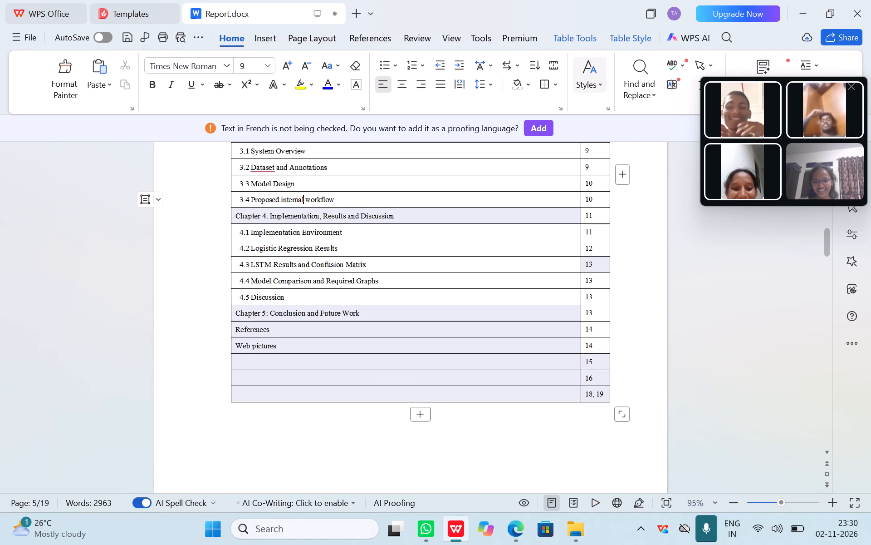
key(BackSpace)
key(BackSpace)
key(BackSpace)
key(BackSpace)
key(BackSpace)
key(BackSpace)
key(BackSpace)
key(BackSpace)
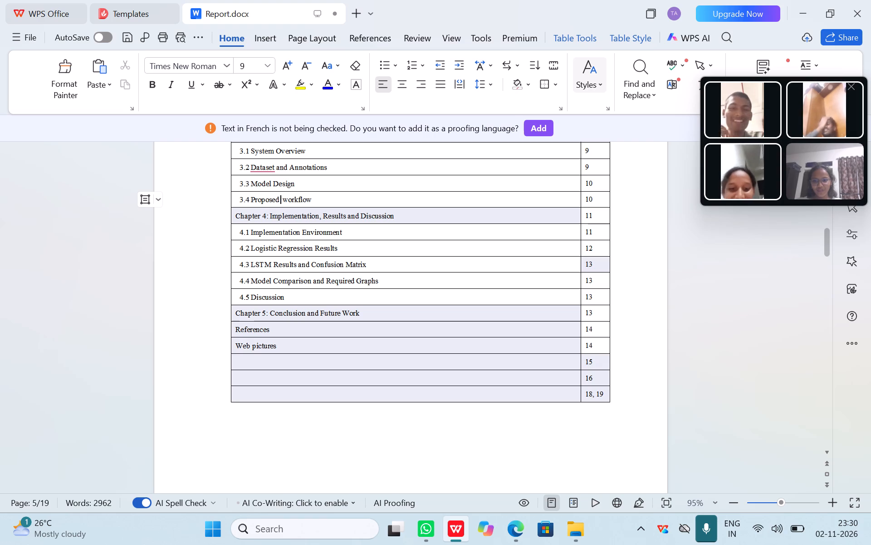
text(violation)
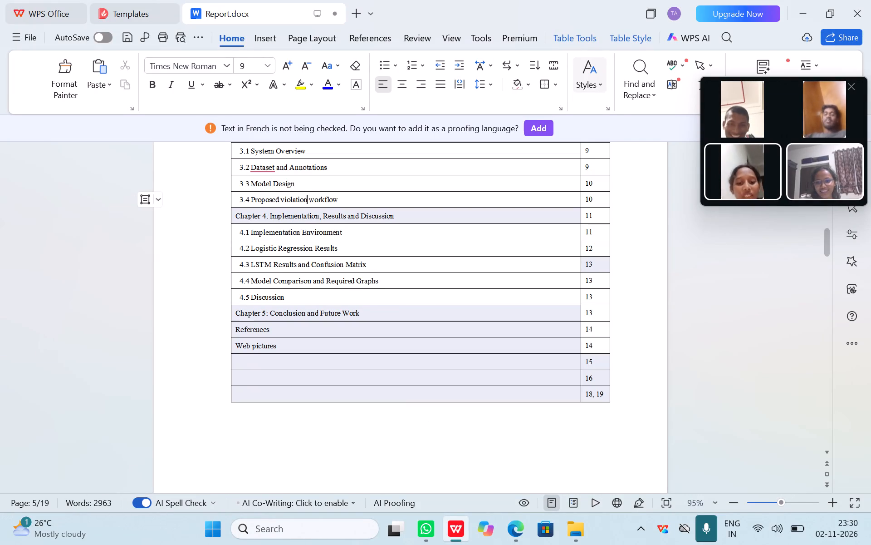
Compare the first Chapter 4 section headings in the report body with the Chapter 4 entries in the table of contents.
scroll(521, 442, down, 13)
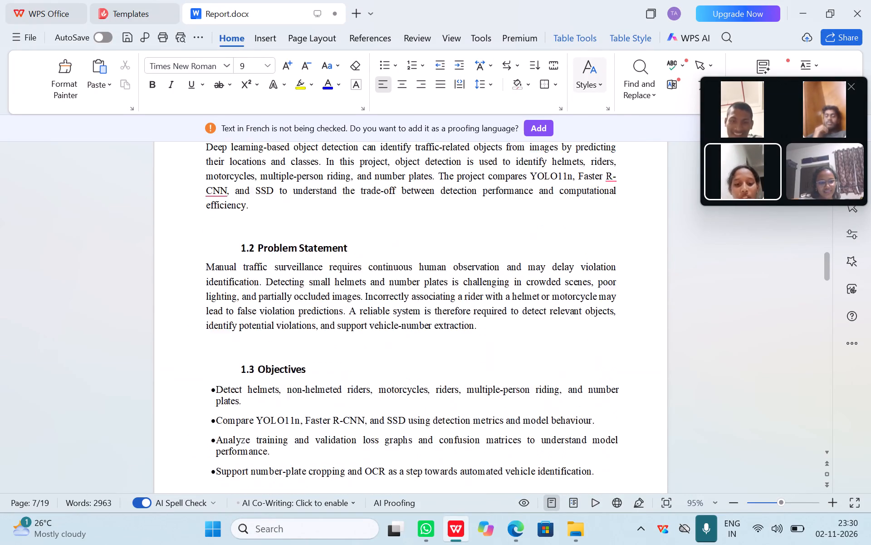
scroll(521, 442, down, 10)
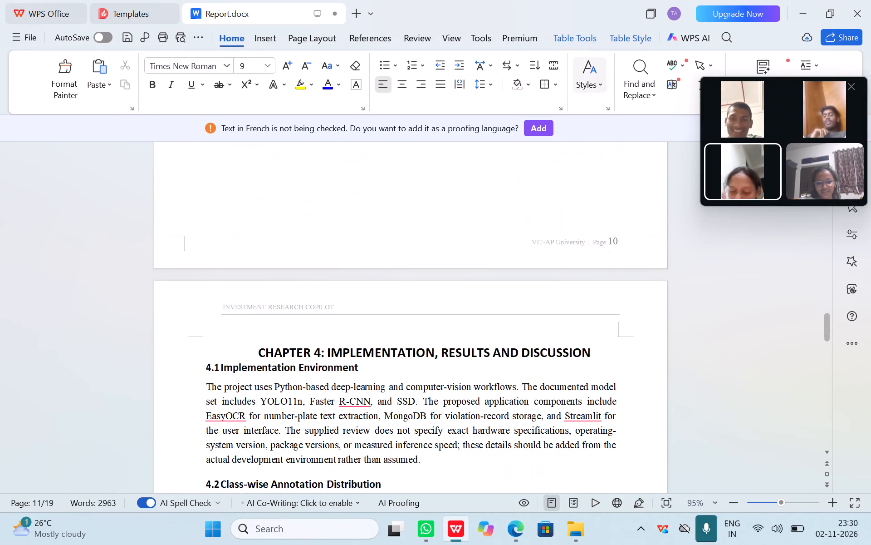
scroll(521, 442, down, 1)
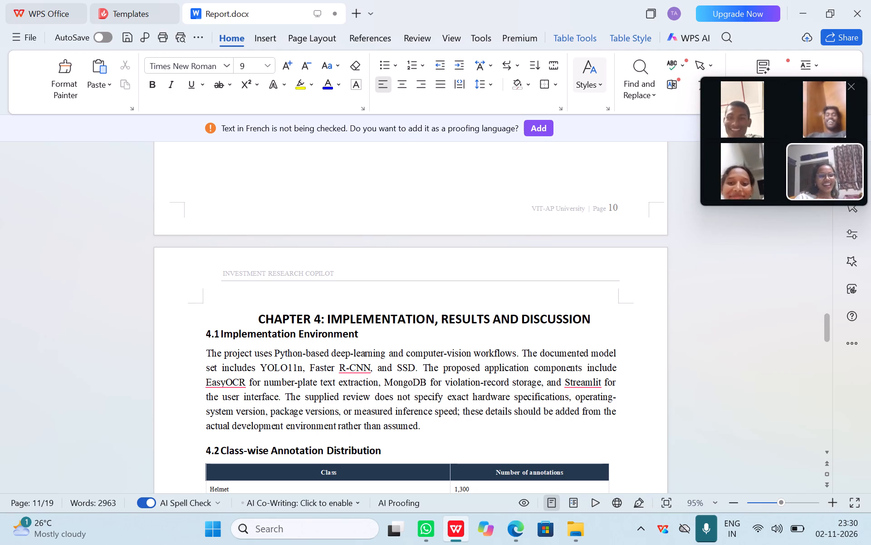
scroll(521, 442, down, 4)
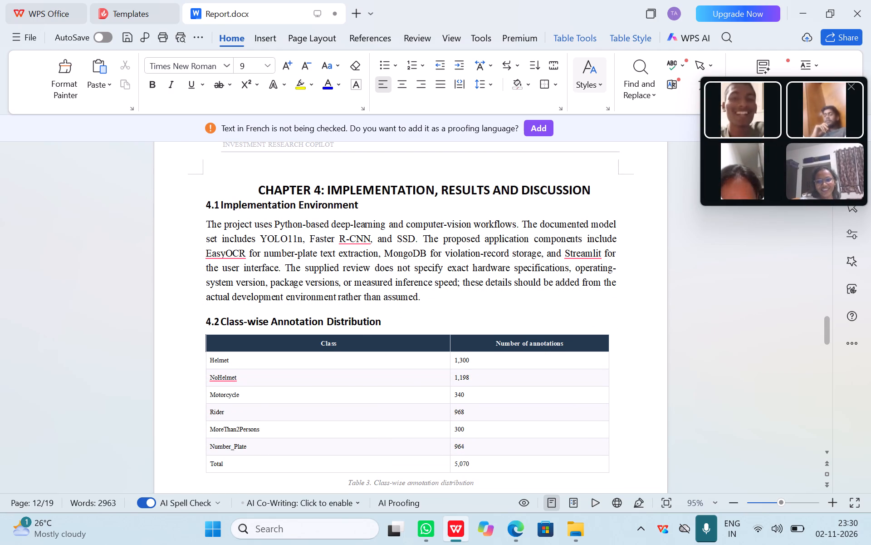
scroll(521, 442, up, 19)
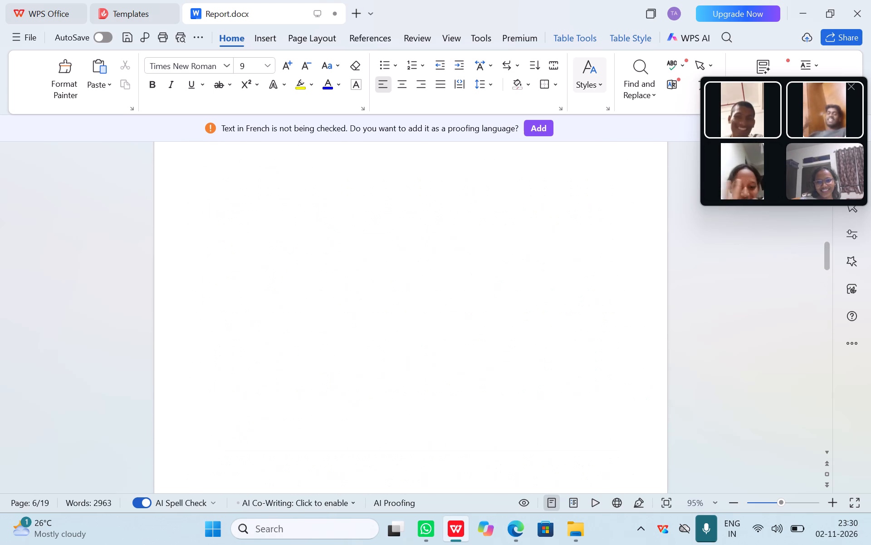
scroll(521, 442, up, 5)
scroll(521, 442, down, 3)
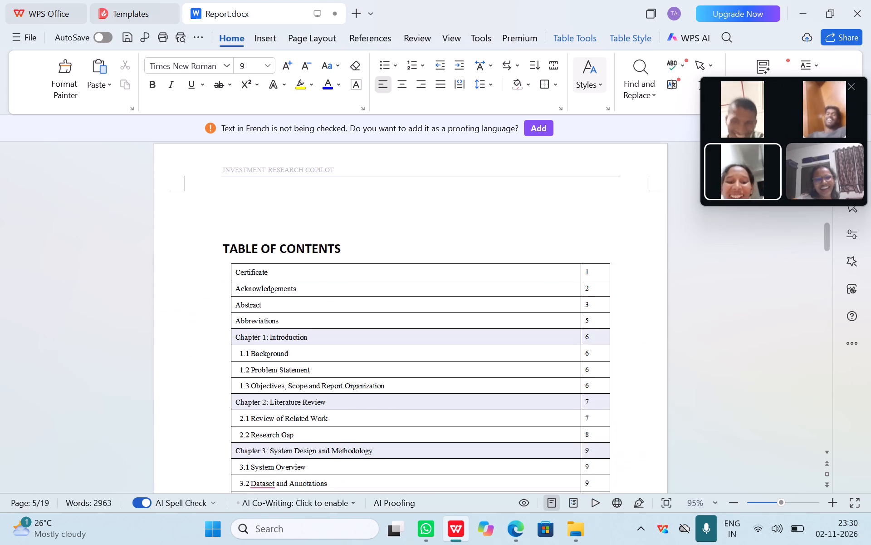
scroll(521, 442, down, 2)
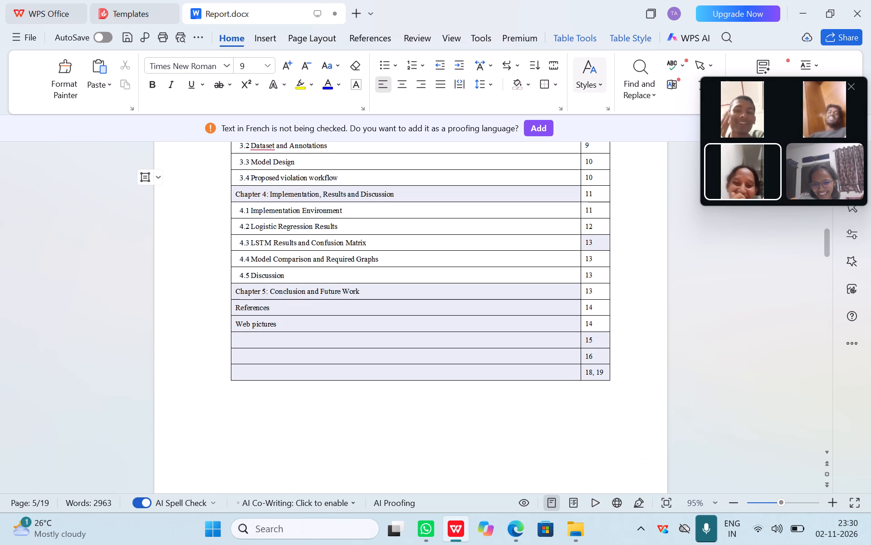
Replace the title "Logistic Regression Results" in the 4.2 contents entry with "Class".
click(341, 228)
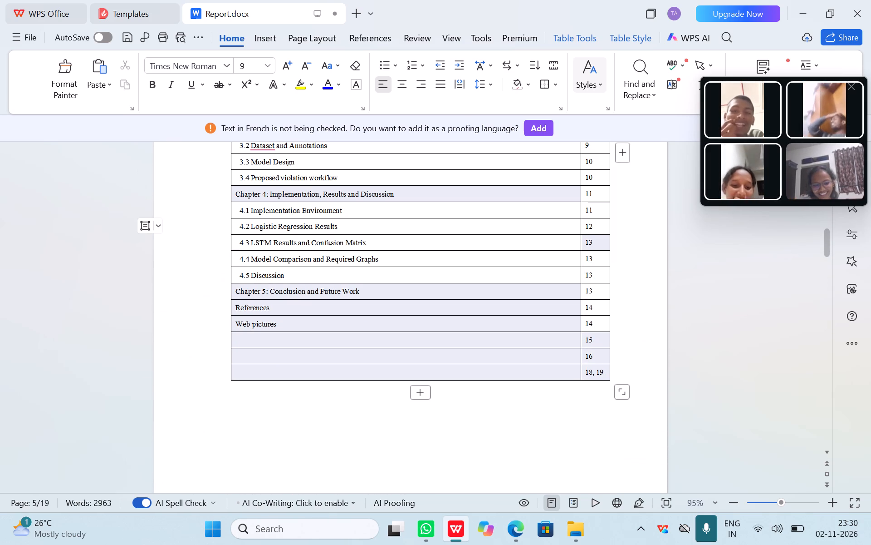
key(BackSpace)
key(BackSpace)
key(BackSpace)
key(BackSpace)
key(BackSpace)
key(BackSpace)
key(BackSpace)
key(BackSpace)
key(BackSpace)
key(BackSpace)
key(BackSpace)
key(BackSpace)
key(BackSpace)
key(BackSpace)
key(BackSpace)
key(BackSpace)
key(BackSpace)
key(BackSpace)
key(BackSpace)
key(BackSpace)
key(BackSpace)
key(BackSpace)
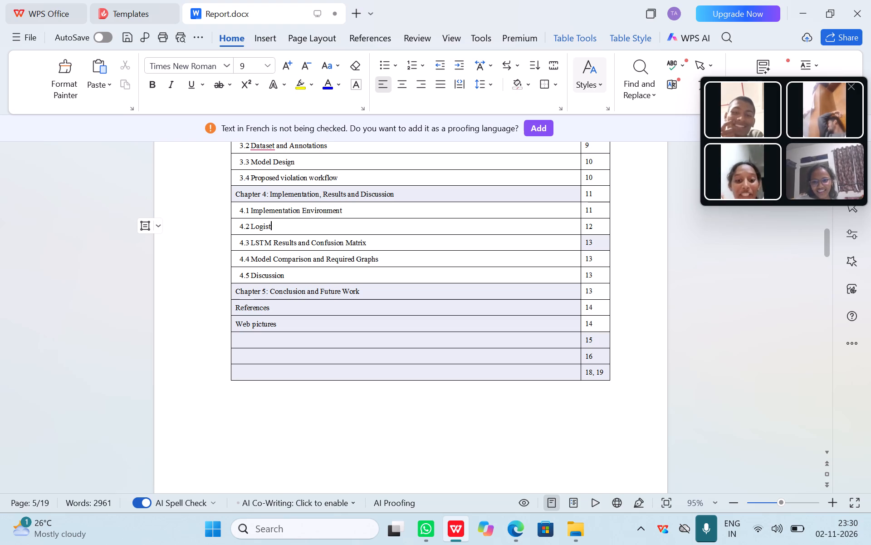
key(BackSpace)
key(BackSpace)
key(BackSpace)
key(BackSpace)
key(BackSpace)
key(BackSpace)
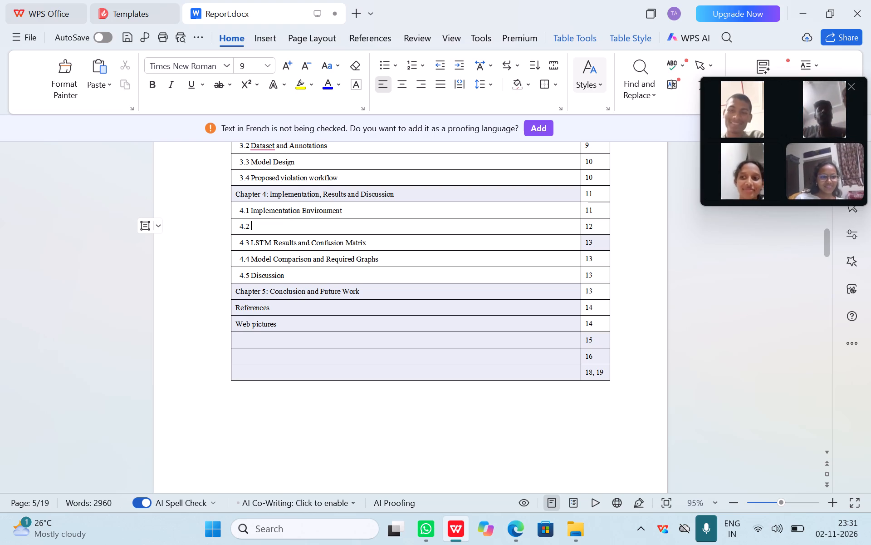
text(Class)
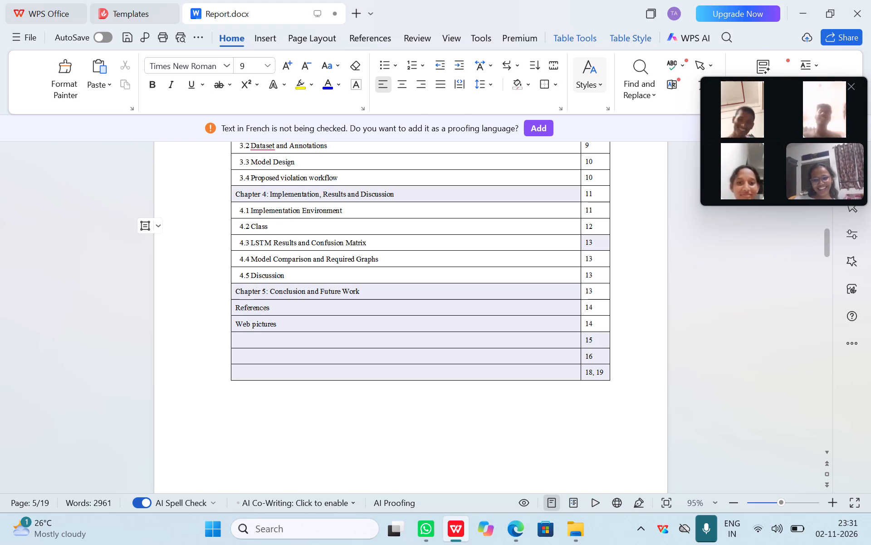
Check the wording of the section 4.2 heading in the report body against its contents entry.
scroll(387, 292, down, 9)
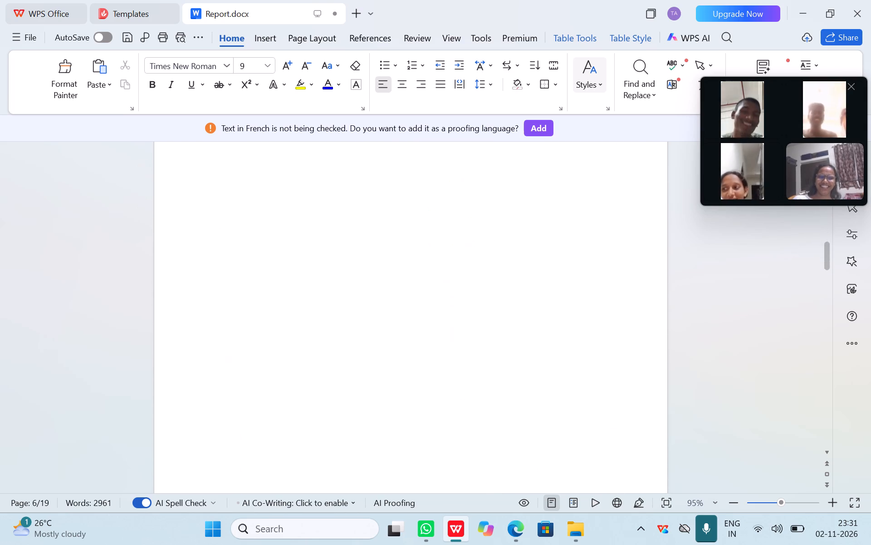
scroll(387, 292, down, 11)
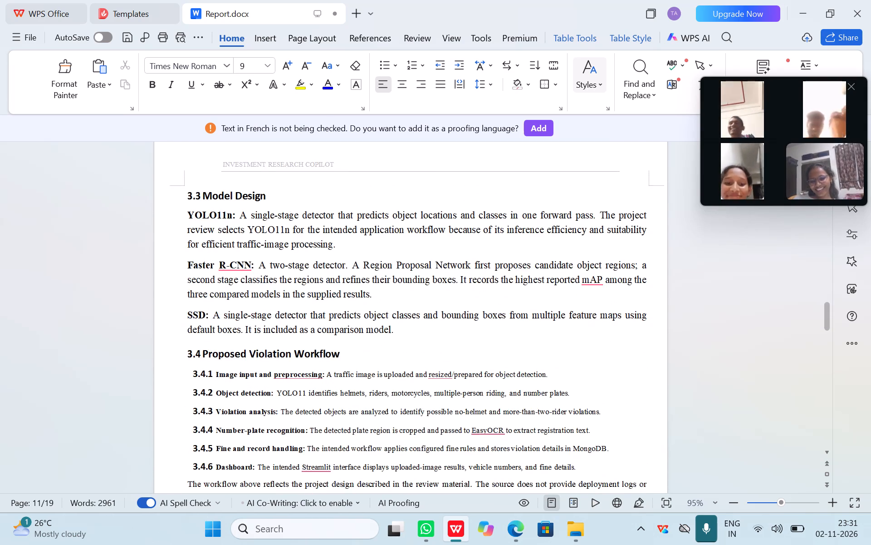
scroll(387, 292, down, 1)
scroll(387, 292, up, 1)
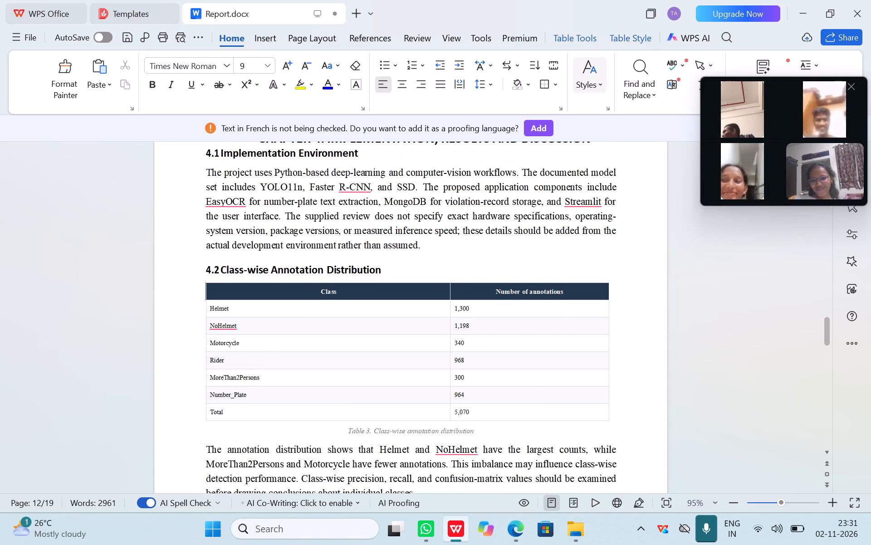
scroll(387, 292, up, 2)
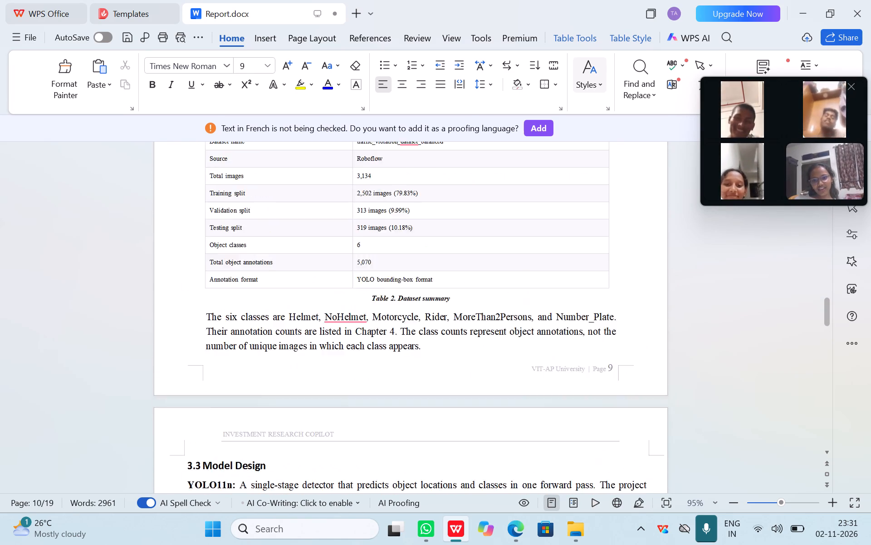
scroll(387, 292, up, 5)
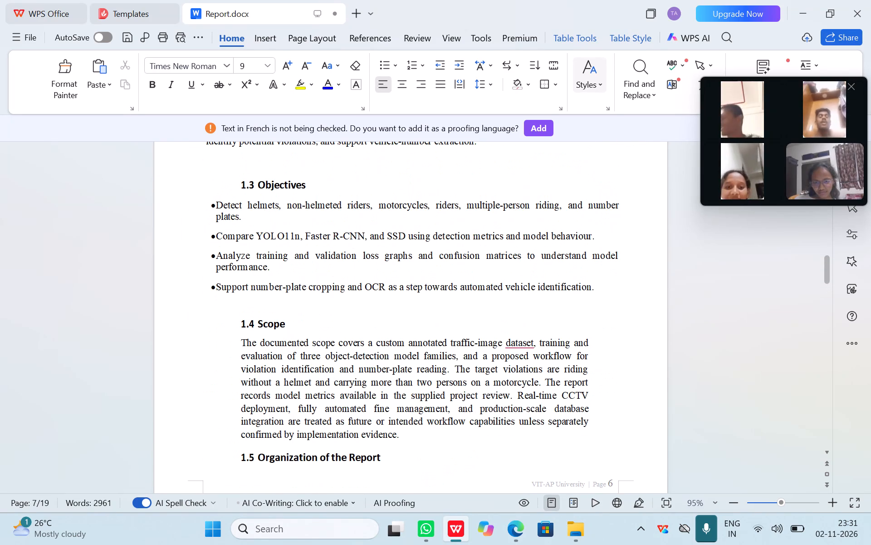
scroll(387, 292, up, 7)
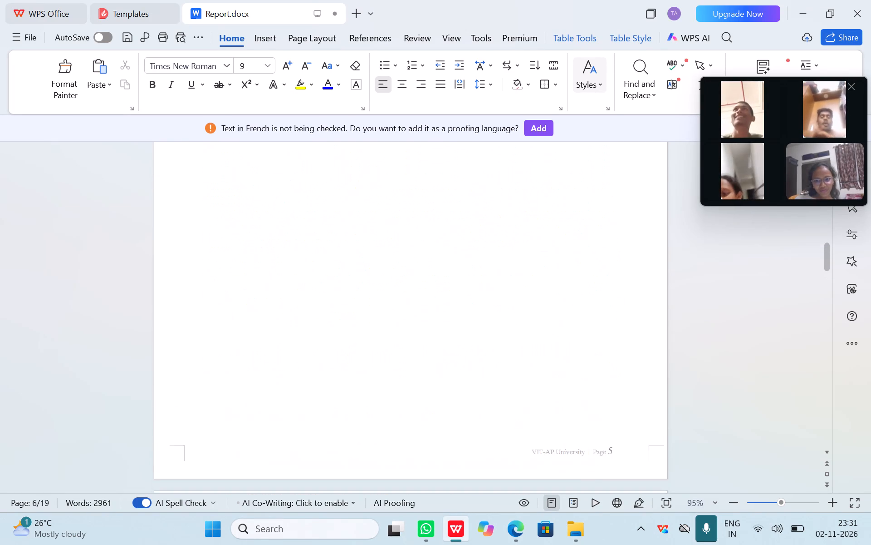
scroll(387, 292, up, 7)
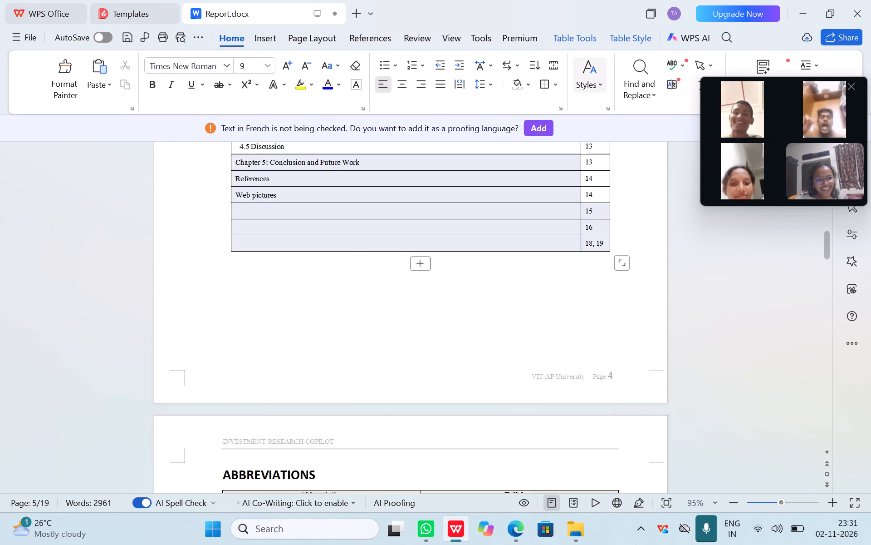
scroll(387, 292, up, 2)
Append "-wise" to the title of the 4.2 contents entry.
text(-wise)
key(space)
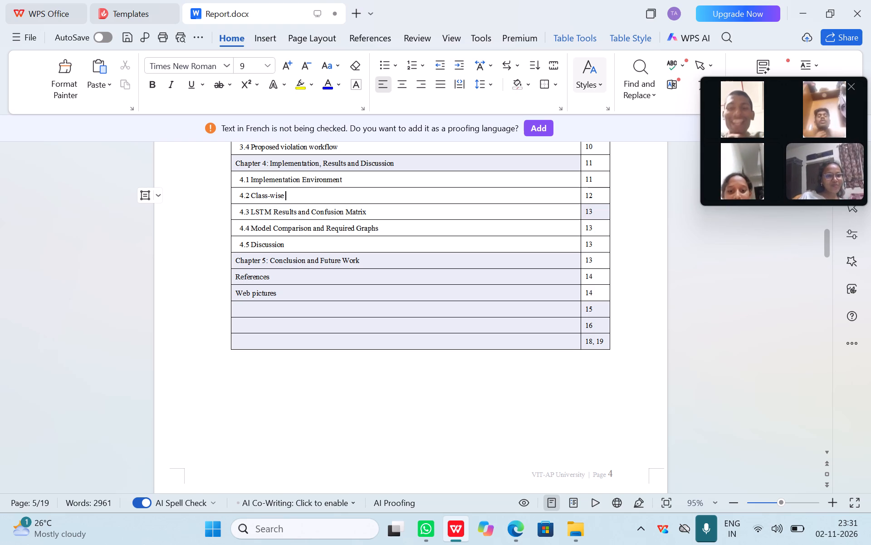
Recheck the remaining words of the section 4.2 heading in the Chapter 4 body.
scroll(387, 292, down, 4)
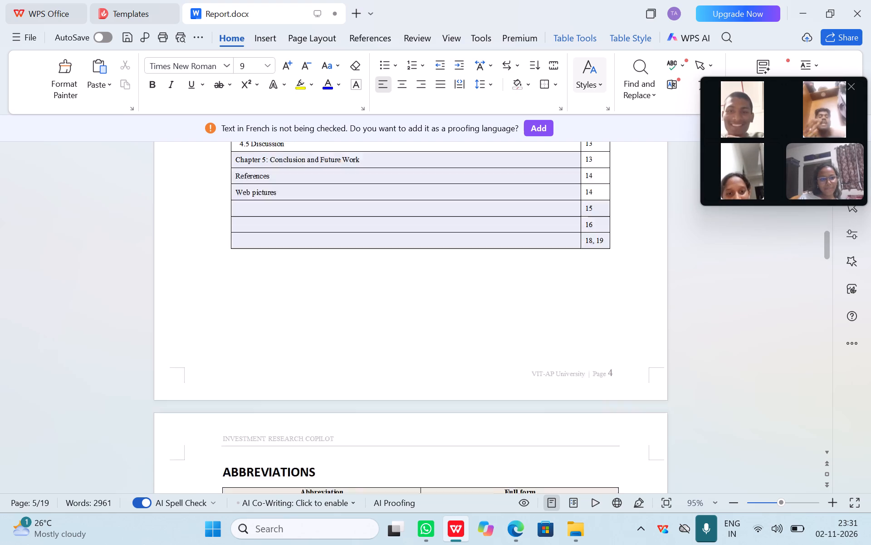
scroll(387, 292, down, 13)
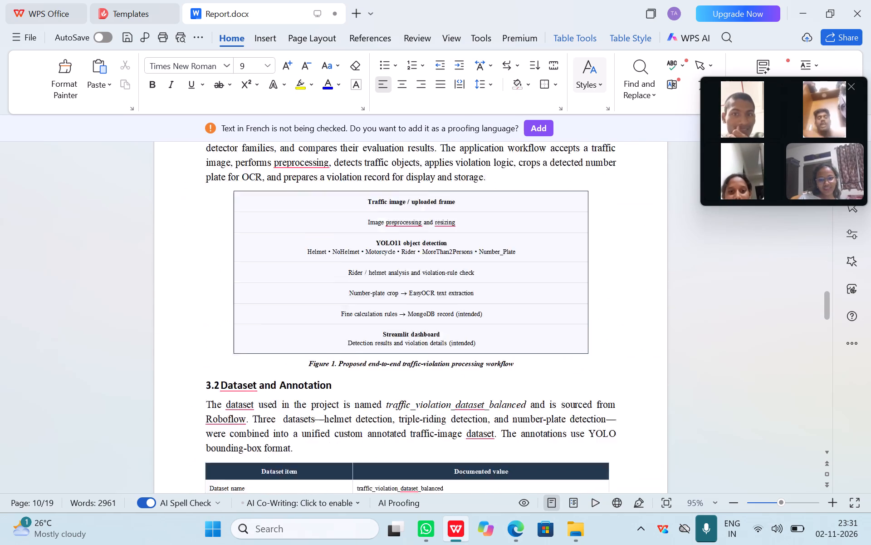
scroll(387, 292, down, 6)
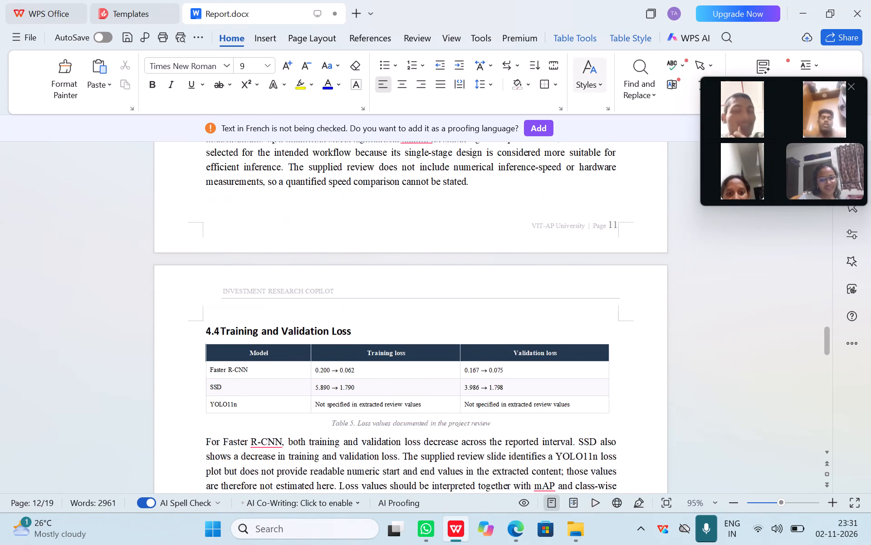
scroll(387, 292, down, 1)
scroll(387, 292, up, 7)
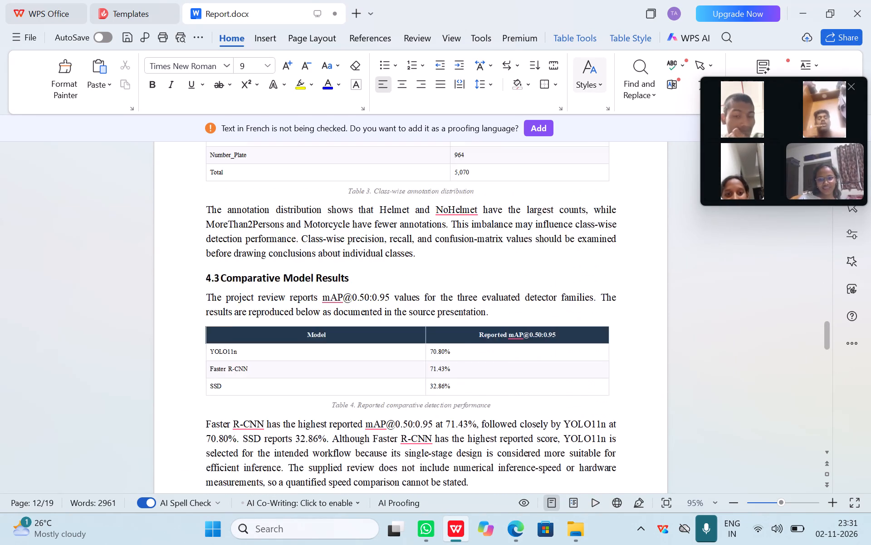
scroll(387, 292, up, 7)
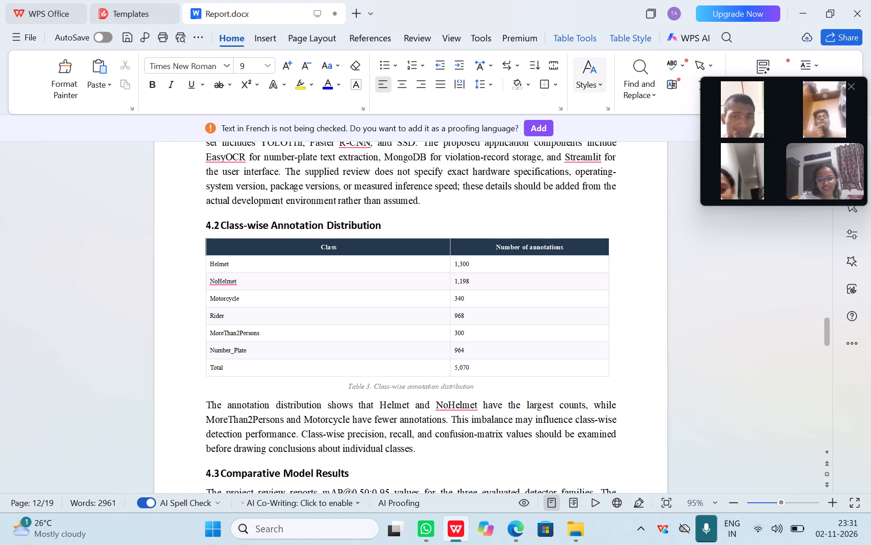
scroll(387, 292, up, 11)
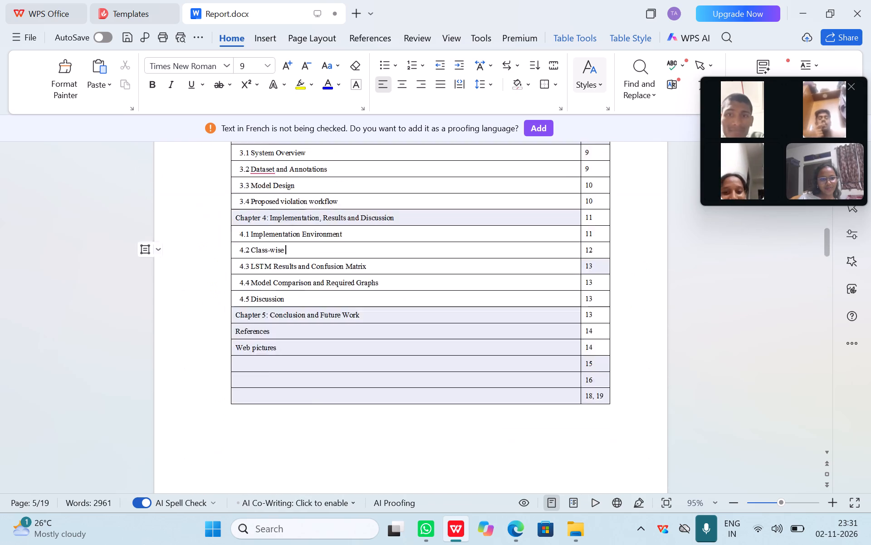
scroll(387, 292, right, 1)
scroll(387, 341, up, 2)
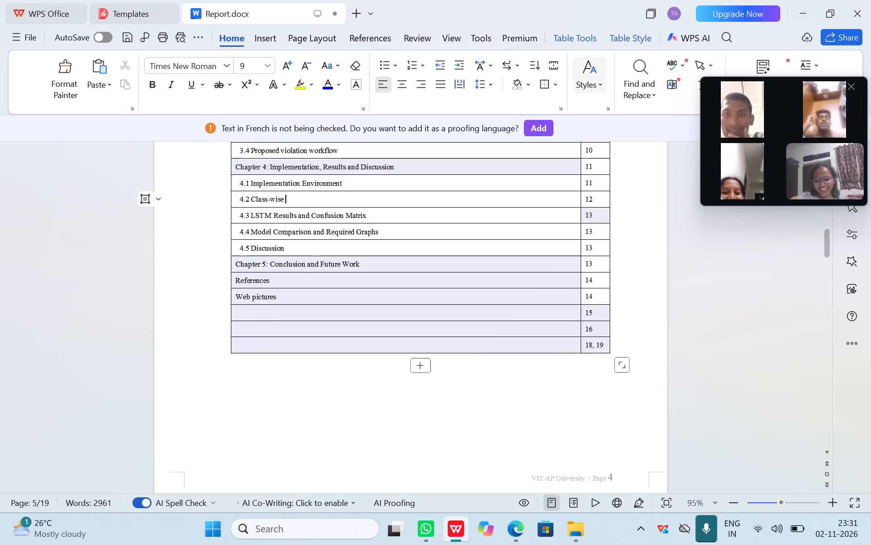
Complete the title of the 4.2 contents entry by adding "Annotation Distribution".
text(Annotation)
key(space)
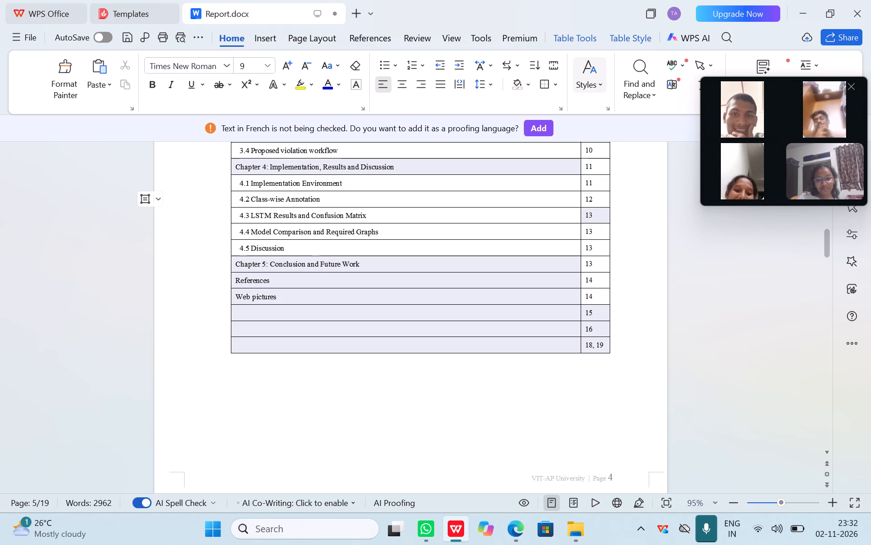
text(Distributiom)
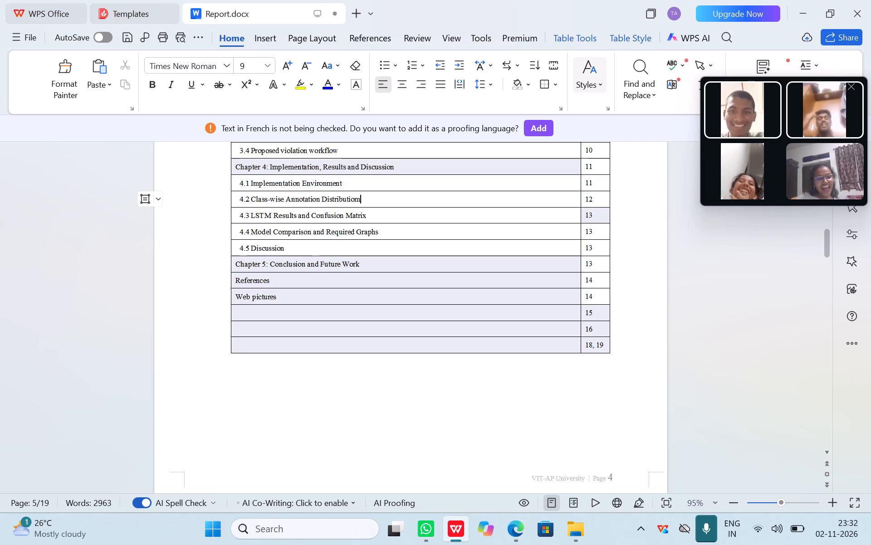
key(BackSpace)
key(n)
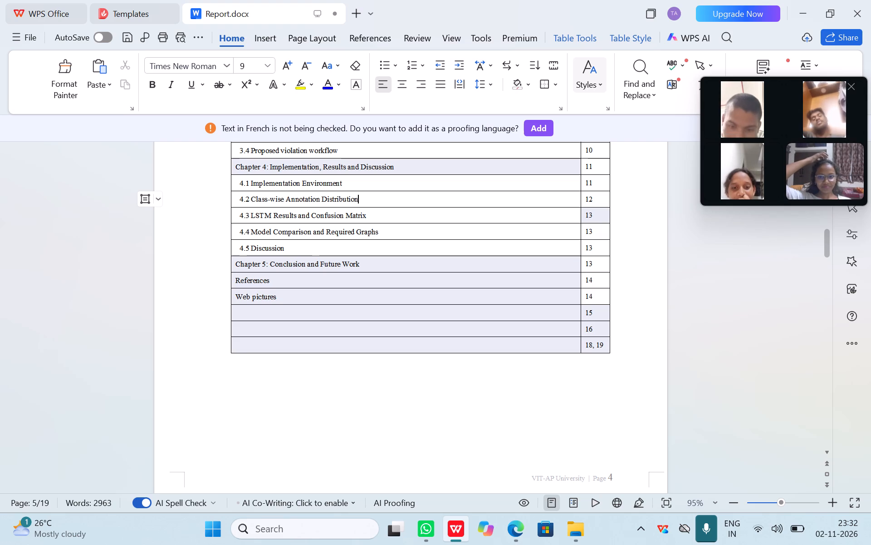
Look up the section 4.3 heading in the report body to compare it with the 4.3 contents entry.
scroll(407, 401, down, 14)
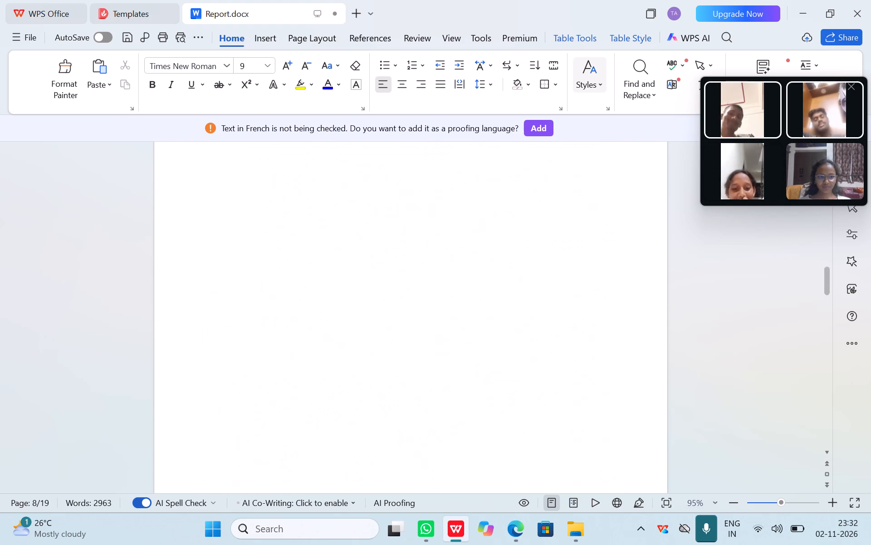
scroll(407, 401, down, 3)
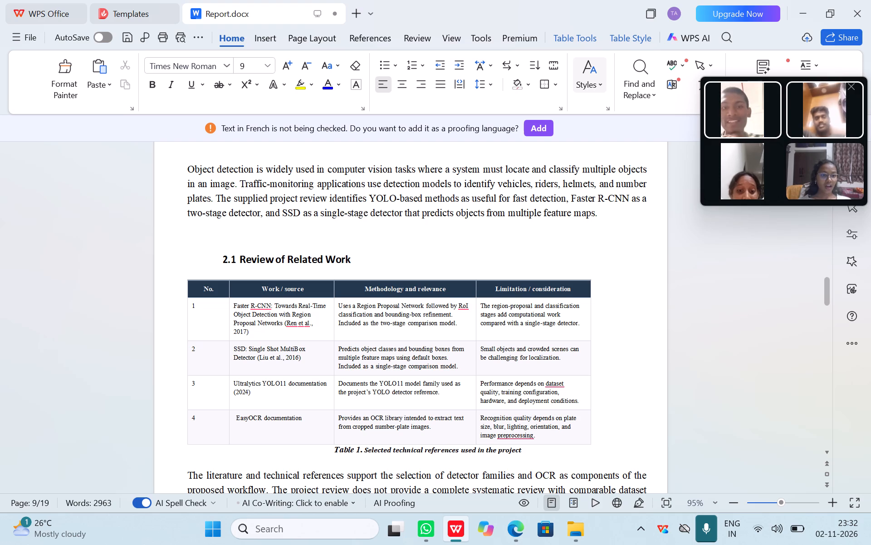
scroll(407, 401, down, 7)
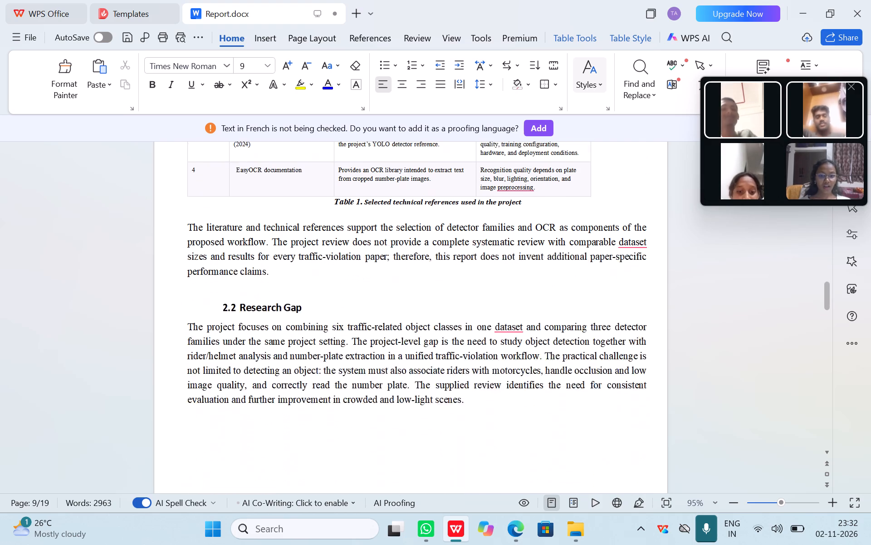
scroll(407, 401, down, 7)
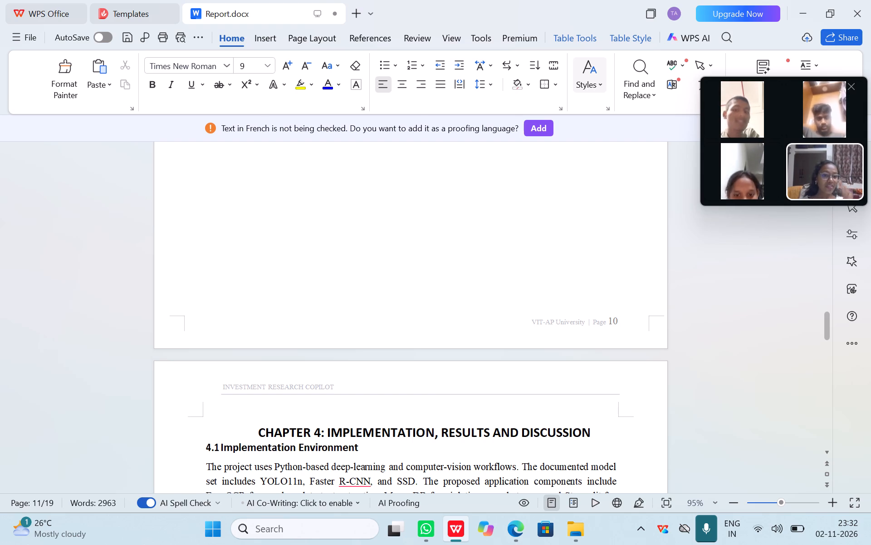
scroll(407, 401, down, 4)
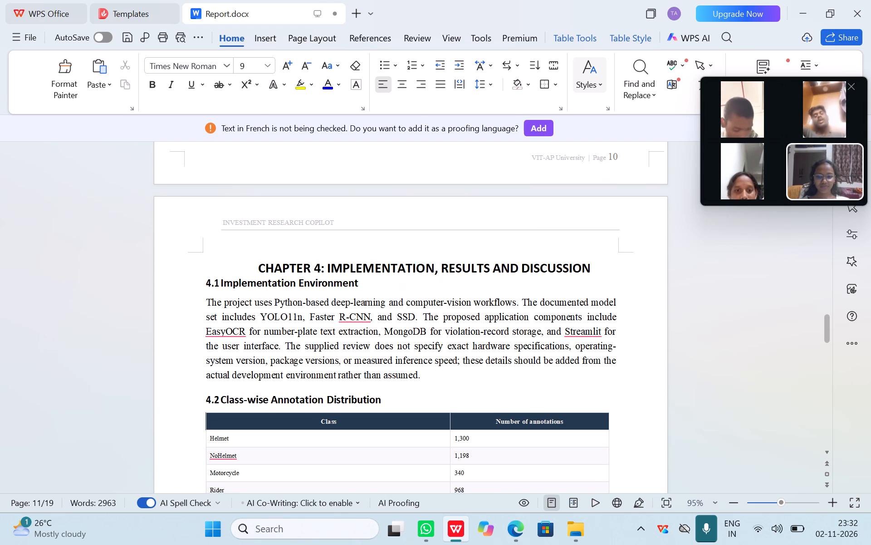
scroll(407, 401, down, 5)
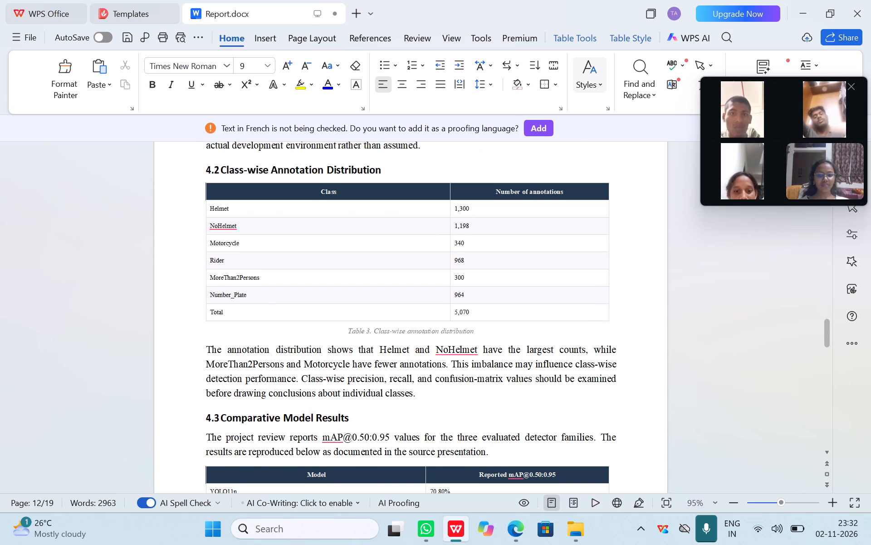
scroll(407, 401, down, 1)
scroll(407, 401, up, 8)
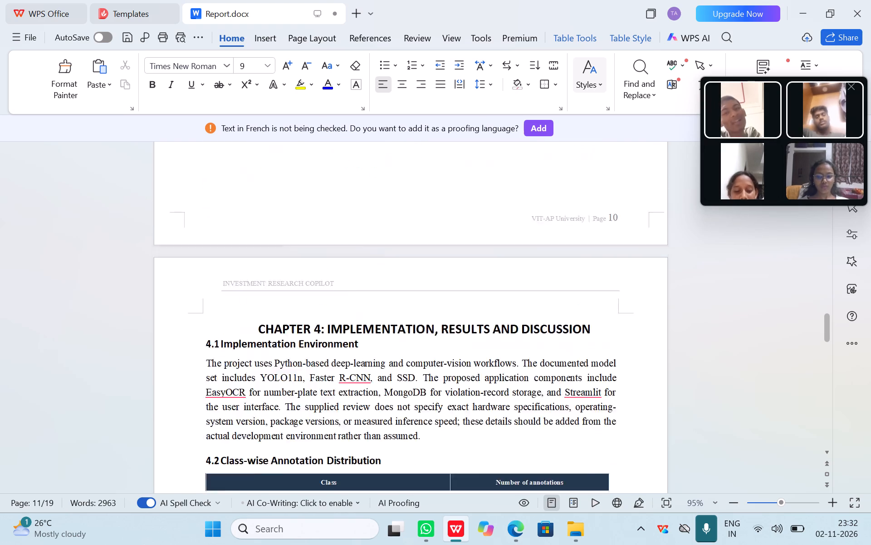
scroll(407, 401, up, 17)
scroll(407, 401, up, 13)
scroll(407, 401, down, 1)
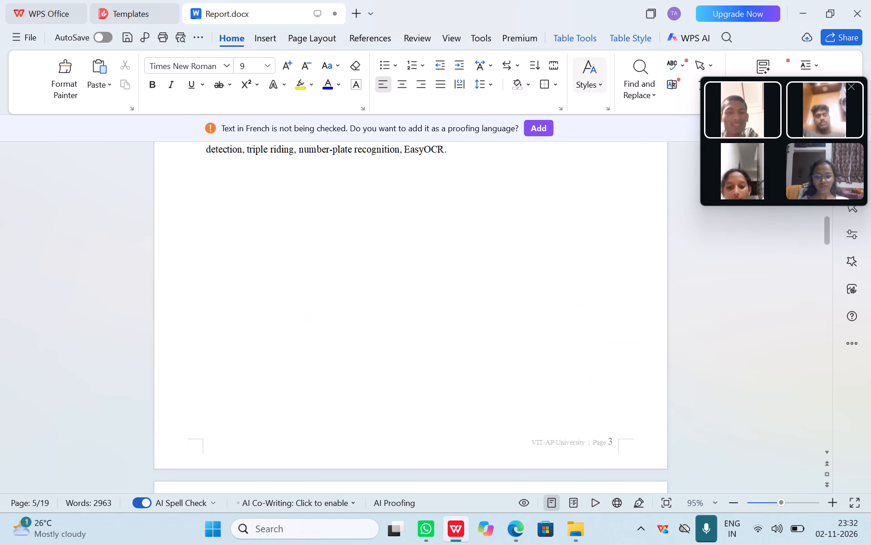
scroll(407, 401, down, 7)
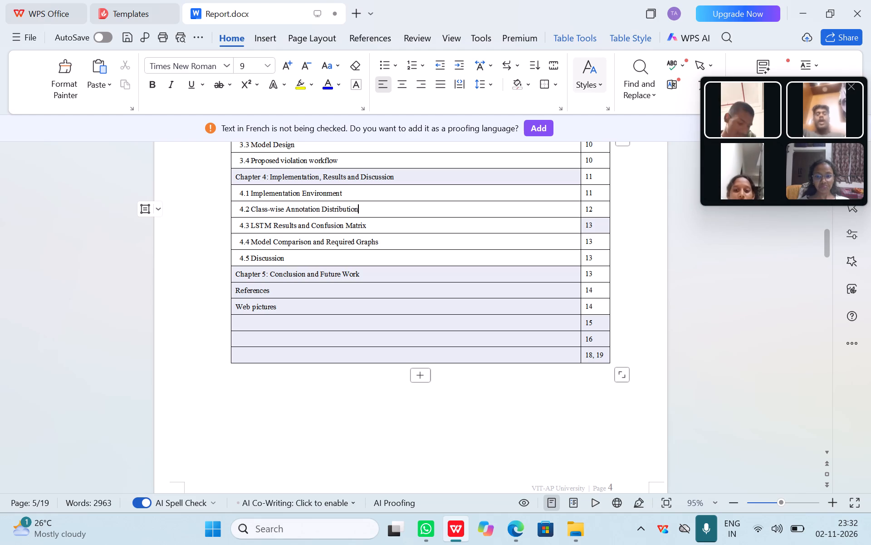
Replace the word "LSTM" with "Comparitive" in the title of the 4.3 contents entry.
click(275, 227)
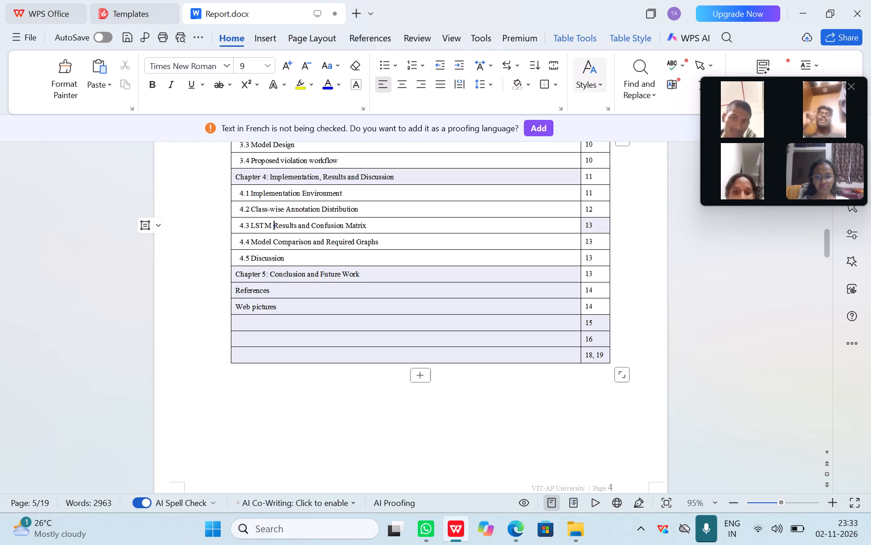
key(BackSpace)
key(BackSpace)
key(BackSpace)
key(BackSpace)
key(BackSpace)
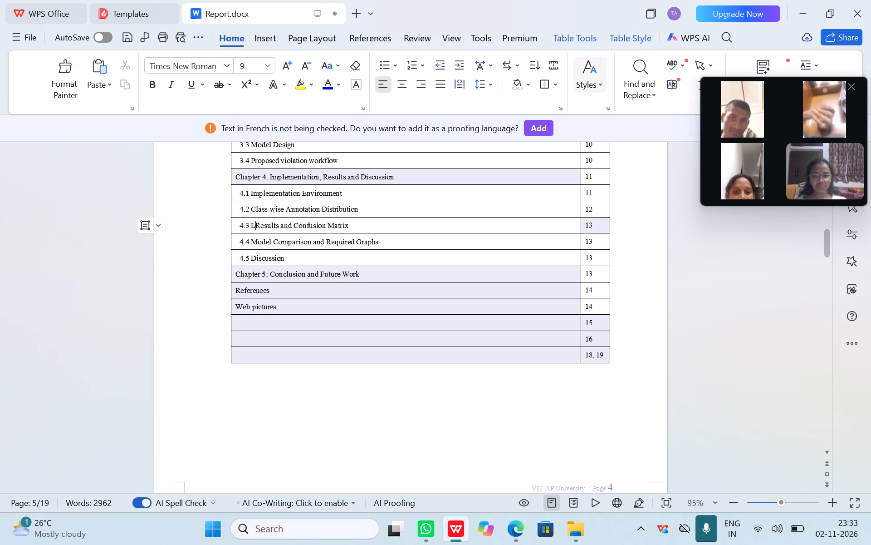
key(BackSpace)
key(space)
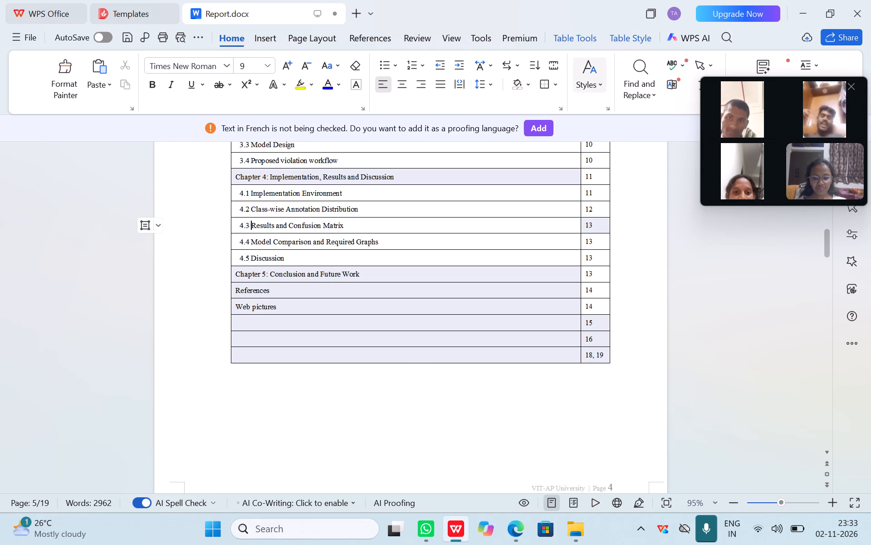
text(Comparitive)
key(space)
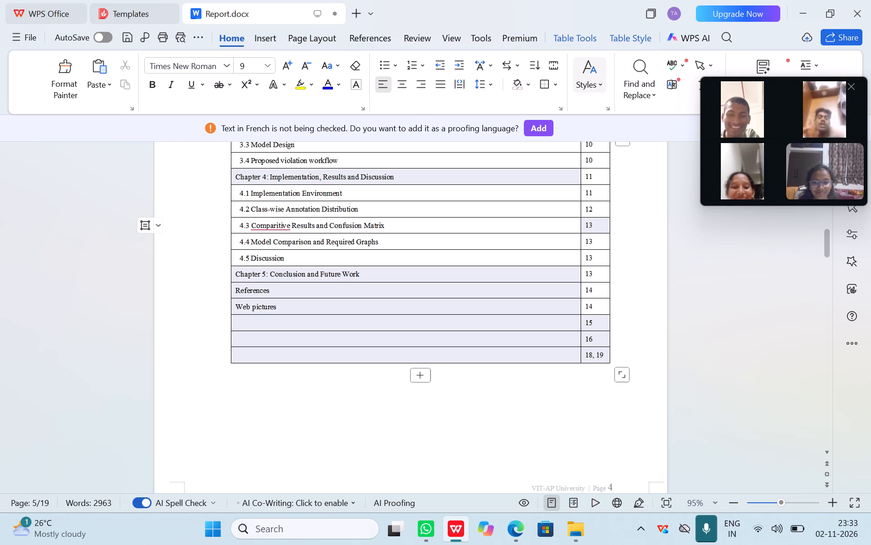
Recheck the full wording of the section 4.3 heading in the Chapter 4 body against its contents entry.
scroll(397, 391, down, 18)
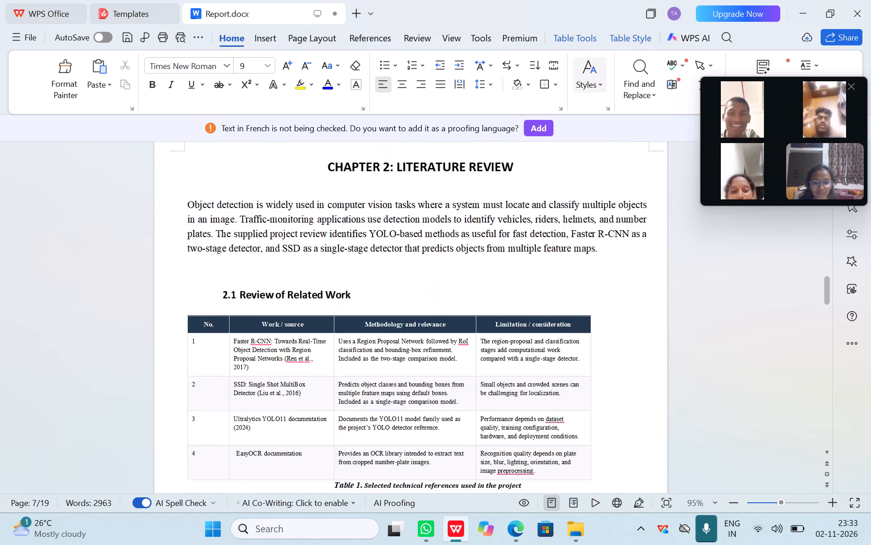
scroll(397, 391, down, 8)
scroll(397, 391, up, 1)
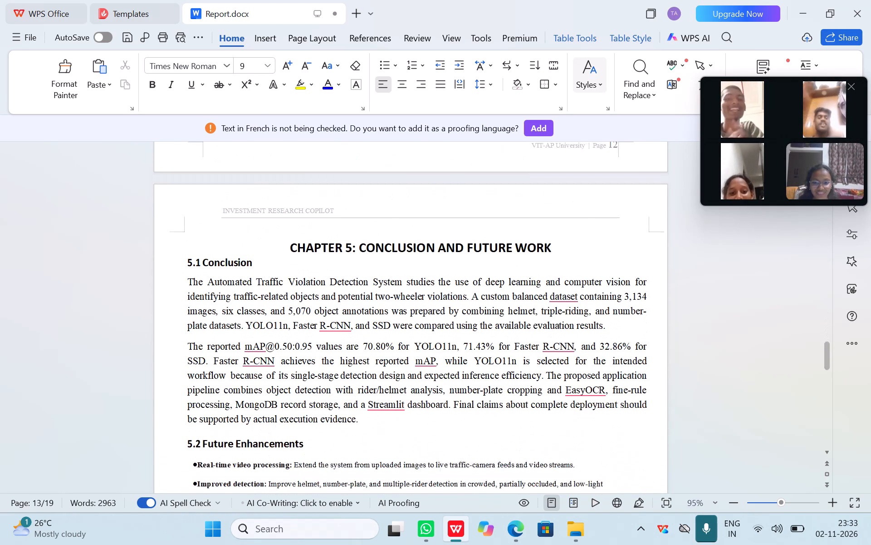
scroll(397, 391, up, 3)
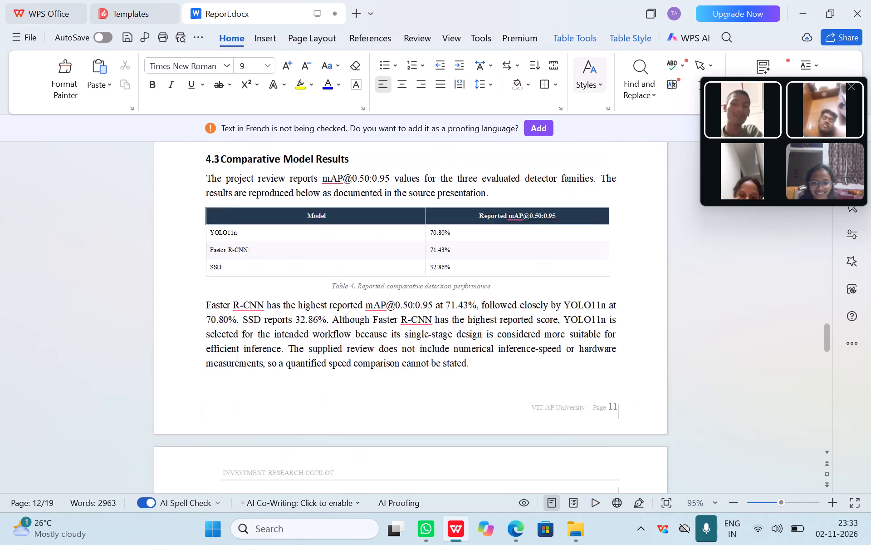
scroll(397, 391, up, 4)
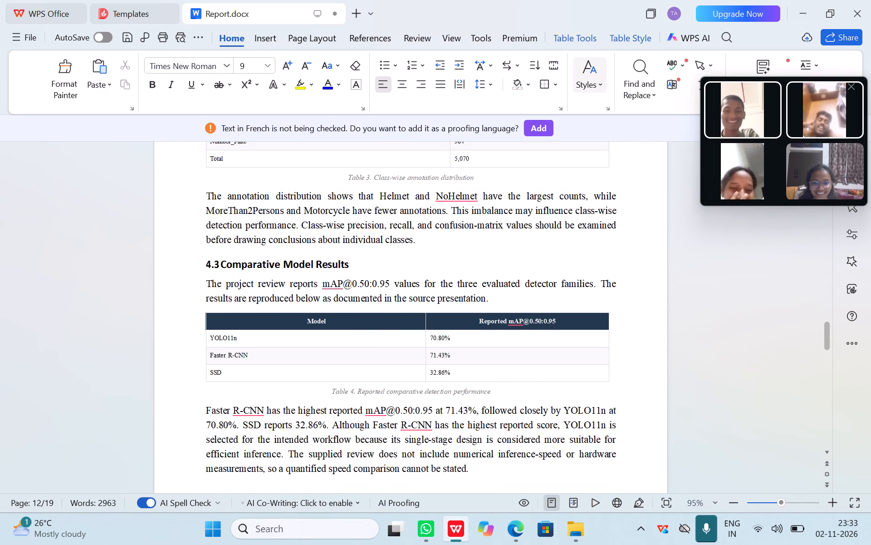
scroll(397, 391, up, 5)
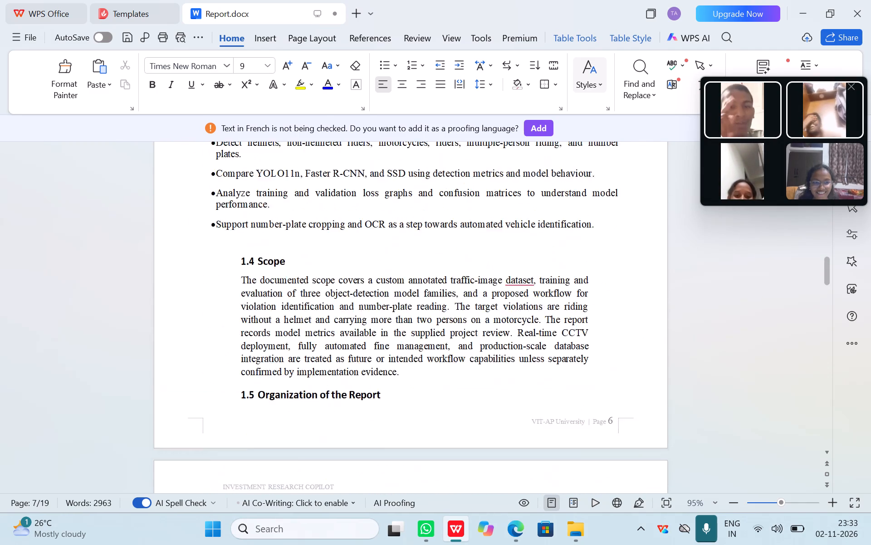
scroll(397, 391, up, 5)
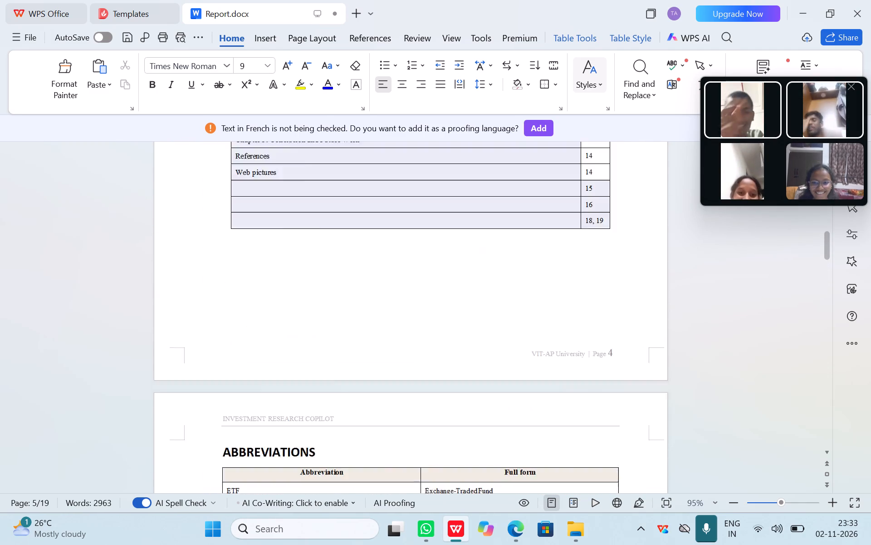
scroll(397, 391, up, 1)
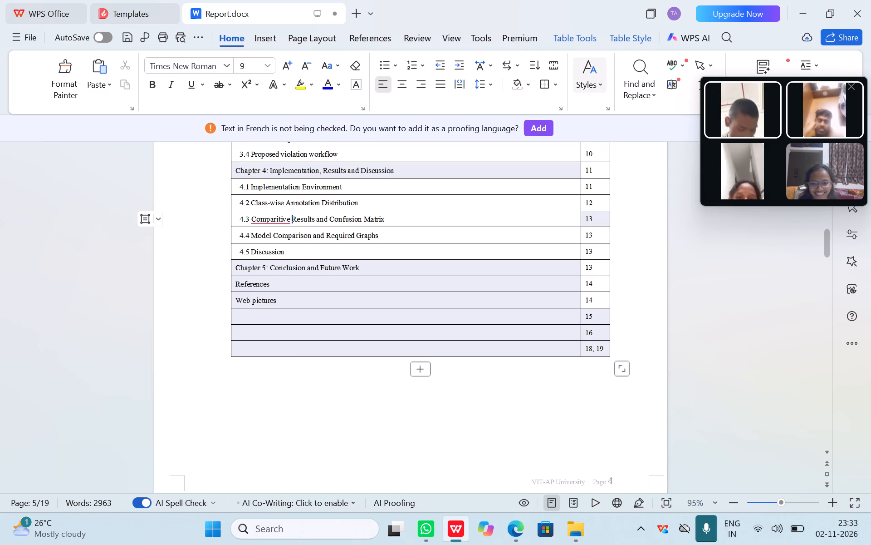
Correct the misspelled first word of the 4.3 contents entry to "Comparative" and insert "Model" after it.
click(279, 222)
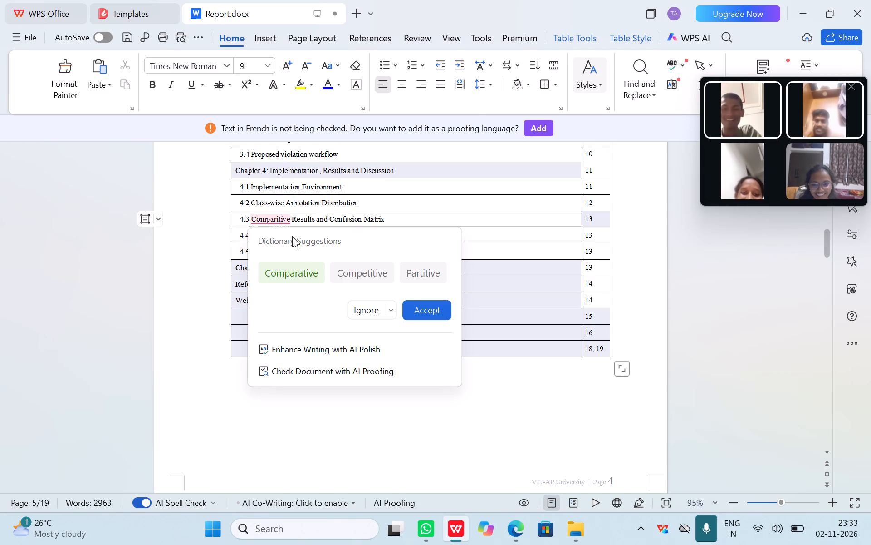
click(302, 268)
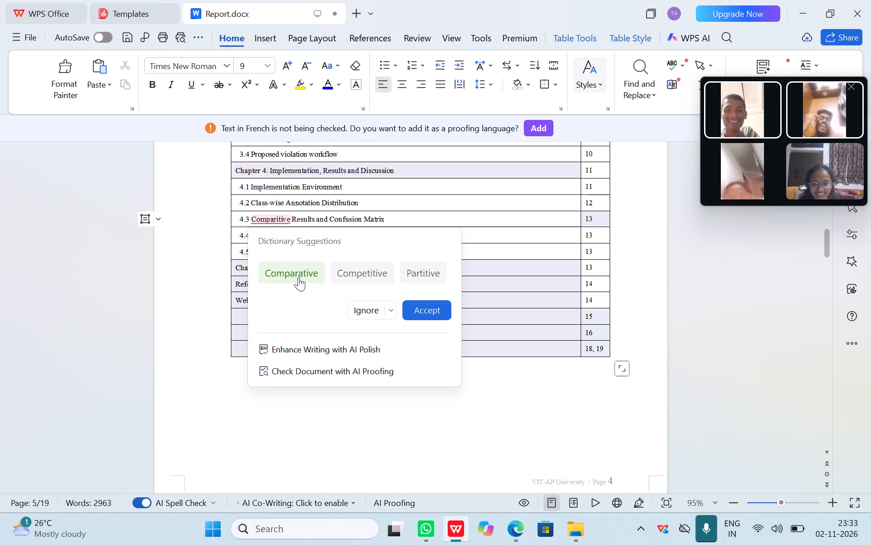
click(298, 277)
click(422, 310)
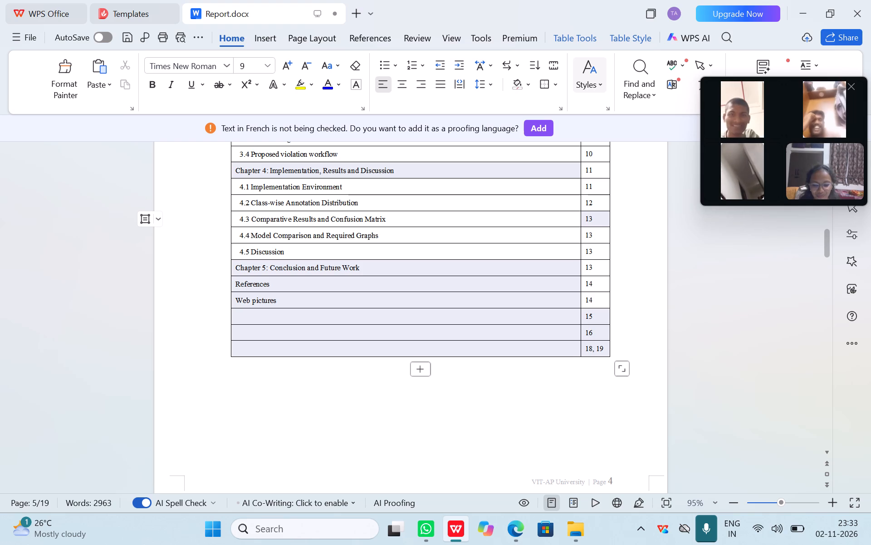
key(space)
text(Mo)
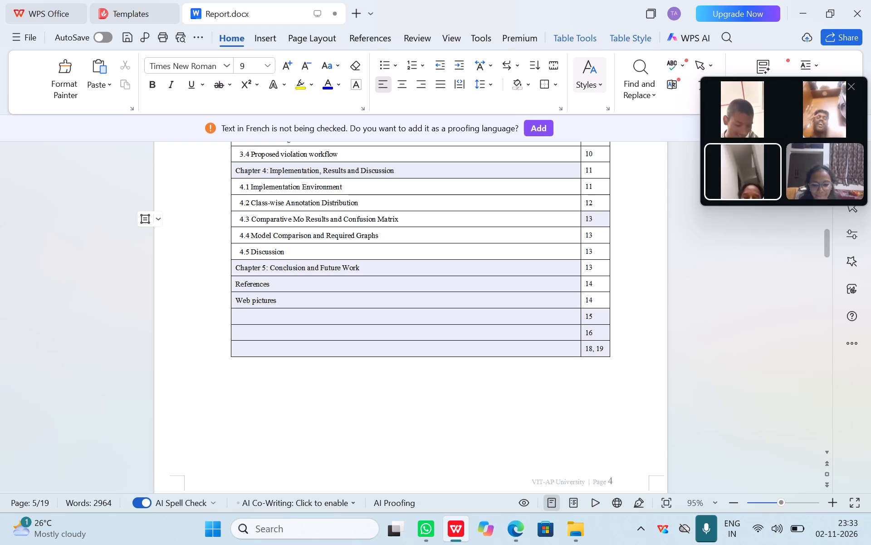
text(del)
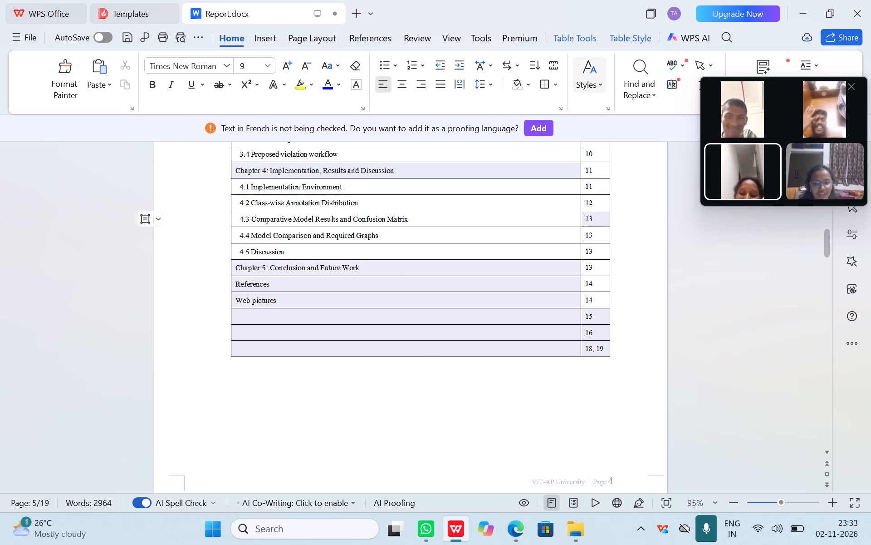
Delete the ending "and Confusion Matrix" from the 4.3 contents entry, trimming the title to "Comparative Model Result".
click(412, 217)
key(BackSpace)
key(BackSpace)
key(BackSpace)
key(BackSpace)
key(BackSpace)
key(BackSpace)
key(BackSpace)
key(BackSpace)
key(BackSpace)
key(BackSpace)
key(BackSpace)
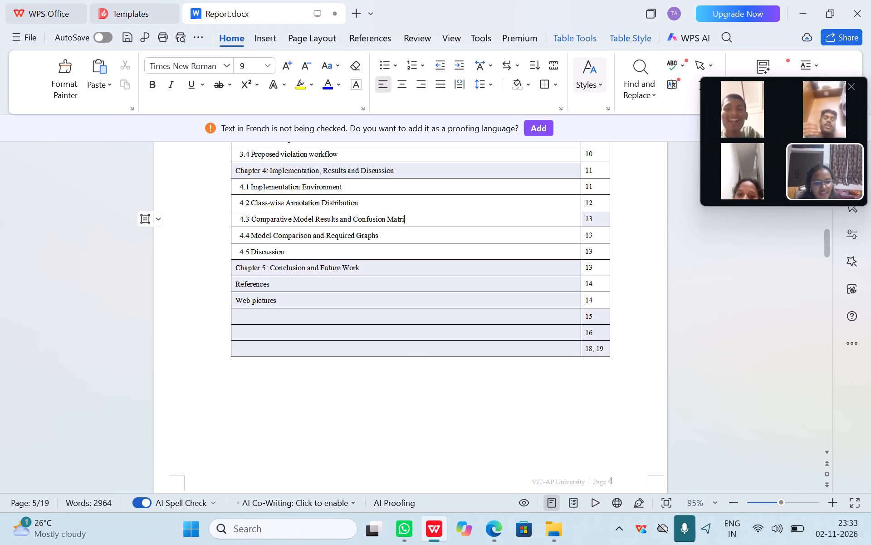
key(BackSpace)
key(BackSpace)
key(BackSpace)
key(BackSpace)
key(BackSpace)
key(BackSpace)
key(BackSpace)
key(BackSpace)
key(BackSpace)
key(BackSpace)
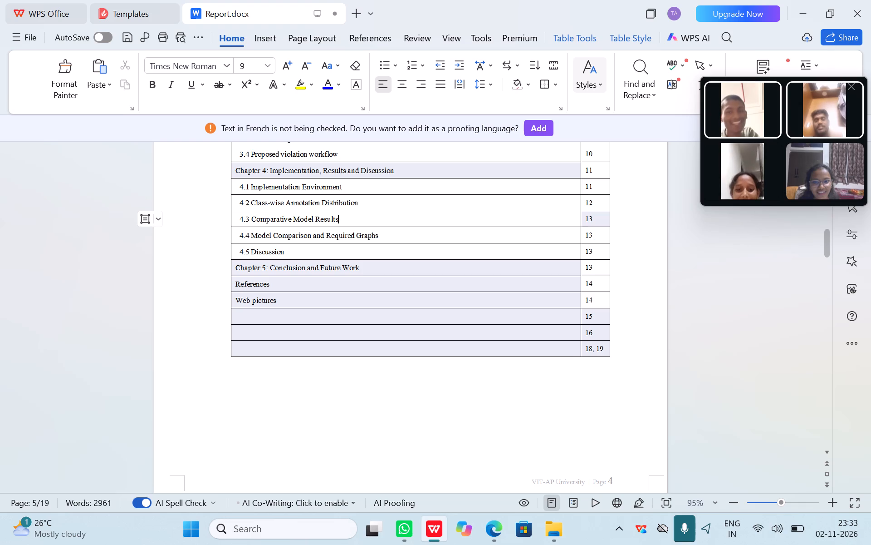
key(BackSpace)
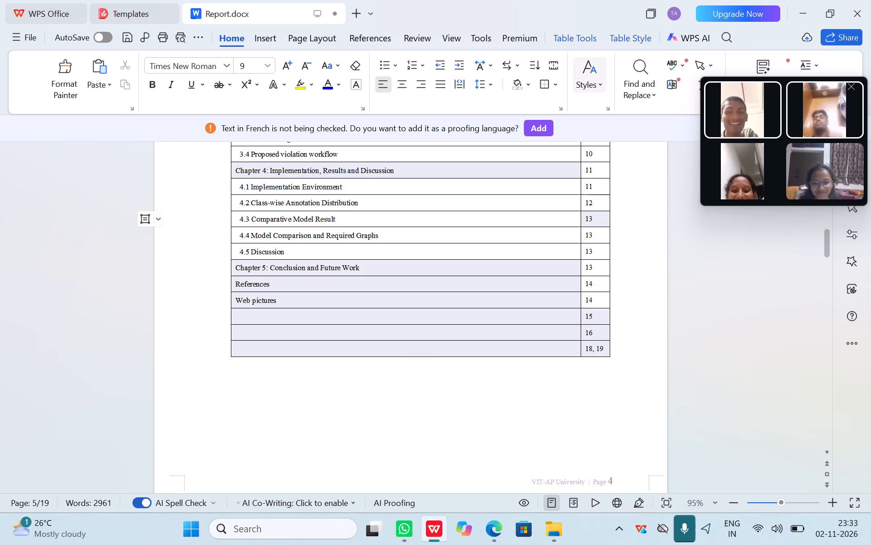
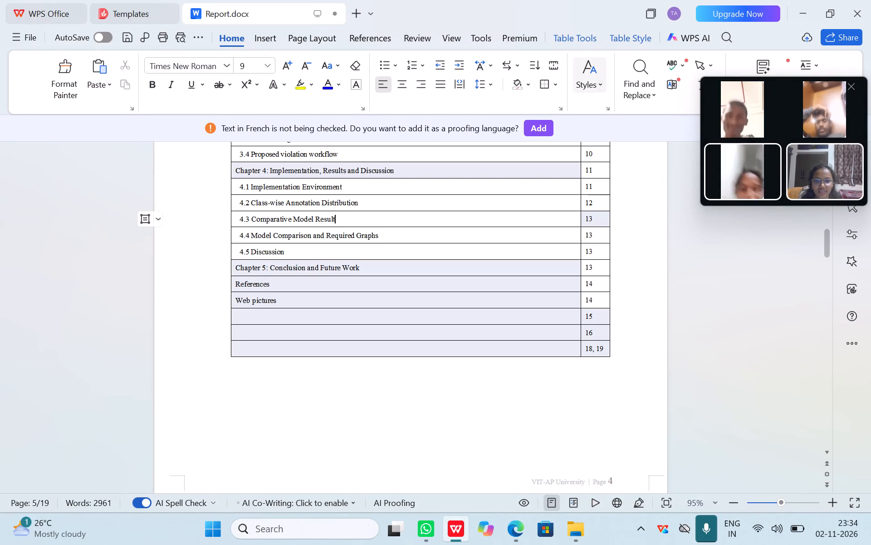
Check the wording of the section 4.4 heading in the Chapter 4 body against its contents entry.
scroll(450, 425, down, 9)
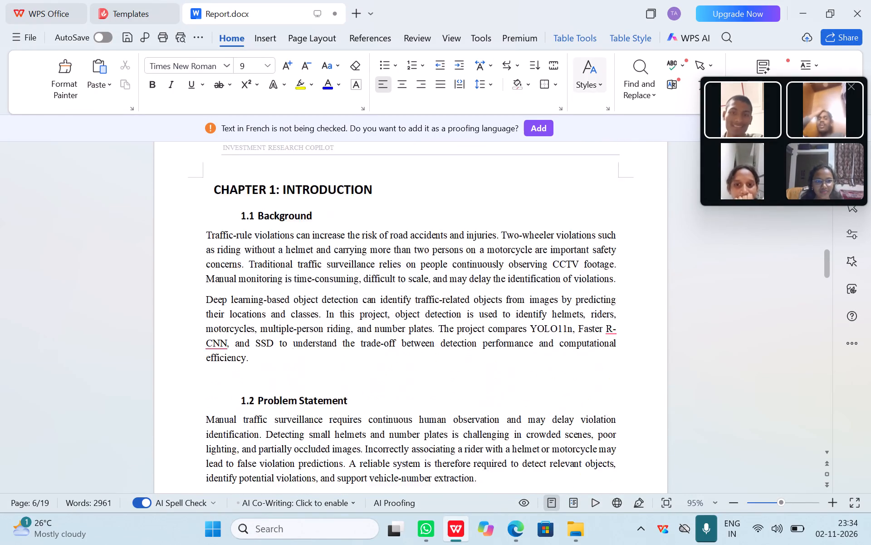
scroll(450, 425, down, 7)
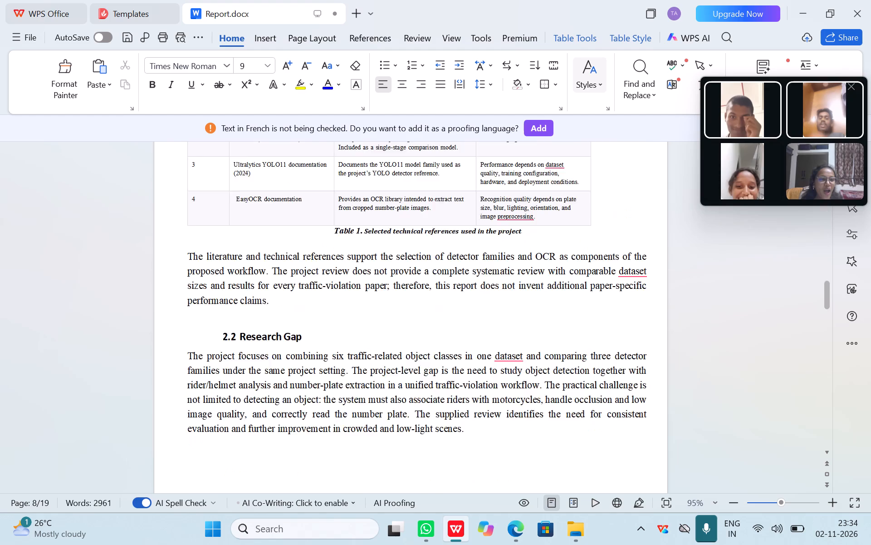
scroll(450, 425, down, 7)
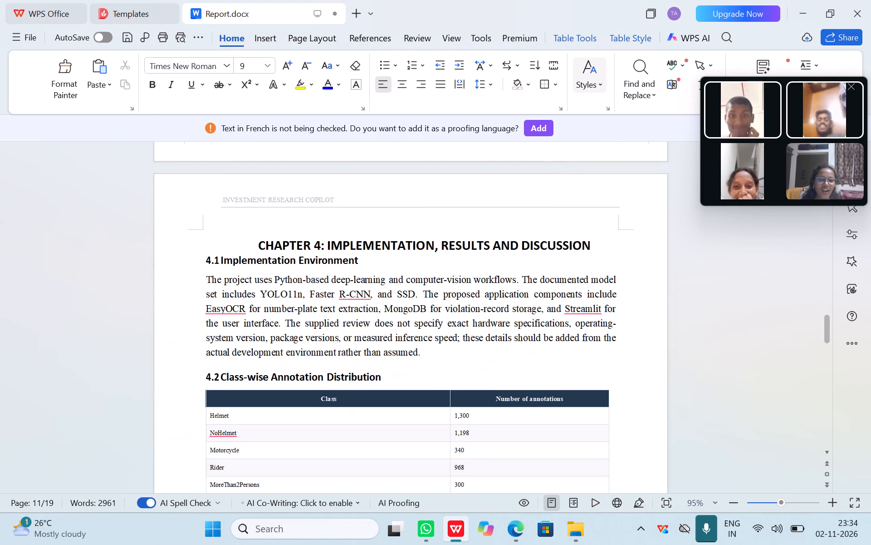
scroll(450, 425, down, 6)
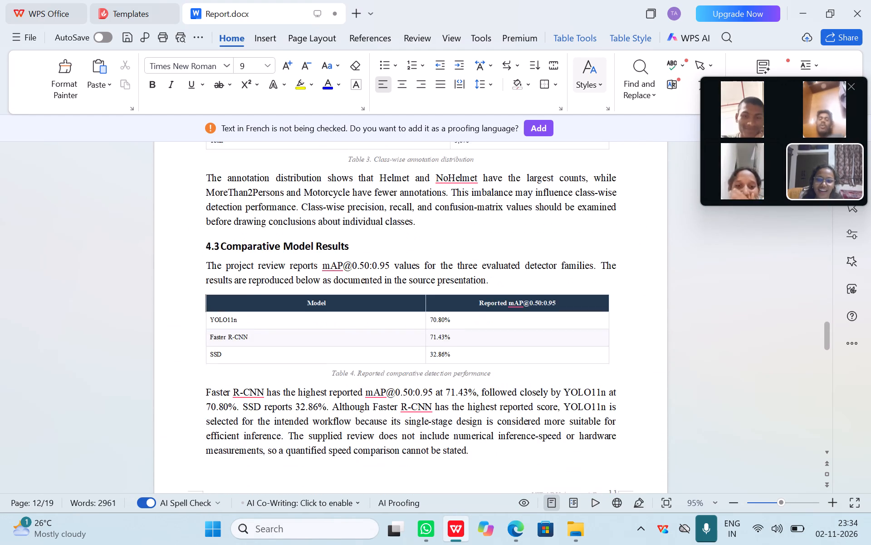
scroll(450, 425, down, 2)
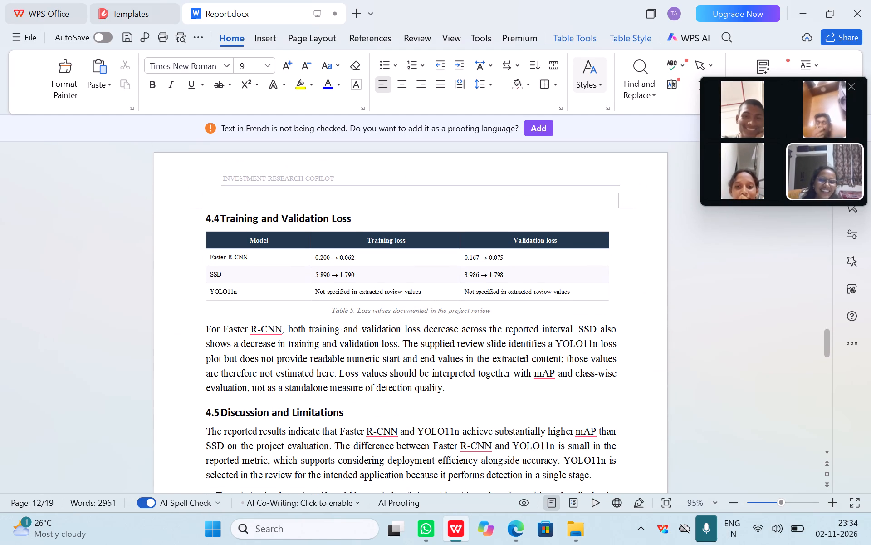
scroll(450, 425, up, 9)
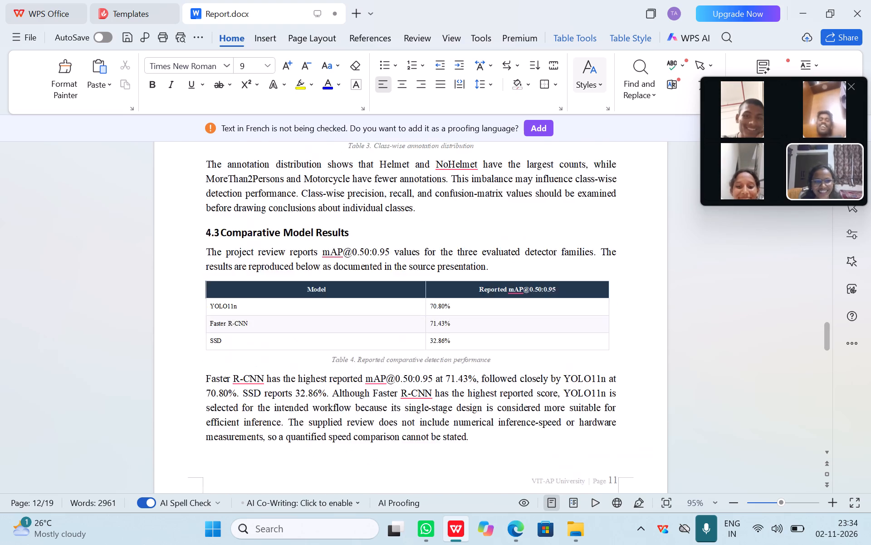
scroll(450, 425, up, 15)
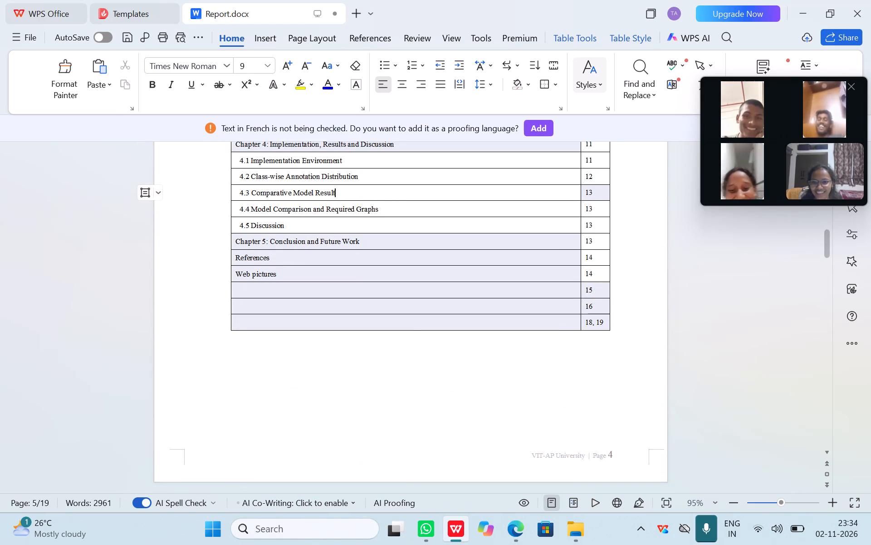
Replace the title "Model Comparison and Required Graphs" in the 4.4 contents entry with "Training".
click(382, 208)
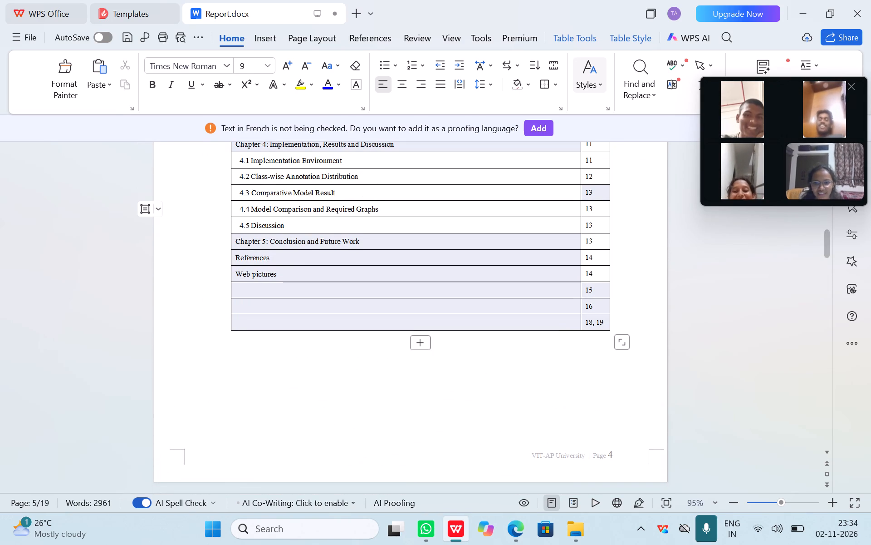
key(BackSpace)
key(BackSpace)
key(BackSpace)
key(BackSpace)
key(BackSpace)
key(BackSpace)
key(BackSpace)
key(BackSpace)
key(BackSpace)
key(BackSpace)
key(BackSpace)
key(BackSpace)
key(BackSpace)
key(BackSpace)
key(BackSpace)
key(BackSpace)
key(BackSpace)
key(BackSpace)
key(BackSpace)
key(BackSpace)
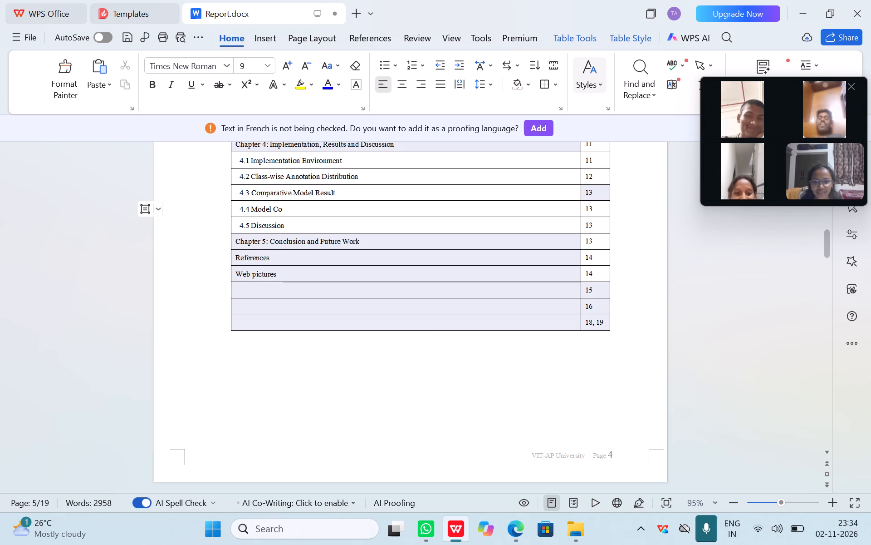
key(BackSpace)
key(BackSpace)
key(BackSpace)
key(BackSpace)
key(BackSpace)
key(BackSpace)
key(BackSpace)
key(BackSpace)
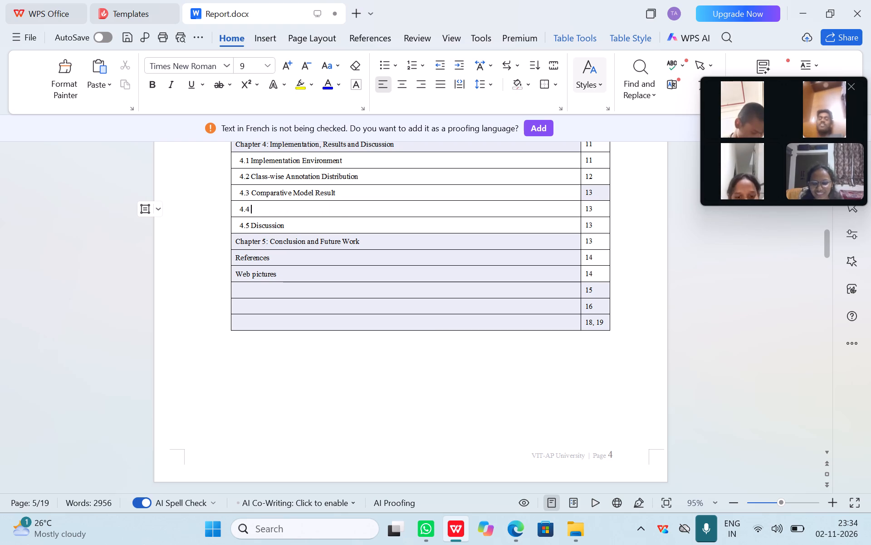
text(Training)
key(space)
Recheck the Chapter 4 body for the rest of the section 4.4 heading's wording.
scroll(382, 208, down, 2)
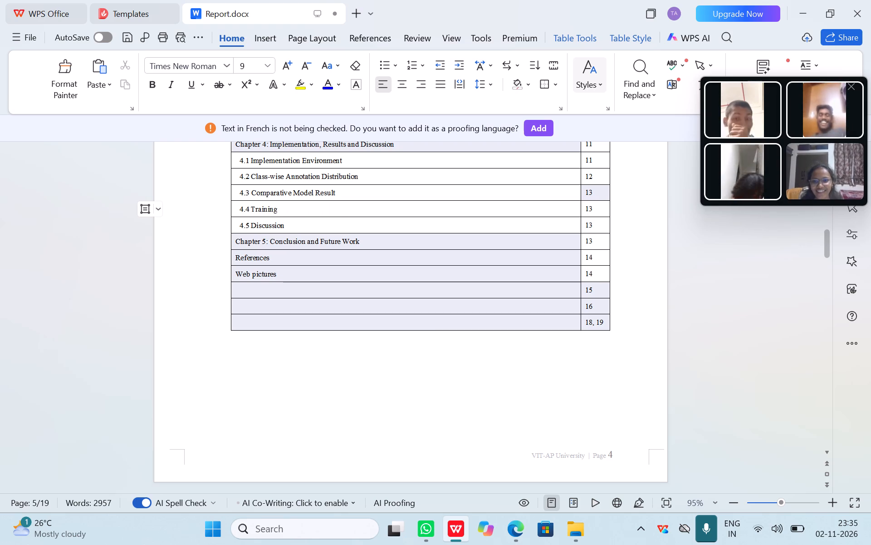
scroll(382, 208, down, 17)
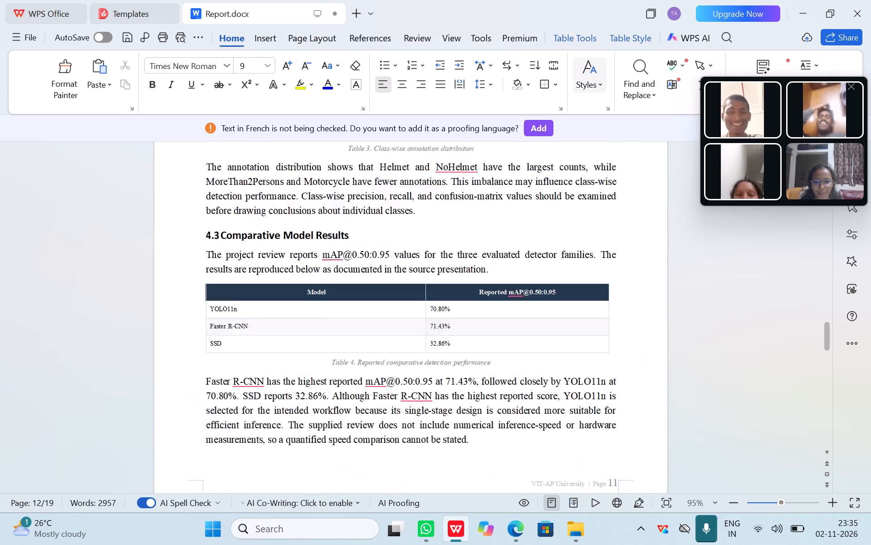
scroll(382, 208, right, 1)
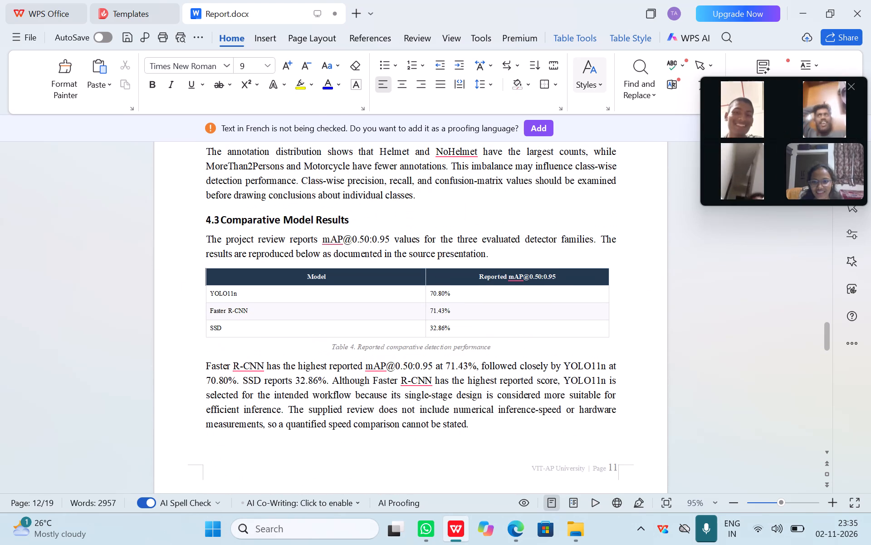
scroll(382, 208, right, 1)
scroll(382, 208, up, 10)
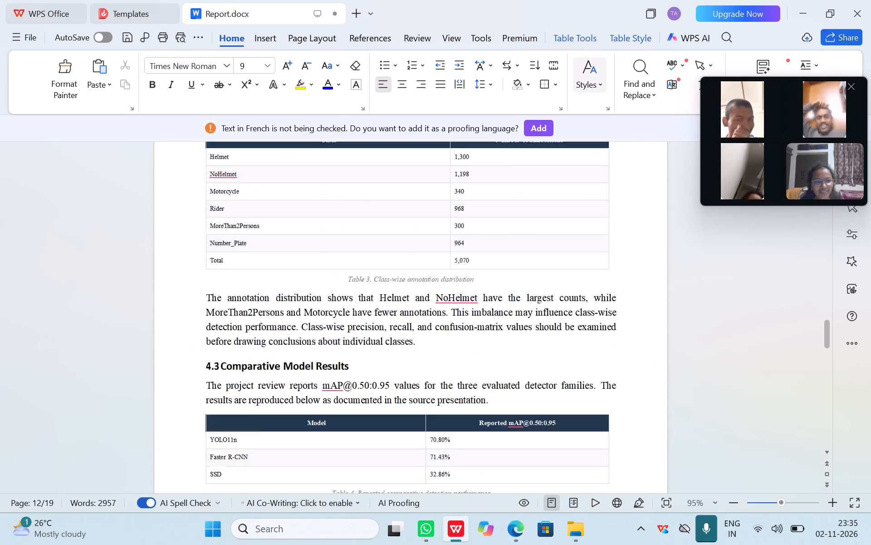
scroll(382, 208, up, 16)
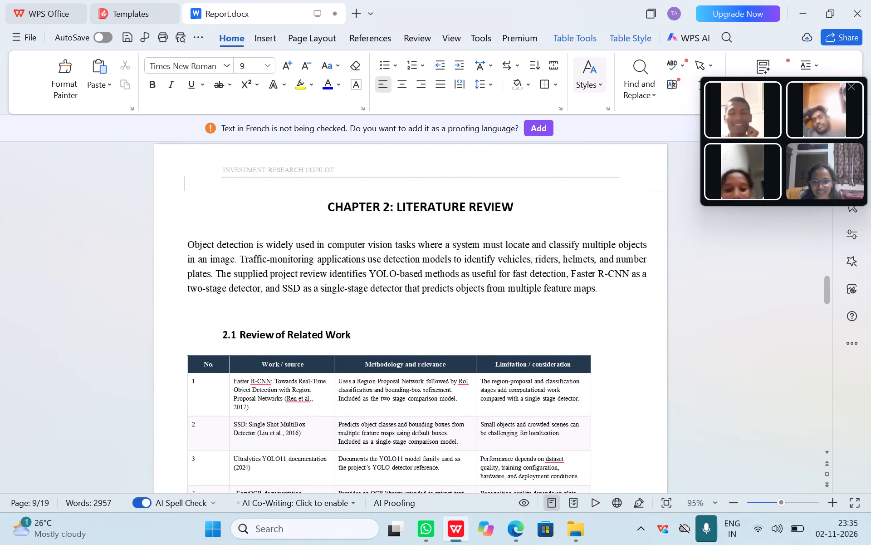
scroll(382, 208, up, 15)
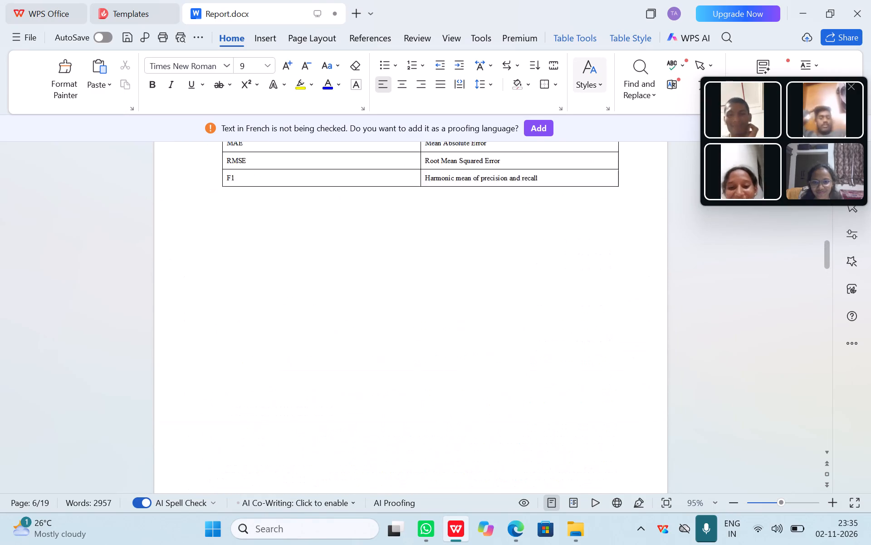
scroll(382, 208, up, 2)
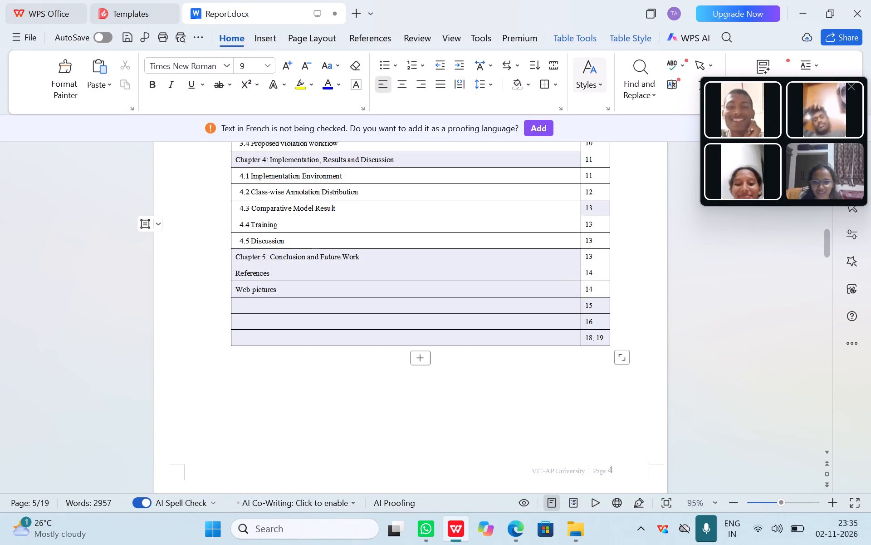
Extend the 4.4 contents entry with "and Violation Loss" after "Training".
text(ad)
key(space)
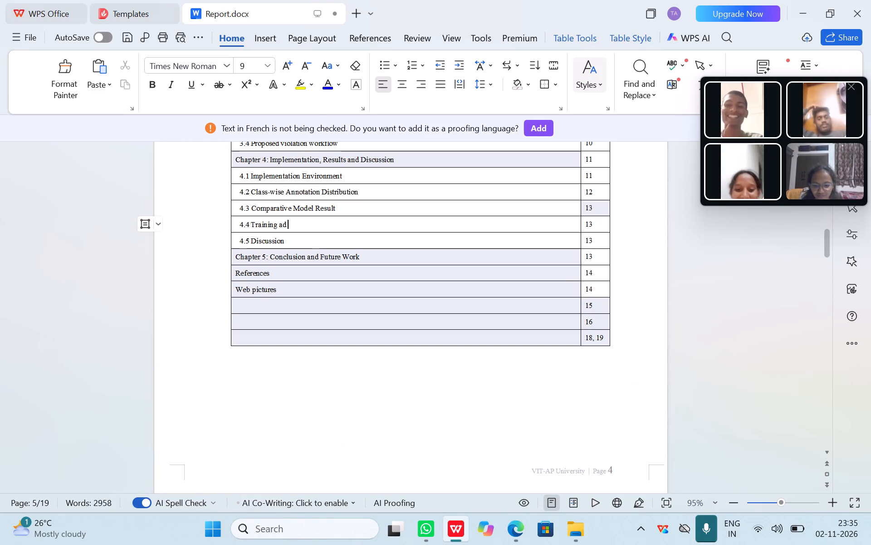
key(BackSpace)
key(BackSpace)
text(nd Violation)
key(space)
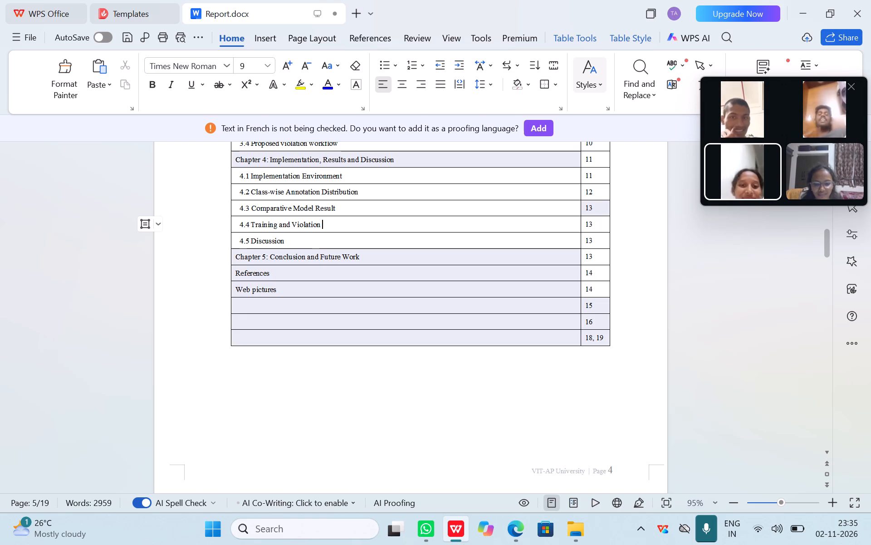
text(Loss)
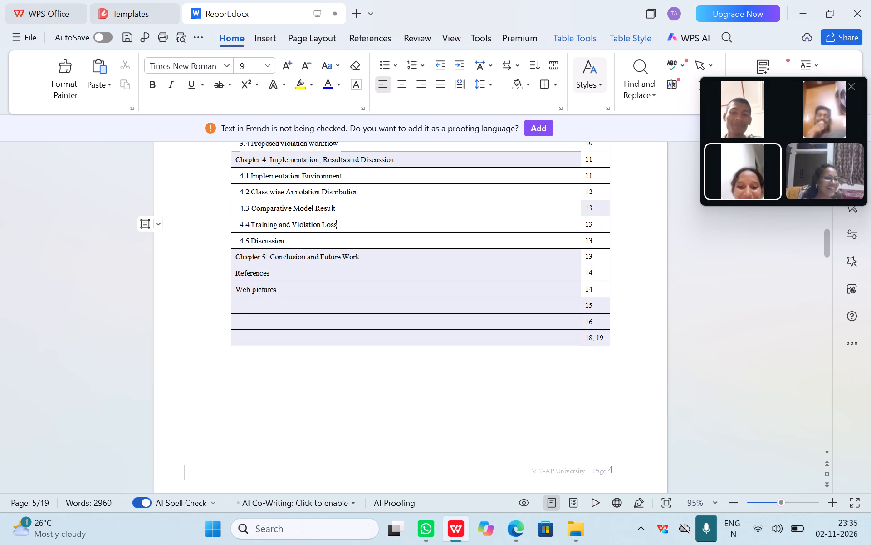
Check the wording of the section 4.5 heading in the Chapter 4 body against its contents entry.
scroll(473, 400, down, 12)
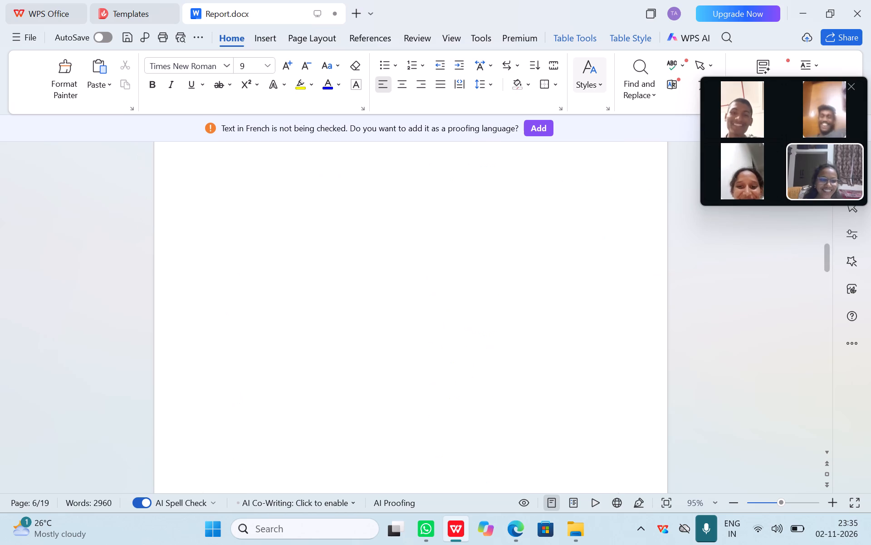
scroll(473, 400, down, 18)
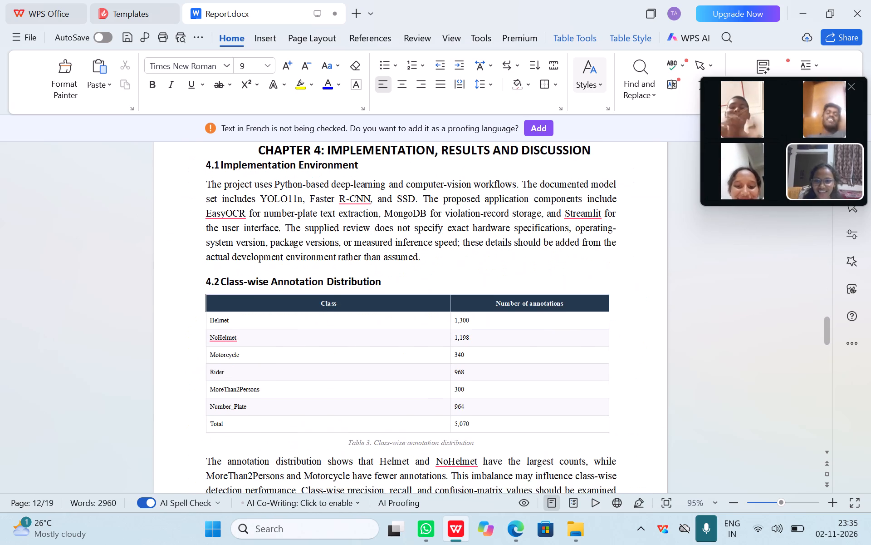
scroll(473, 400, down, 1)
scroll(473, 400, up, 8)
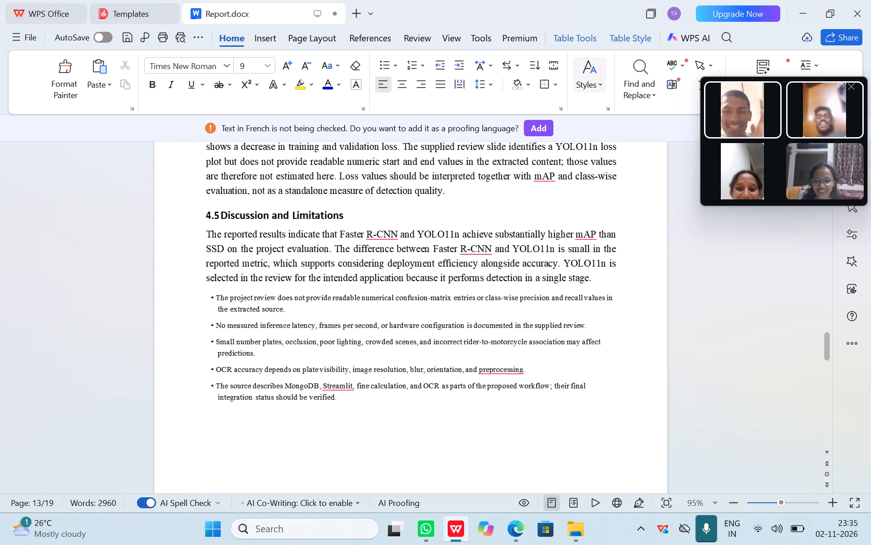
scroll(473, 400, up, 16)
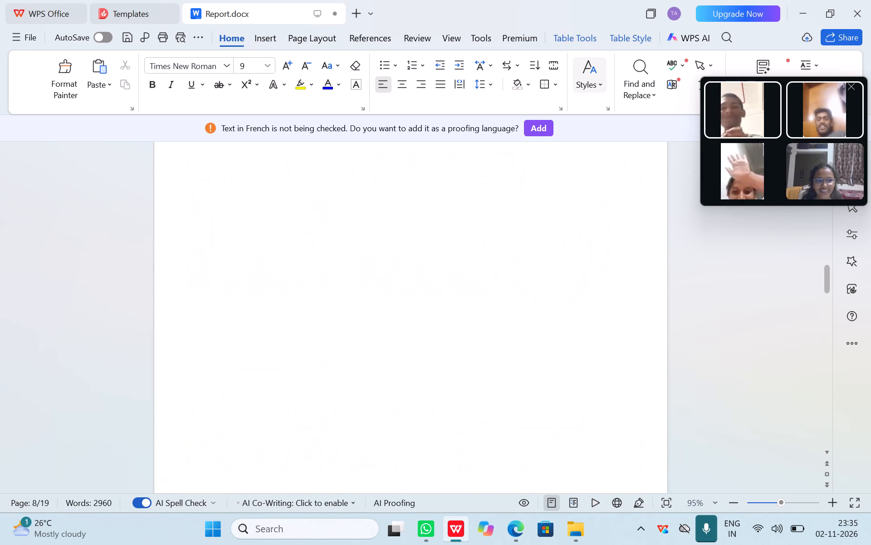
scroll(473, 400, up, 12)
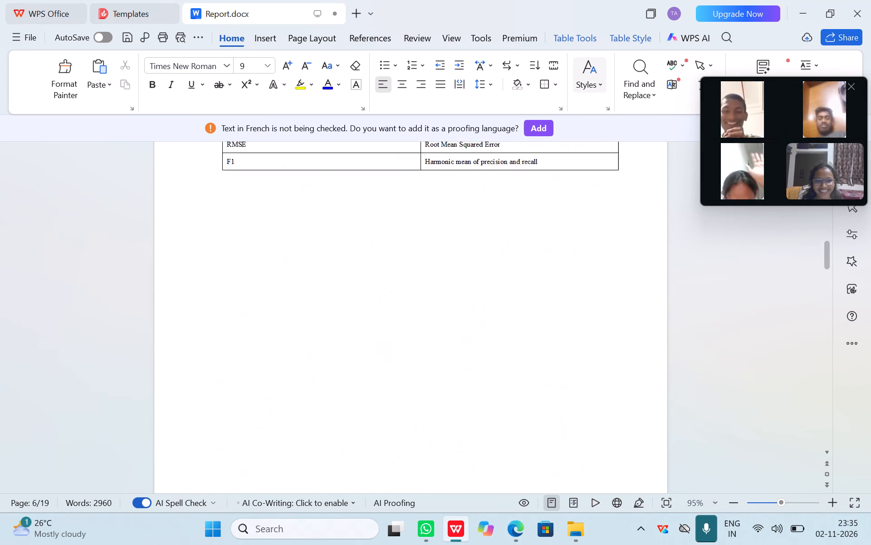
scroll(473, 400, up, 3)
scroll(473, 400, down, 2)
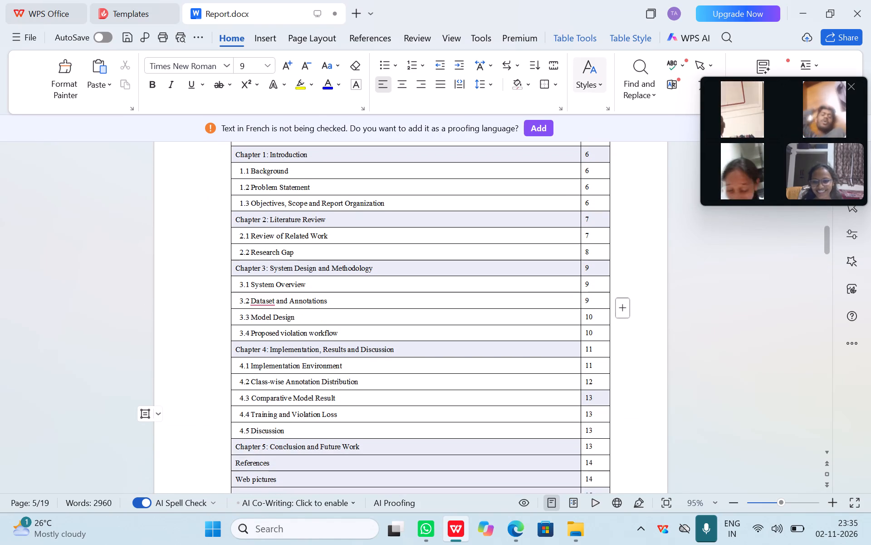
Add "and Limitations" after "Discussion" in the 4.5 contents entry.
click(304, 436)
key(space)
text(and)
key(space)
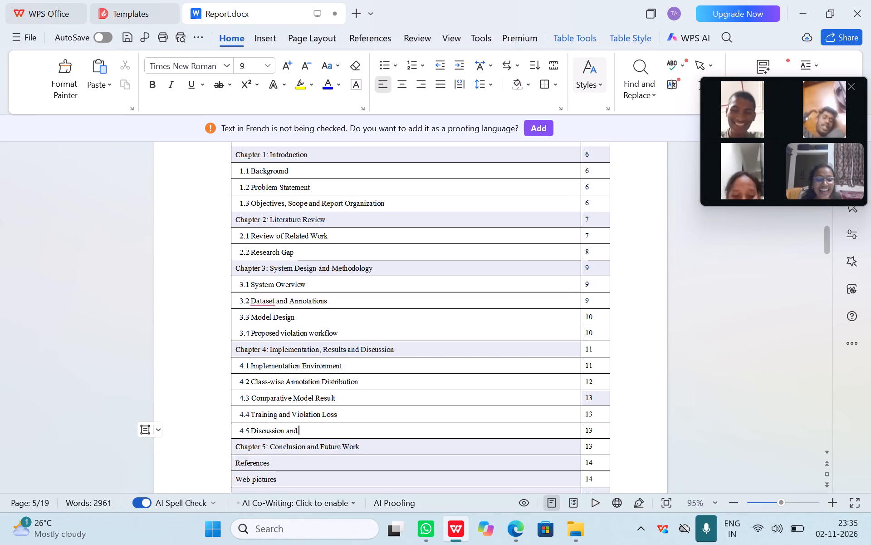
text(Limit)
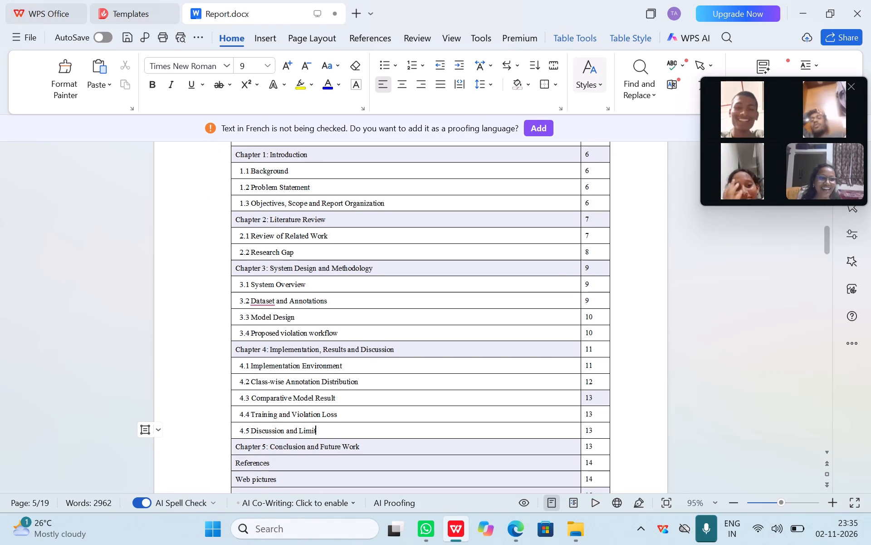
text(ations)
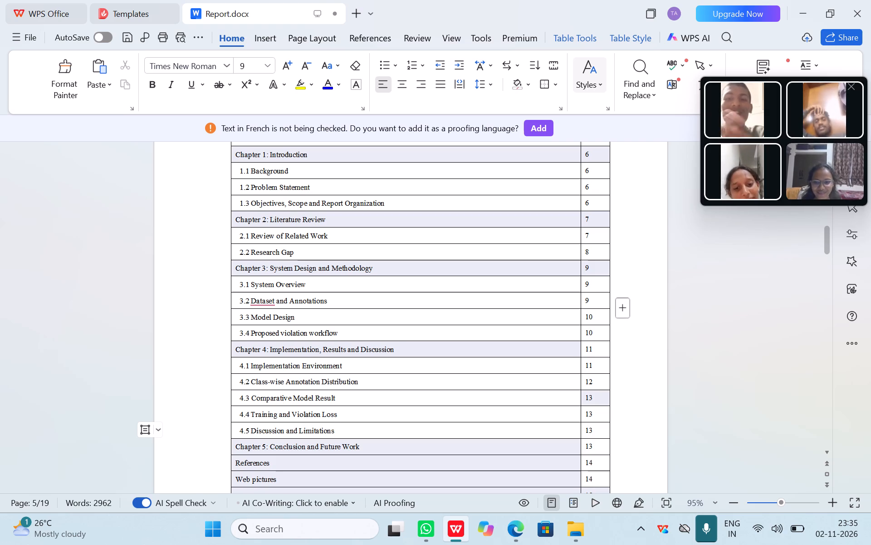
Examine the section headings in the Chapter 5 body to compare them with the contents table.
scroll(382, 446, down, 2)
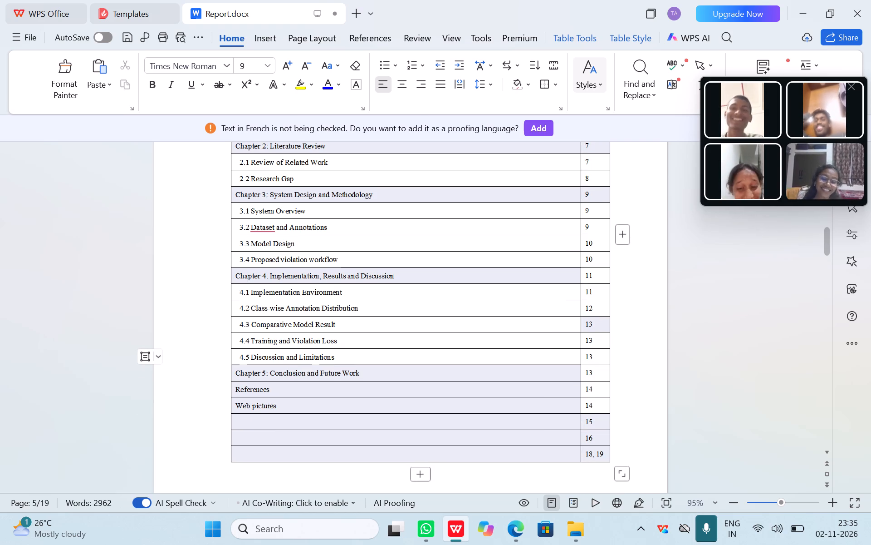
scroll(382, 446, down, 1)
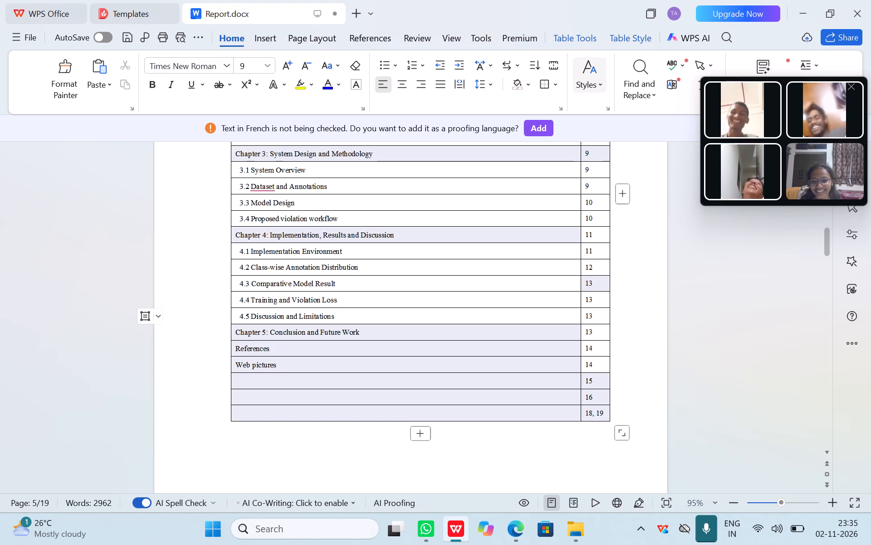
scroll(382, 446, down, 19)
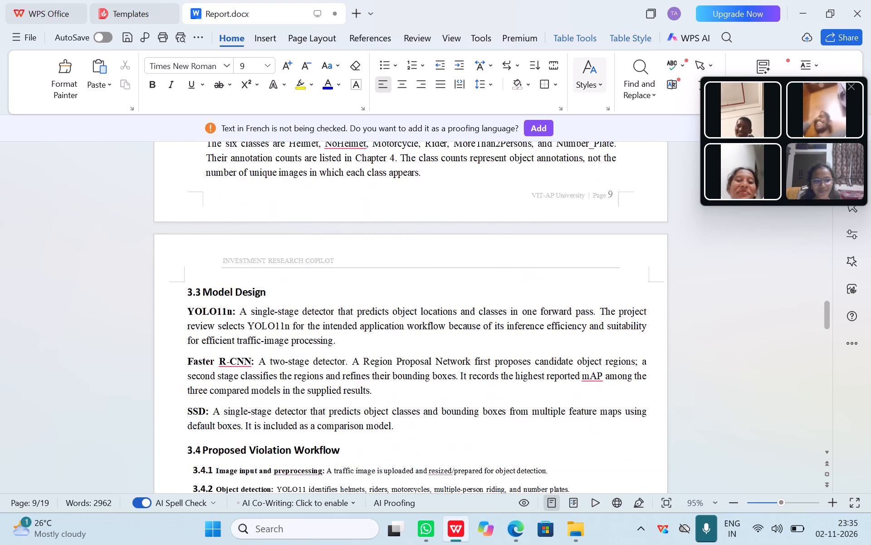
scroll(382, 446, down, 16)
scroll(382, 446, up, 6)
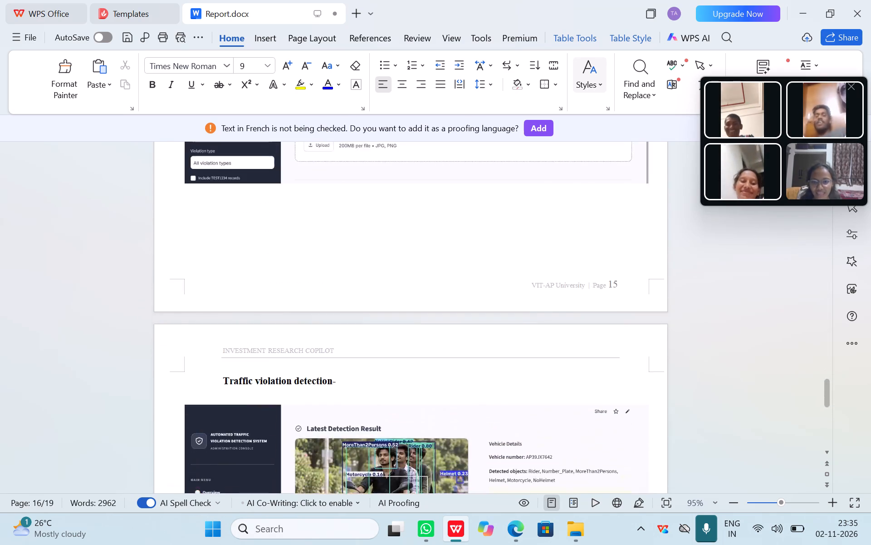
scroll(382, 446, up, 7)
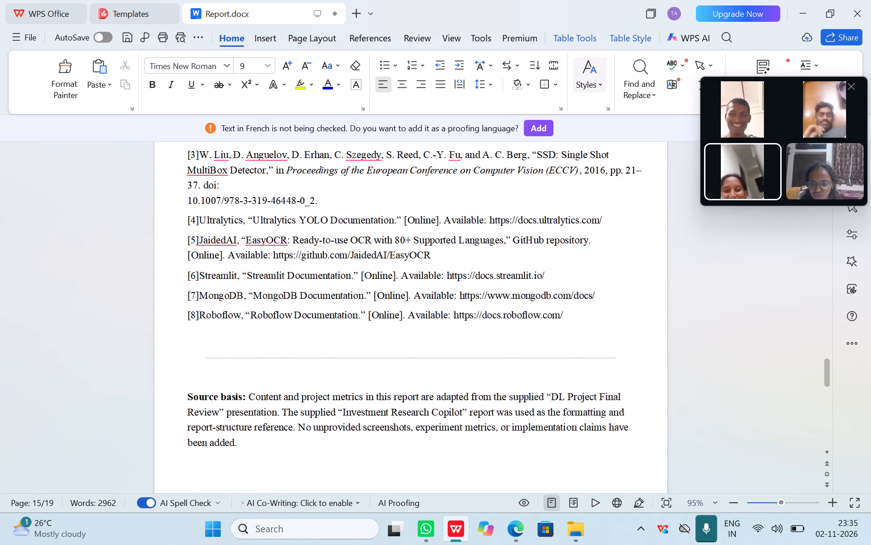
scroll(382, 446, up, 3)
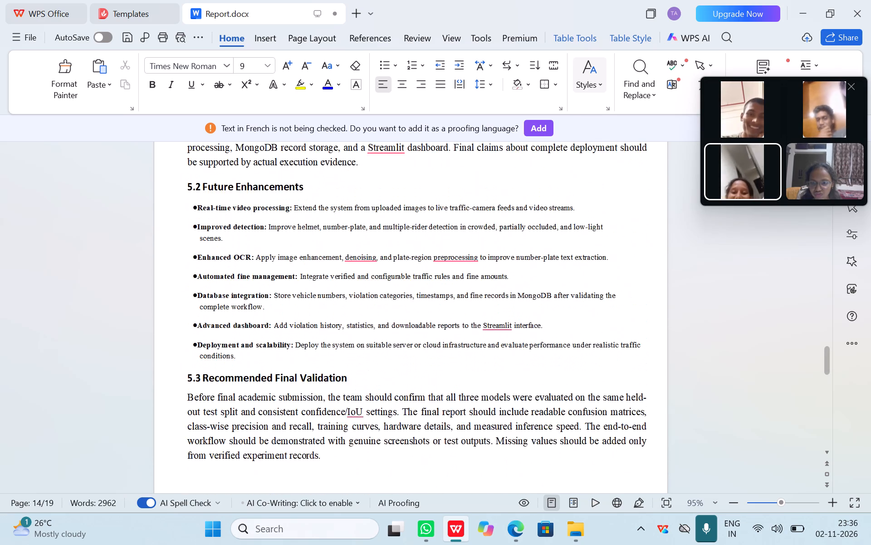
scroll(382, 446, up, 1)
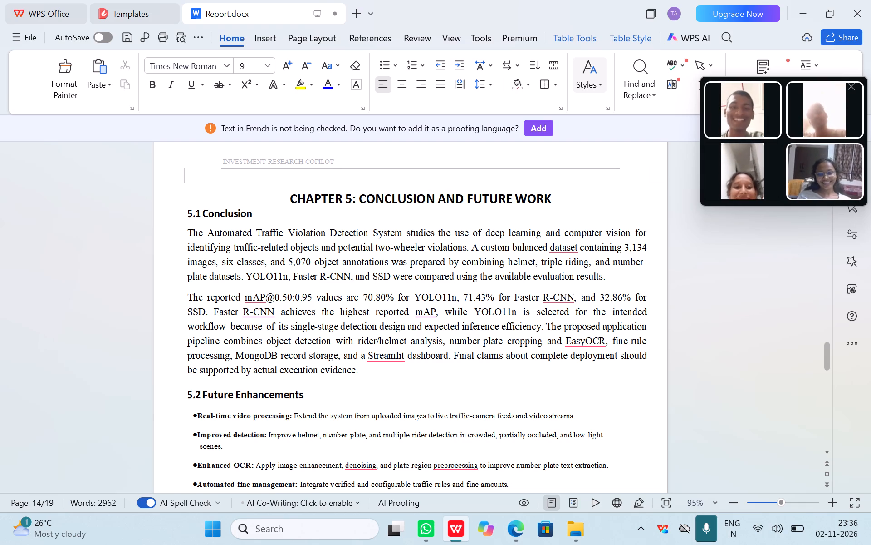
scroll(467, 361, down, 3)
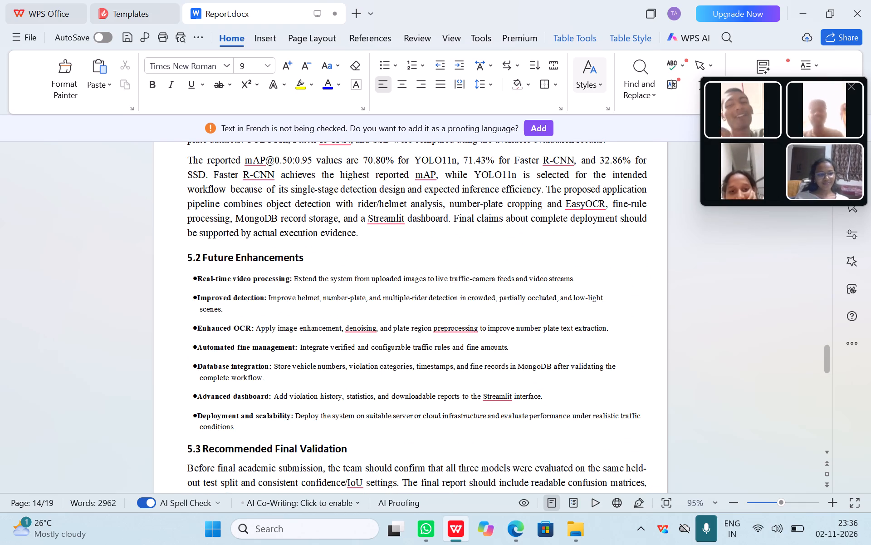
scroll(467, 361, up, 11)
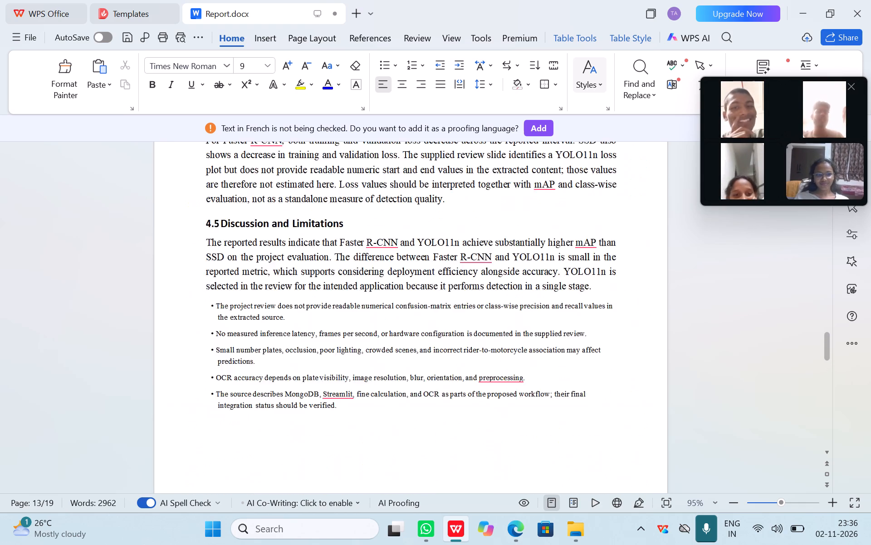
scroll(467, 361, up, 14)
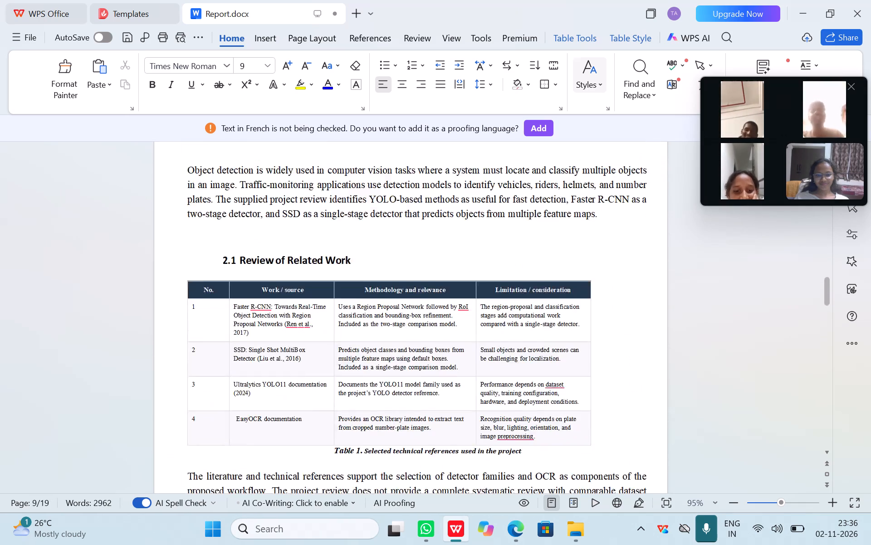
scroll(467, 361, up, 9)
scroll(467, 361, down, 5)
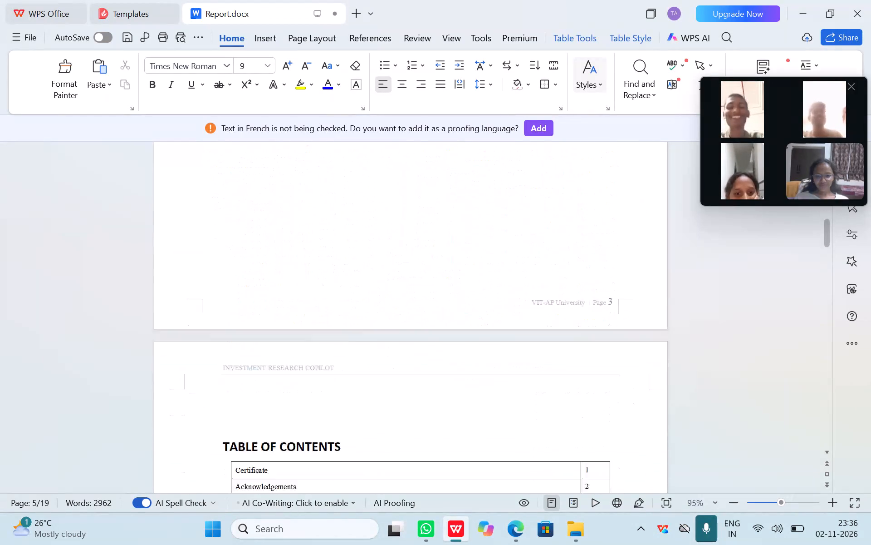
scroll(467, 361, down, 3)
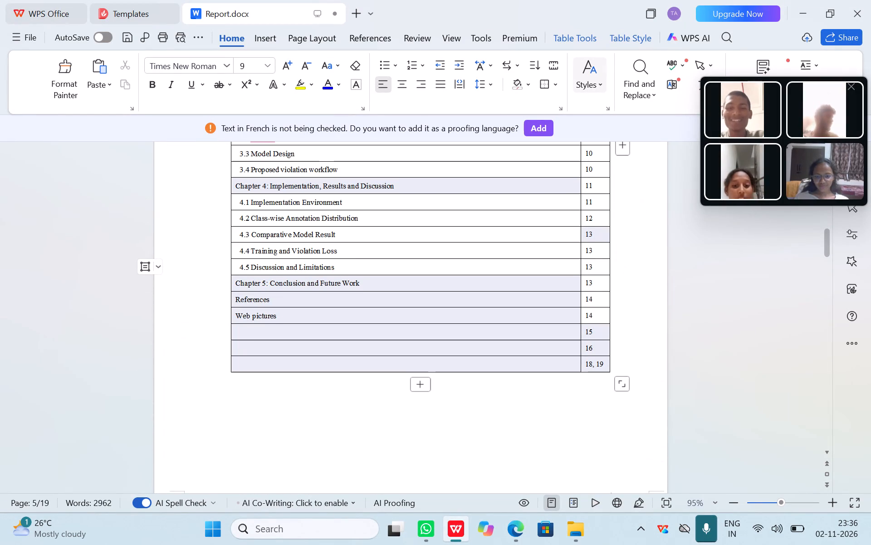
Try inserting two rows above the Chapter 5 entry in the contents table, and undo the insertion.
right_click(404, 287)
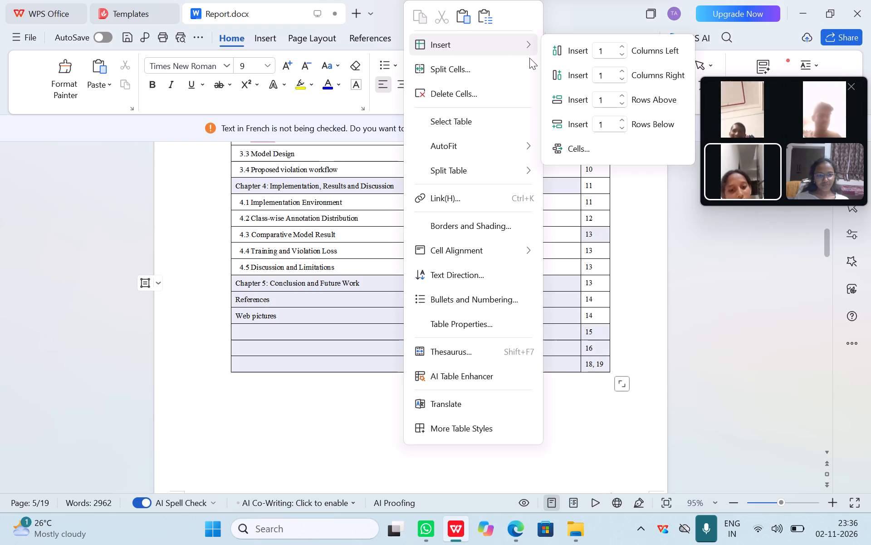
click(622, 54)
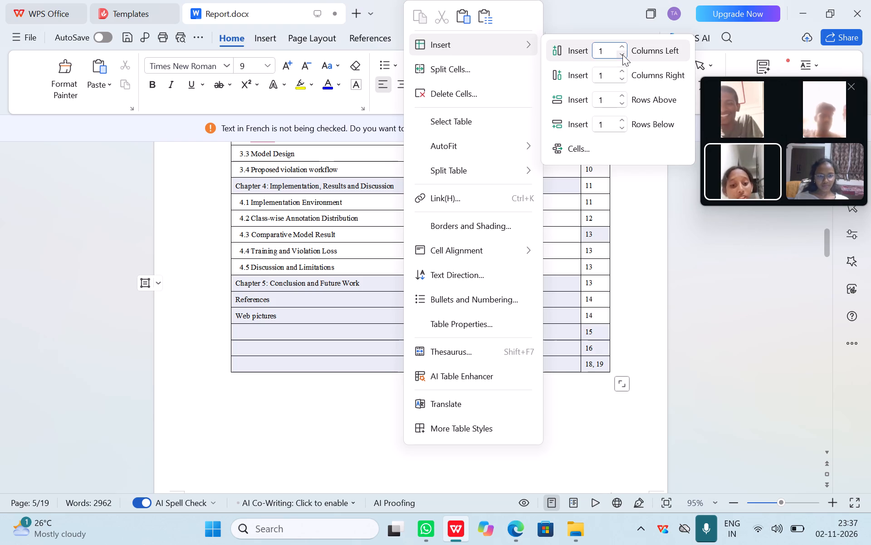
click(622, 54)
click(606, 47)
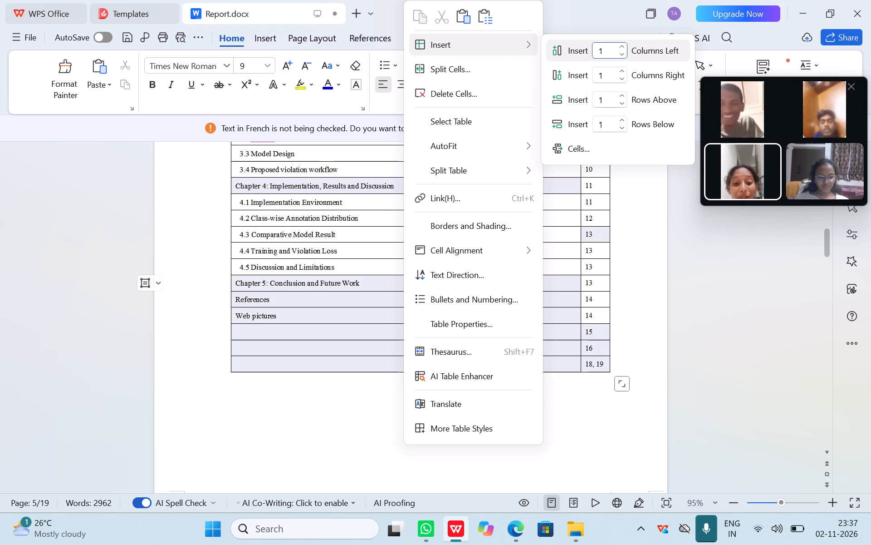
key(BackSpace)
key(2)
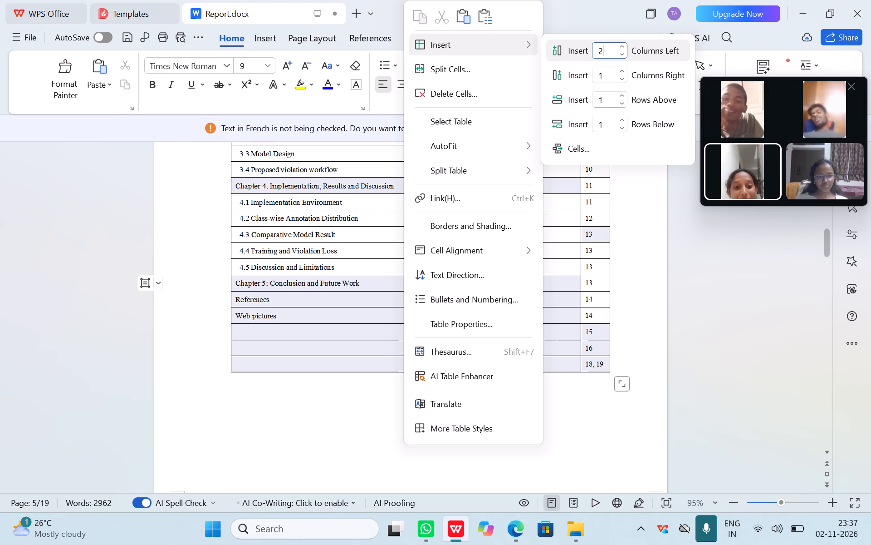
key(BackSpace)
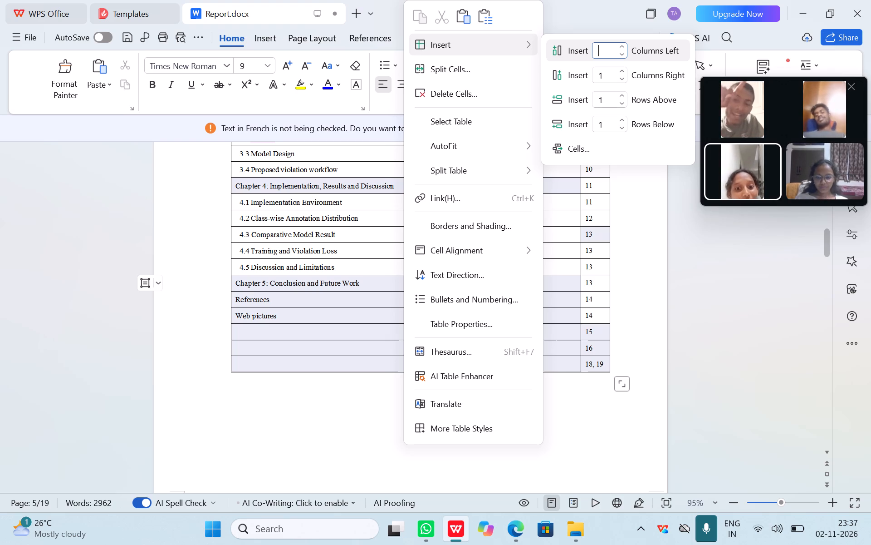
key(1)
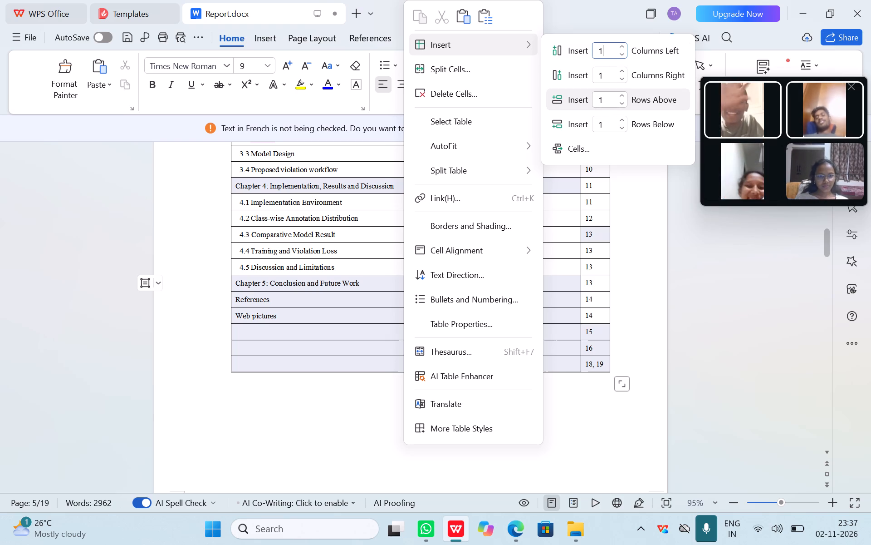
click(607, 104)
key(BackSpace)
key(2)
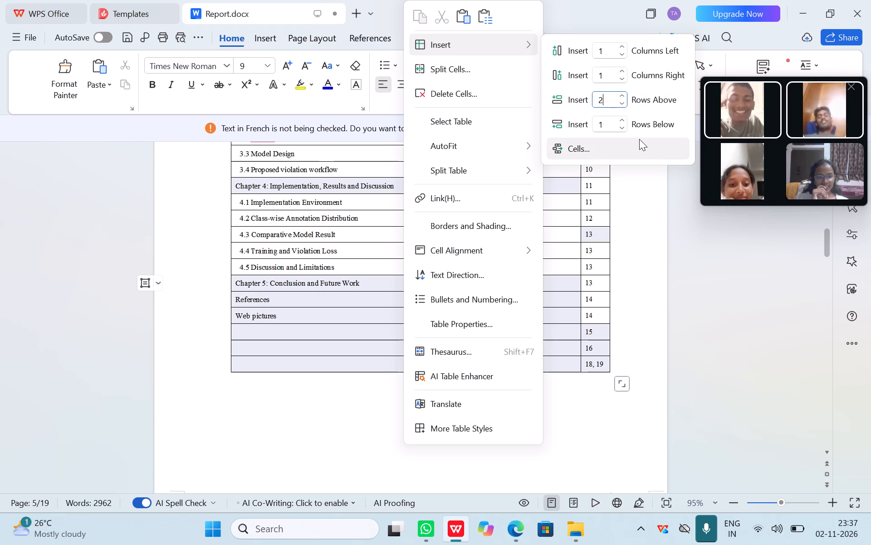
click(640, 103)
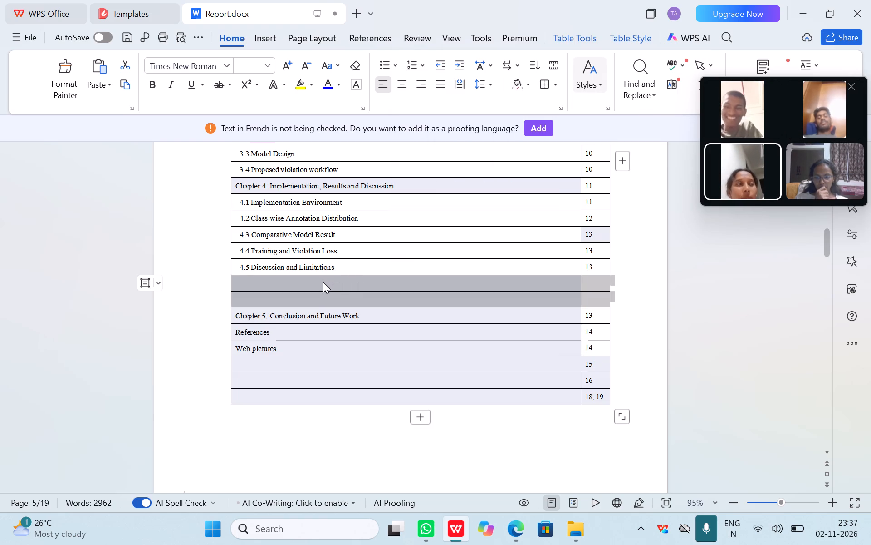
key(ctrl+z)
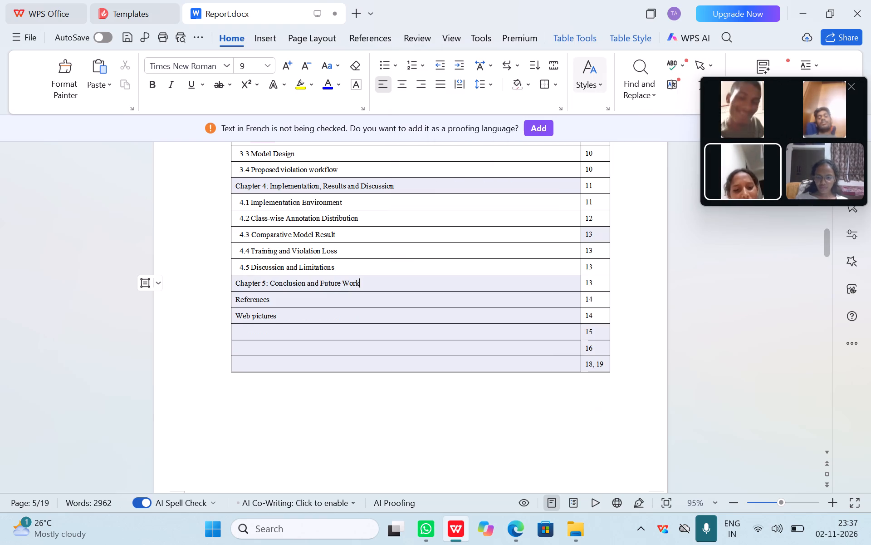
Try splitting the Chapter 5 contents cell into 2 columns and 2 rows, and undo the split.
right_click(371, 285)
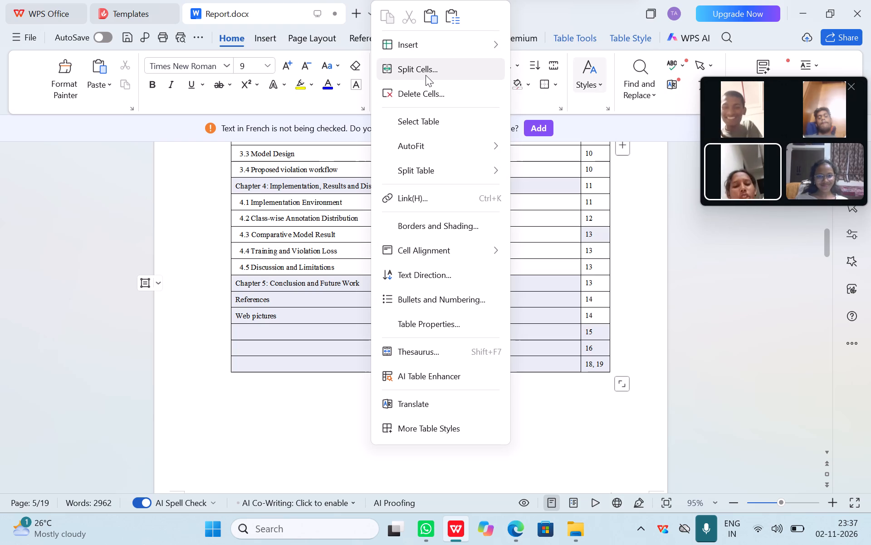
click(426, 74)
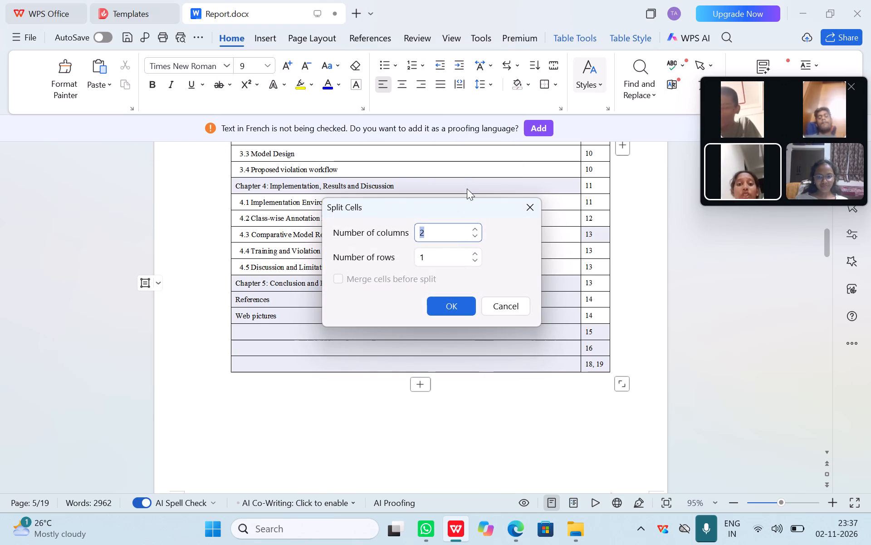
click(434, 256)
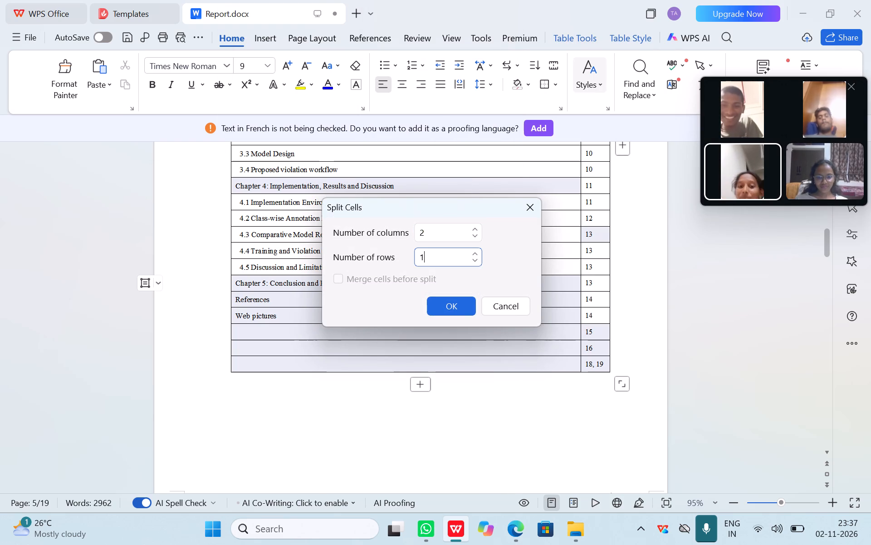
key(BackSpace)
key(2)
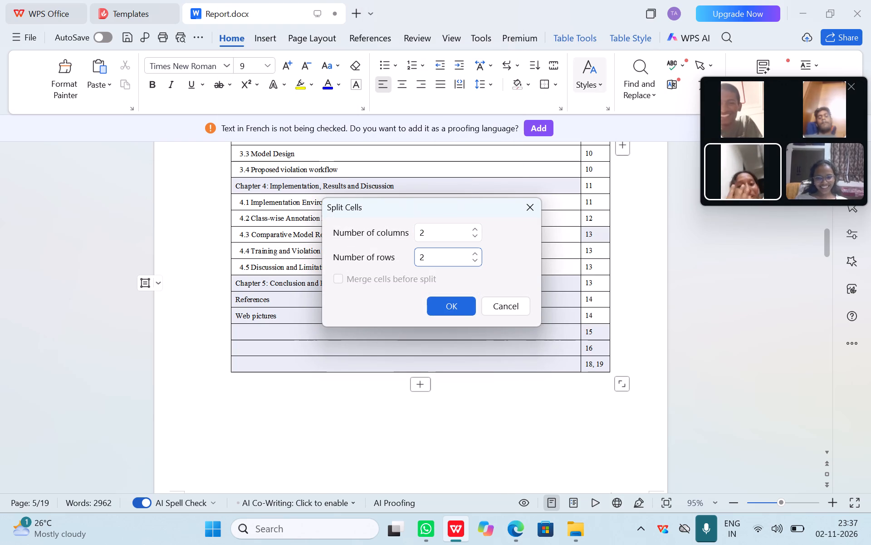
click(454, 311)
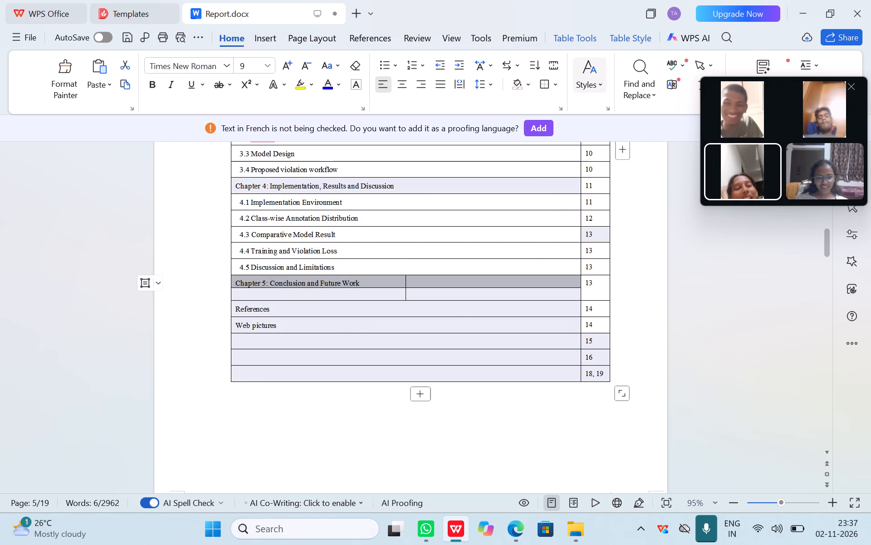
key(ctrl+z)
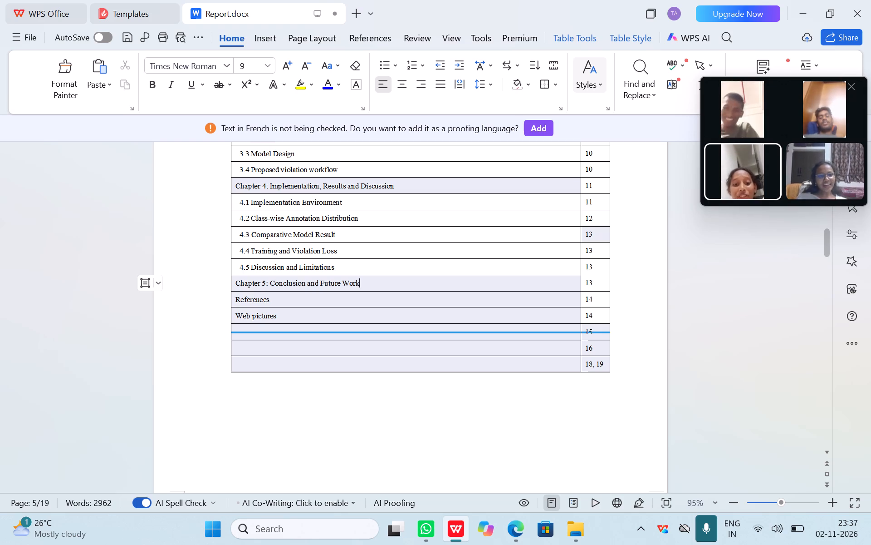
Insert two rows below the "Chapter 5: Conclusion and Future Work" entry in the contents table.
right_click(367, 287)
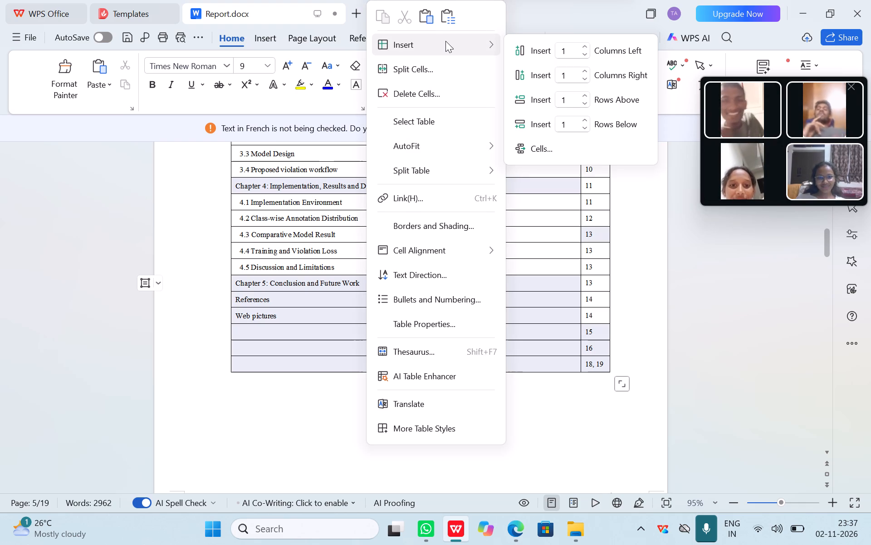
click(574, 121)
key(BackSpace)
key(2)
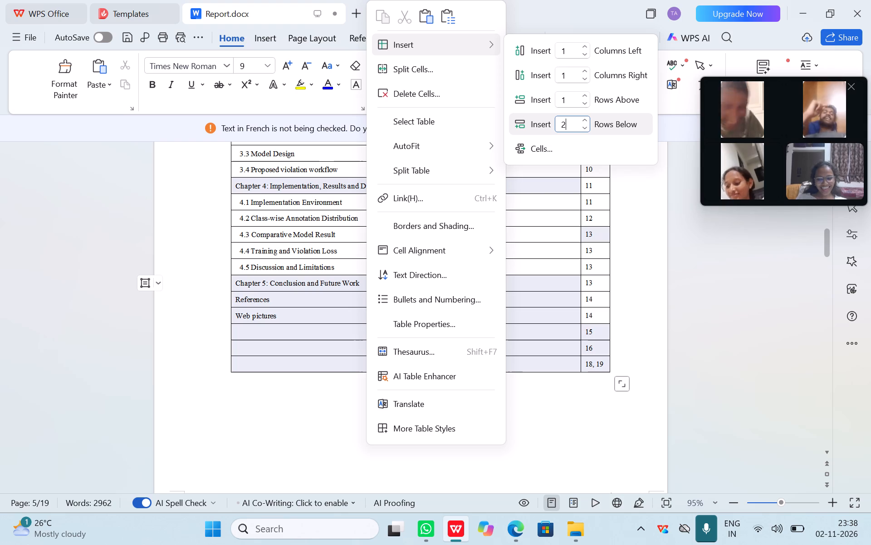
click(612, 127)
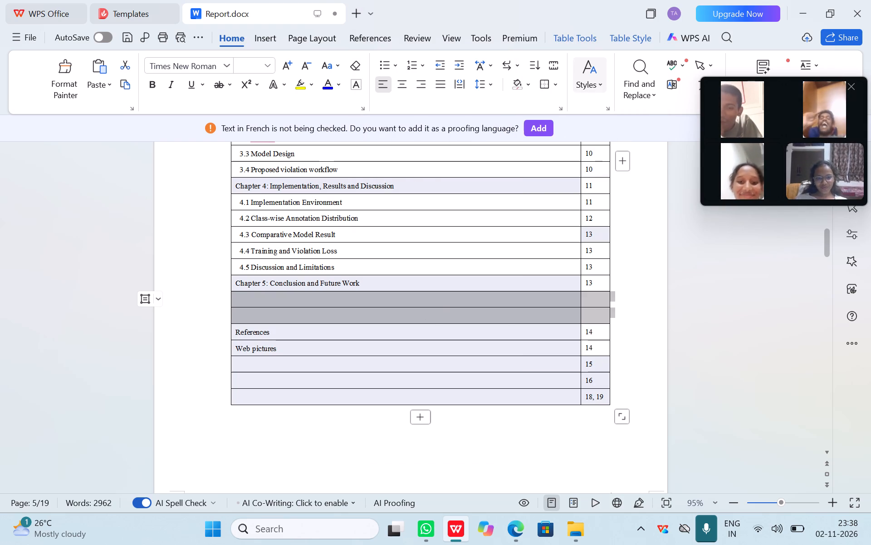
Enter "5.1 Conclusions" in the first empty row under the Chapter 5 contents entry.
click(481, 300)
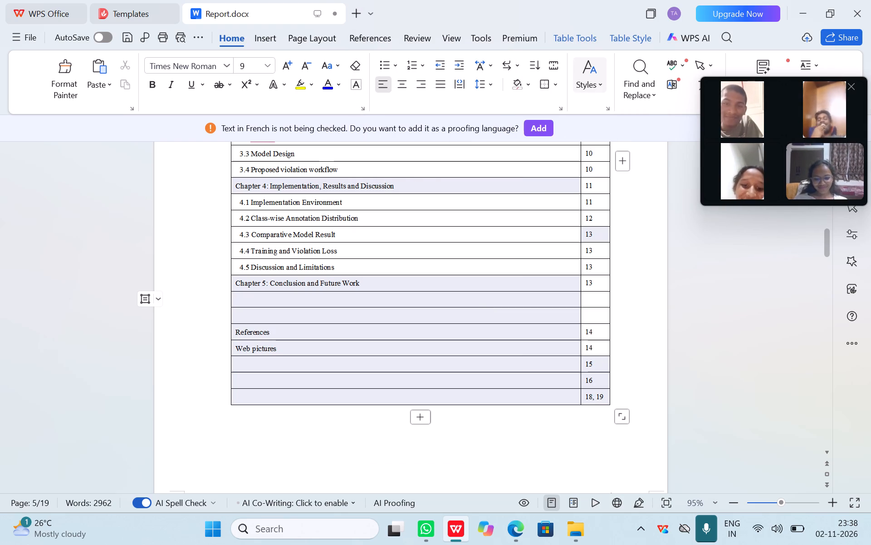
text(5.1)
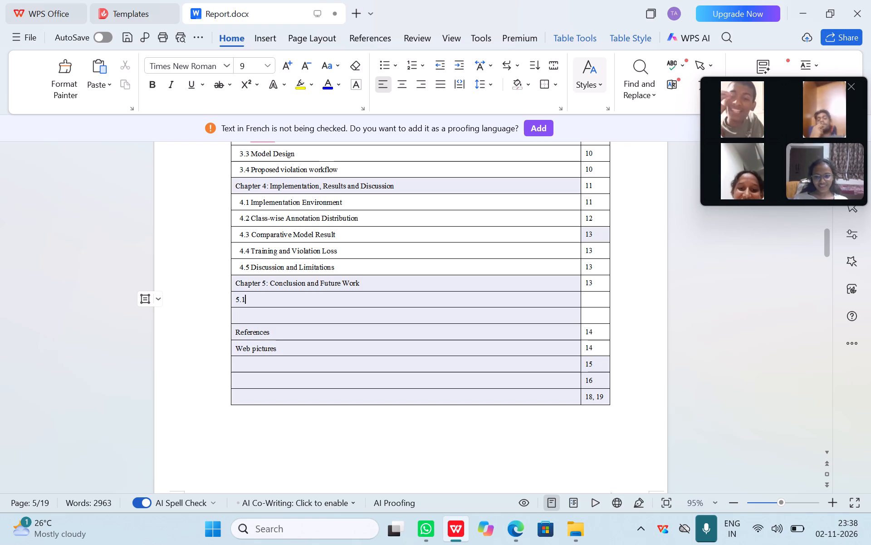
key(space)
text(Conclusions)
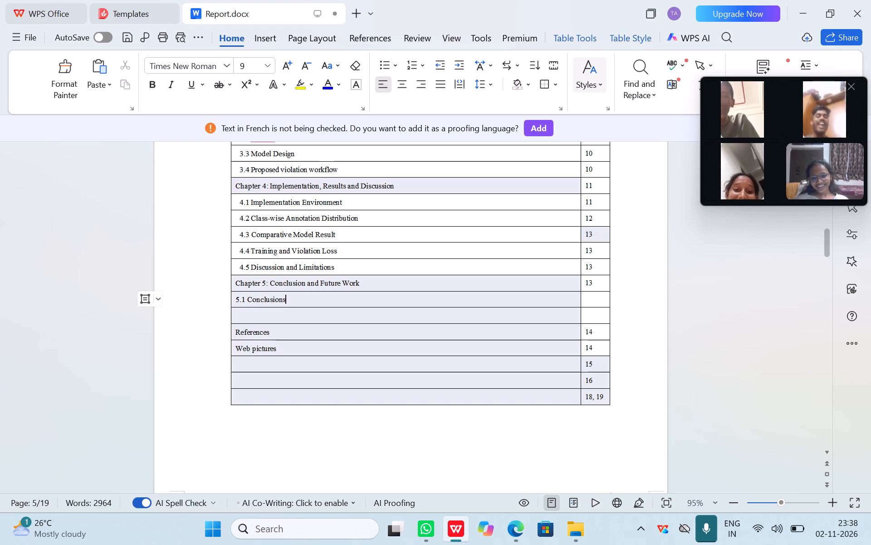
Check the Chapter 5 section headings and enter "5.2 Future Enhancement" in the empty contents row below "5.1 Conclusions".
scroll(539, 459, down, 2)
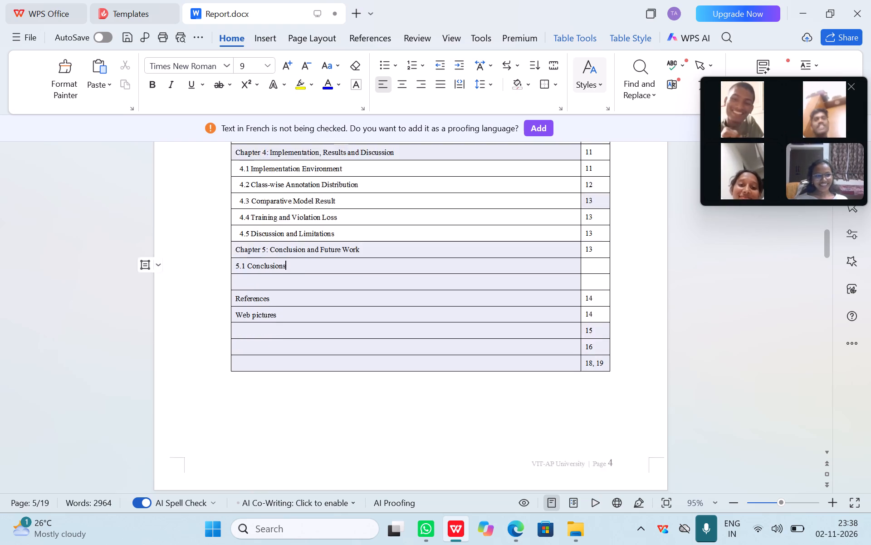
scroll(539, 459, down, 9)
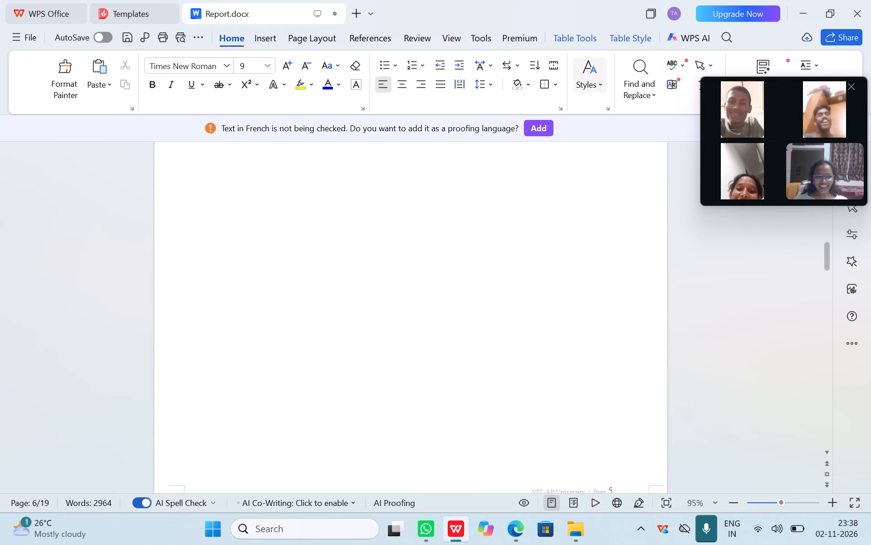
scroll(539, 459, down, 12)
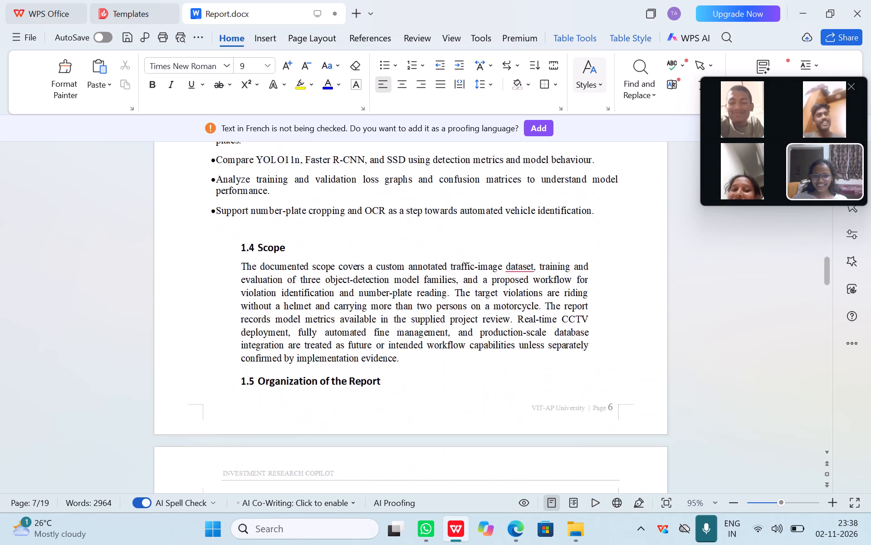
scroll(539, 459, down, 10)
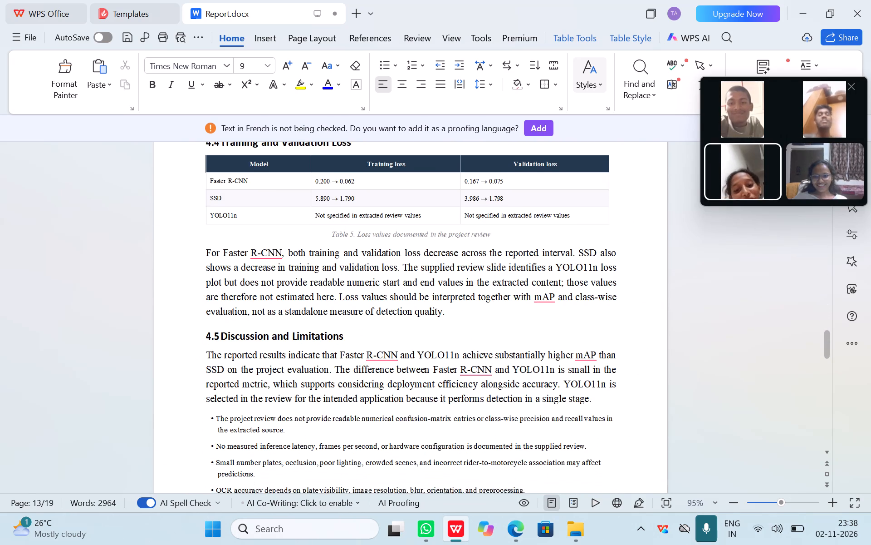
scroll(539, 459, down, 7)
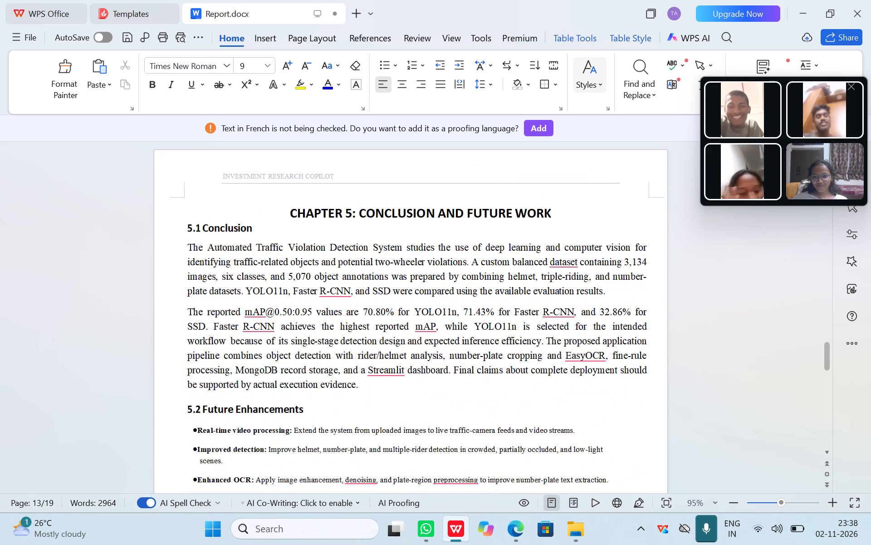
scroll(539, 459, up, 20)
scroll(539, 459, up, 8)
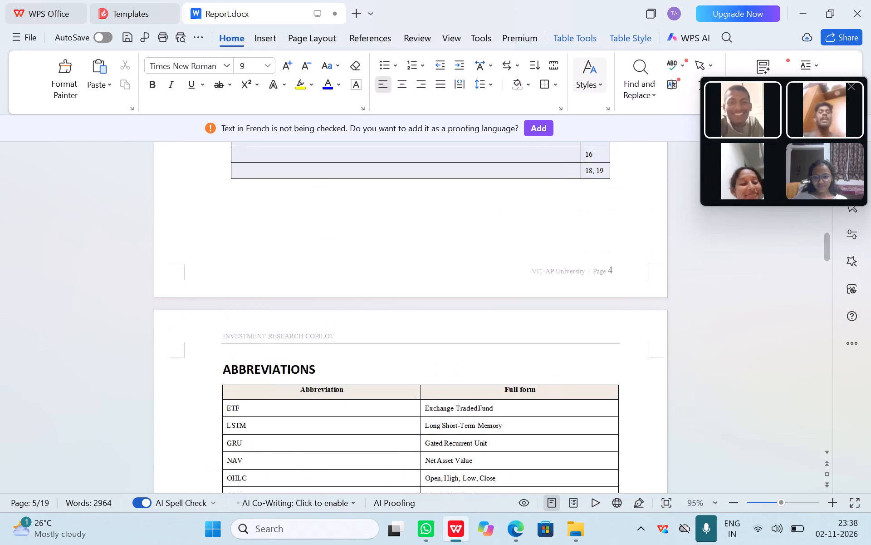
scroll(539, 459, up, 1)
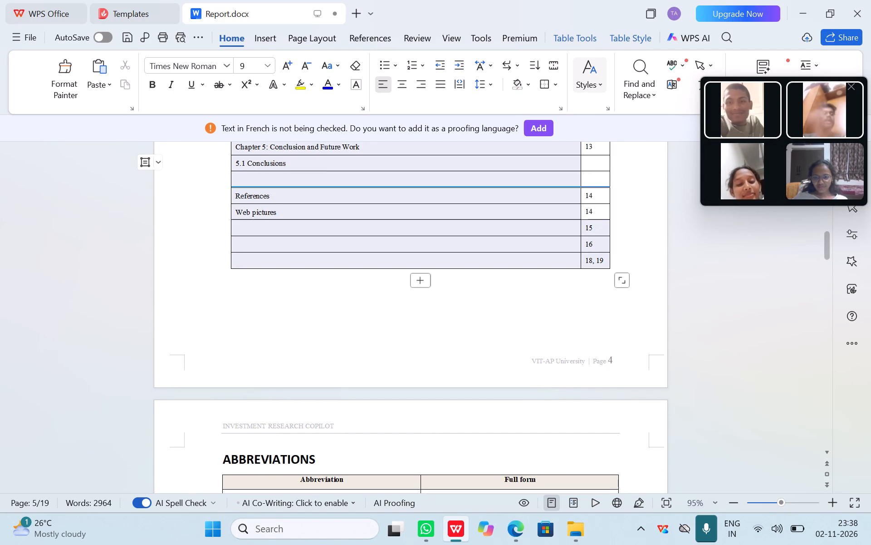
click(282, 181)
text(5.2)
key(space)
text(Future En)
text(hancement)
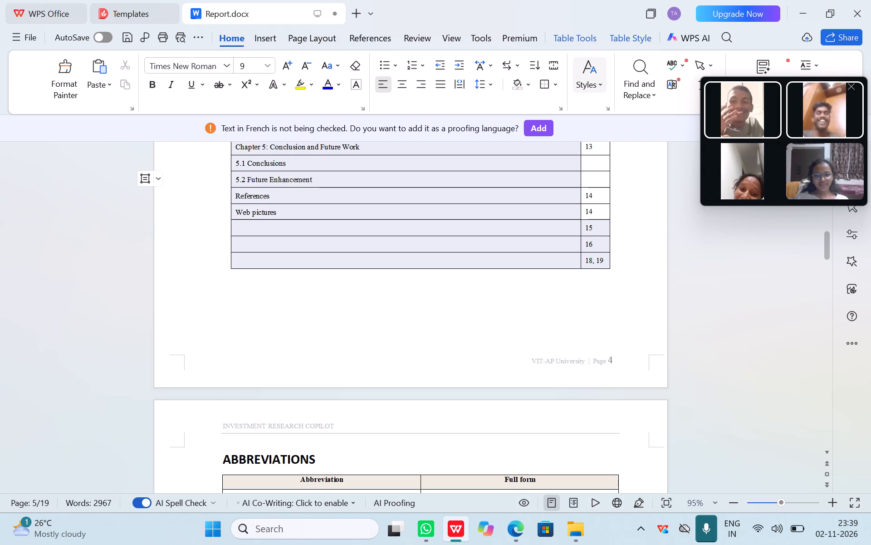
Look up the Chapter 5 pages and enter page number 13 for both the 5.1 and 5.2 contents entries.
click(596, 163)
scroll(596, 163, up, 1)
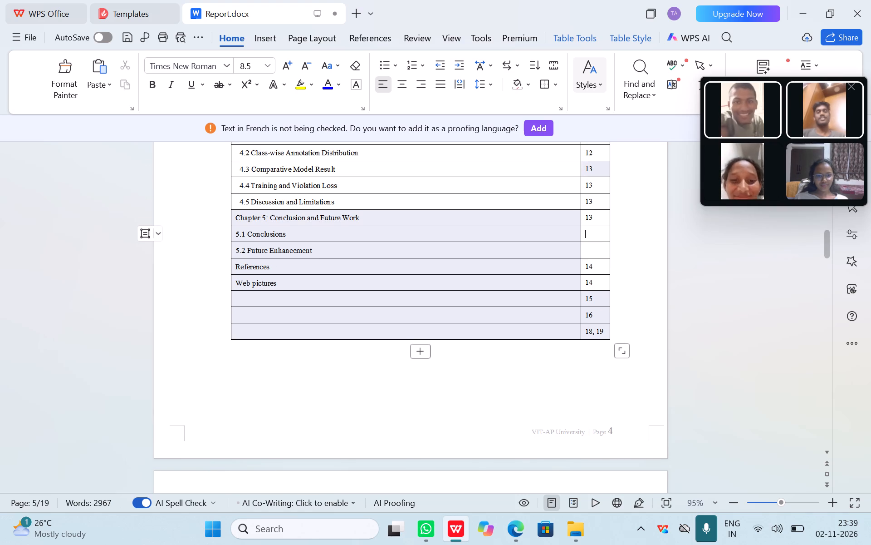
scroll(596, 163, up, 1)
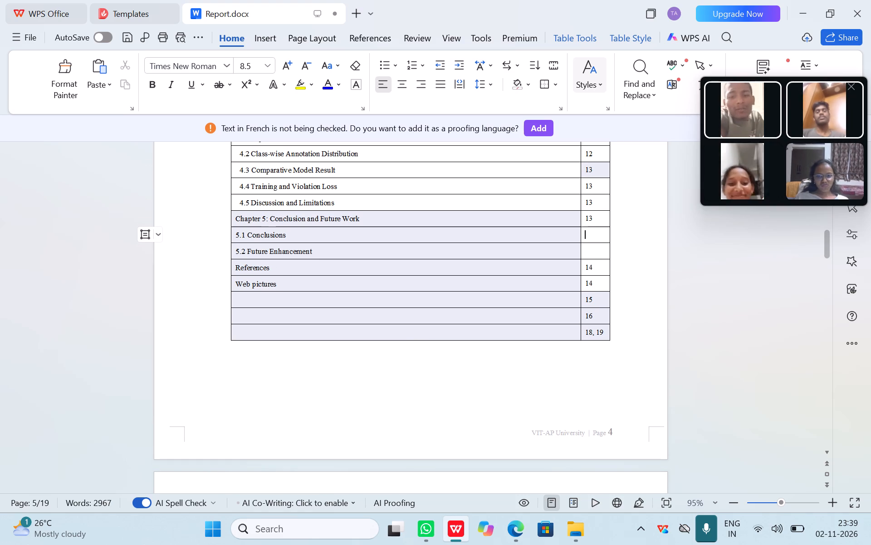
scroll(535, 408, down, 4)
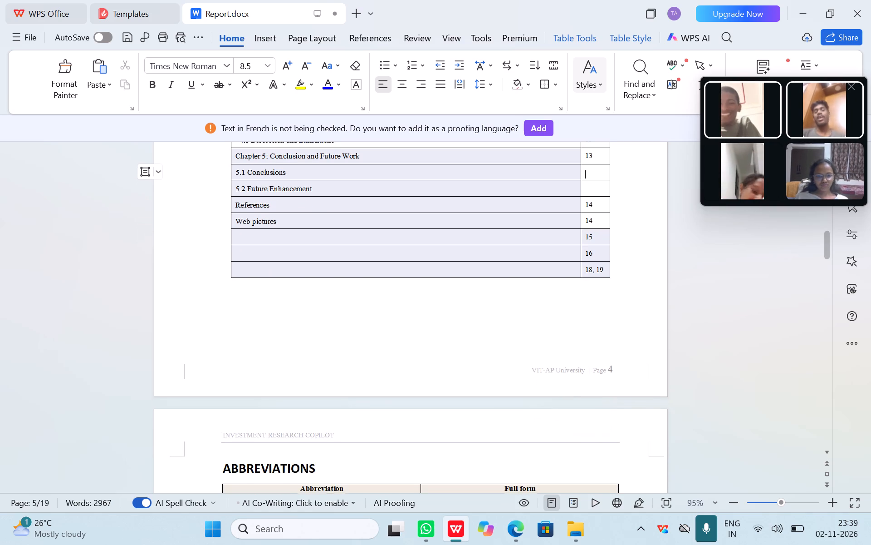
scroll(535, 408, down, 17)
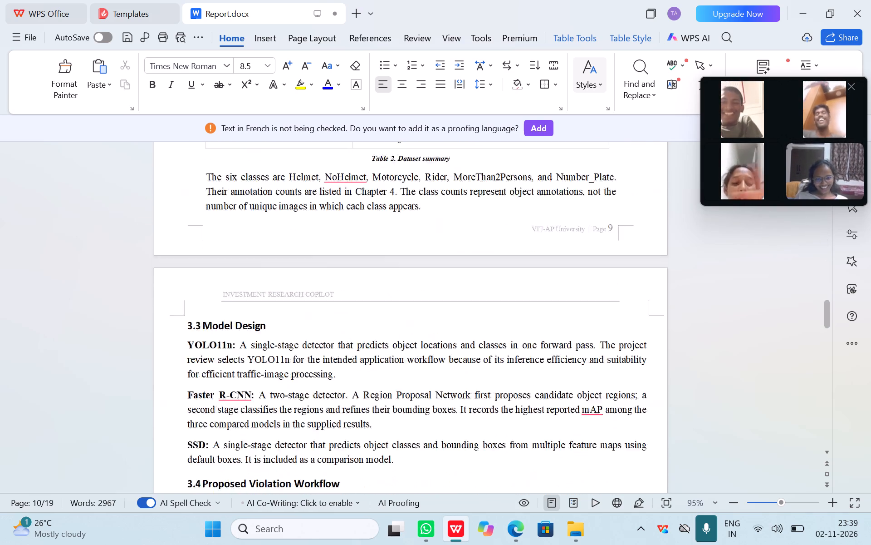
scroll(535, 408, down, 6)
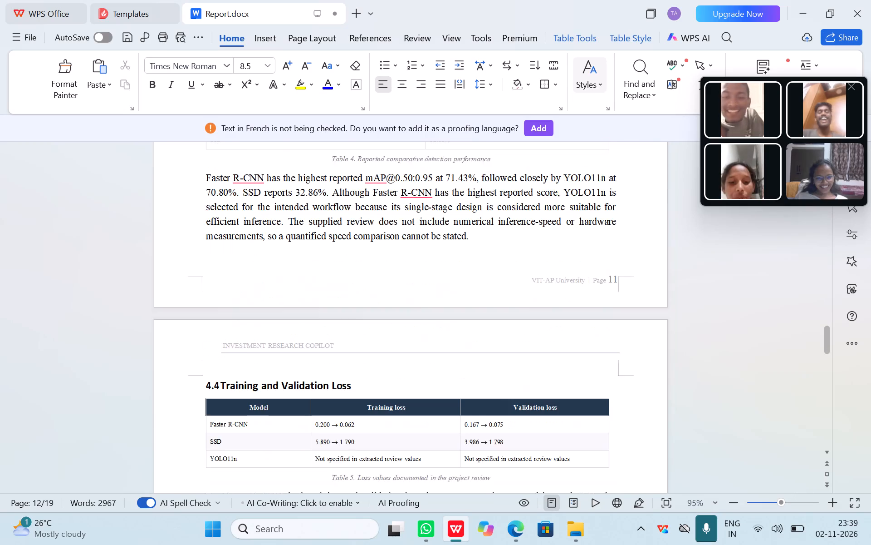
scroll(535, 408, down, 5)
scroll(535, 408, right, 1)
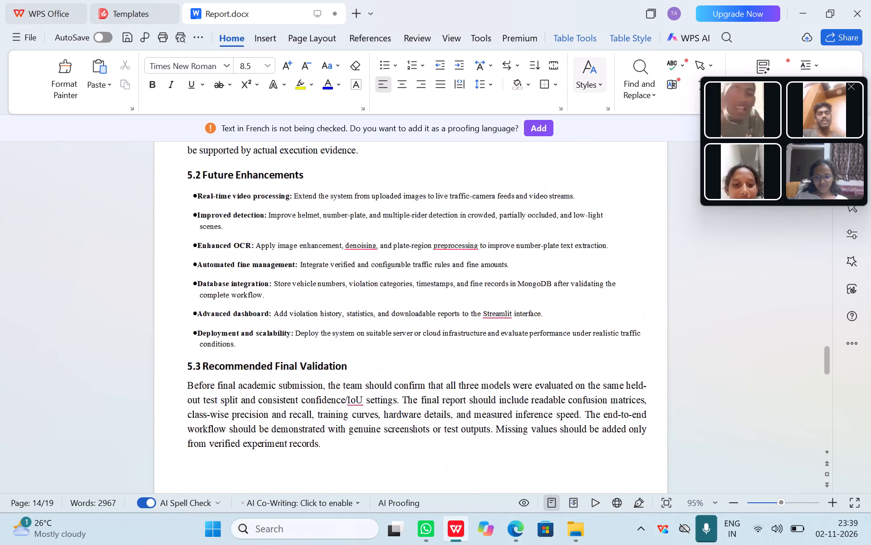
scroll(535, 408, right, 1)
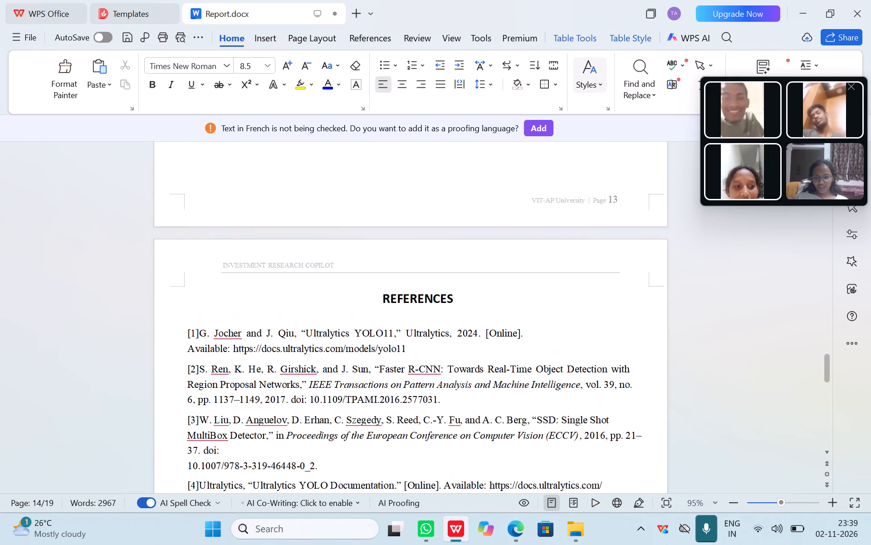
scroll(535, 408, right, 1)
scroll(535, 408, up, 18)
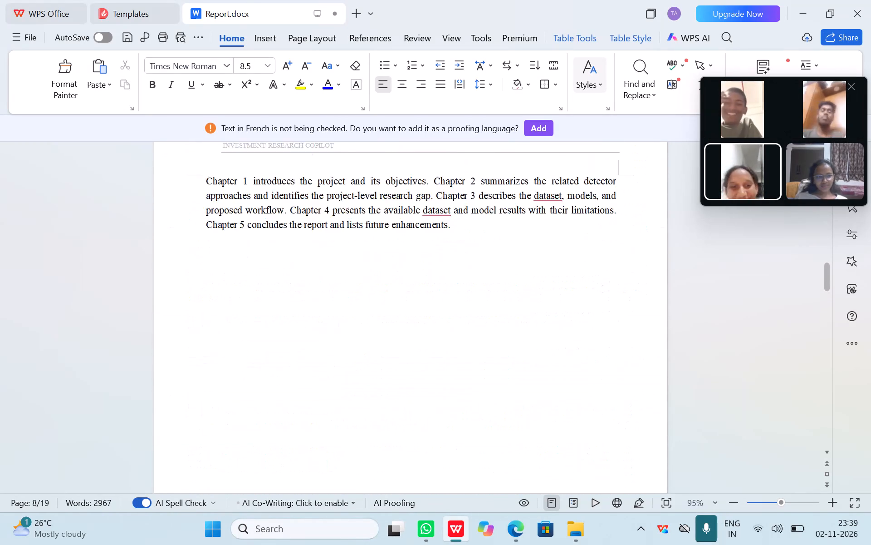
scroll(535, 408, up, 7)
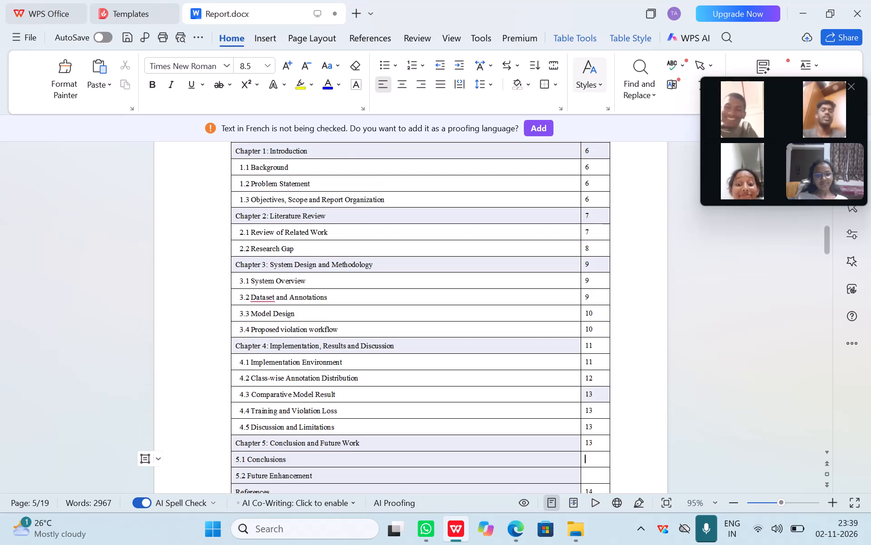
scroll(535, 408, down, 2)
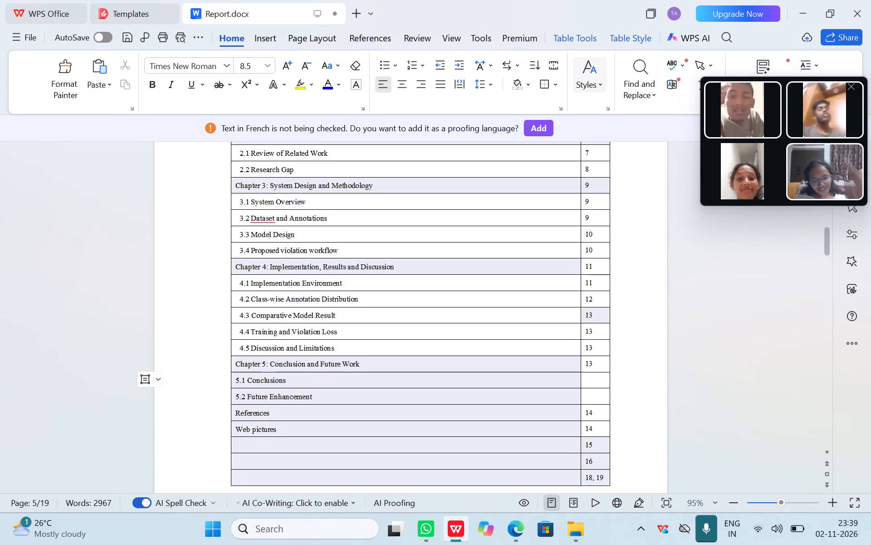
key(1)
key(3)
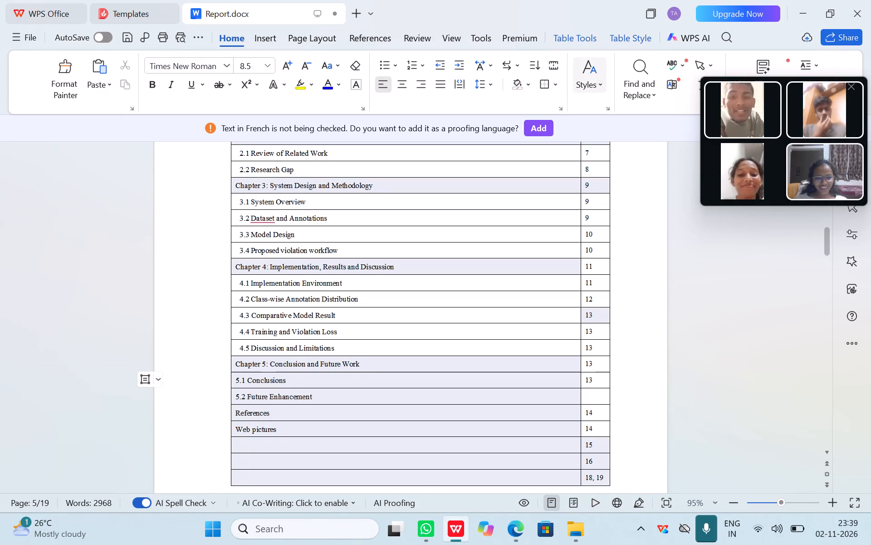
click(592, 397)
text(13)
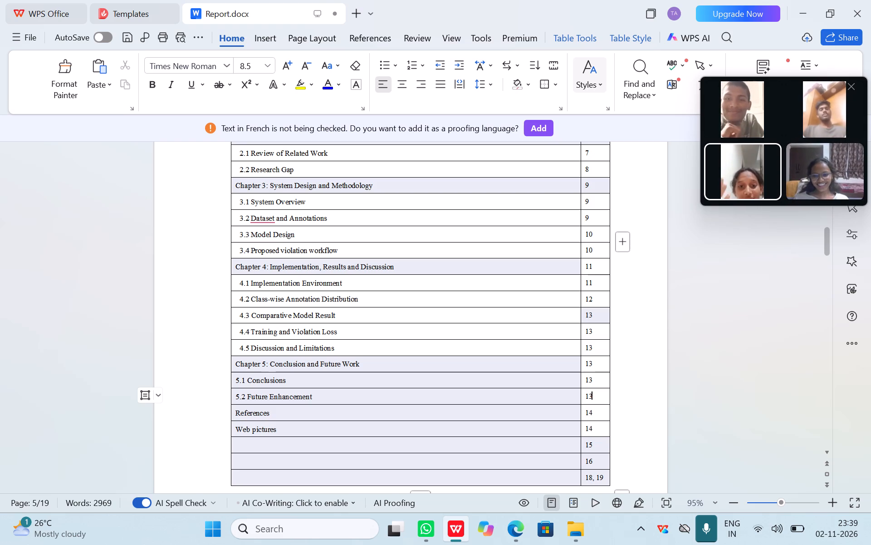
Insert one row below the "5.2 Future Enhancement" entry in the contents table.
right_click(387, 399)
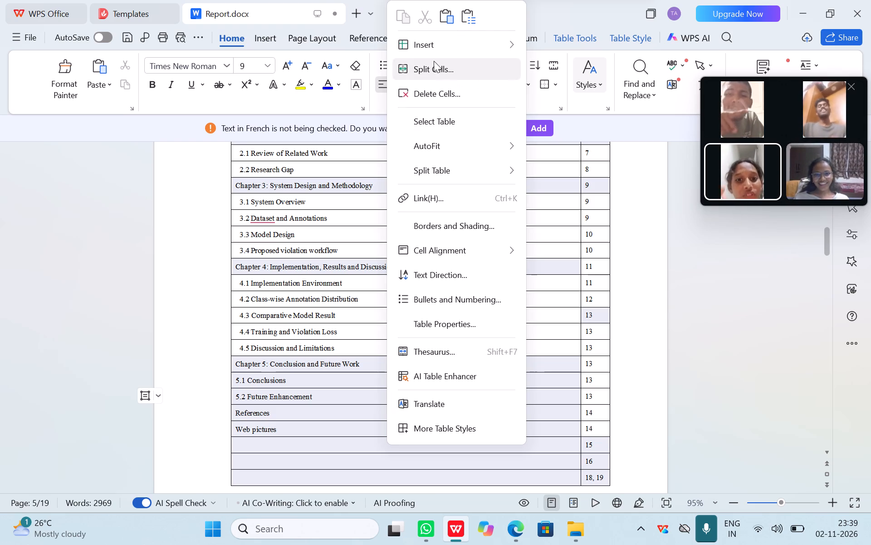
click(434, 47)
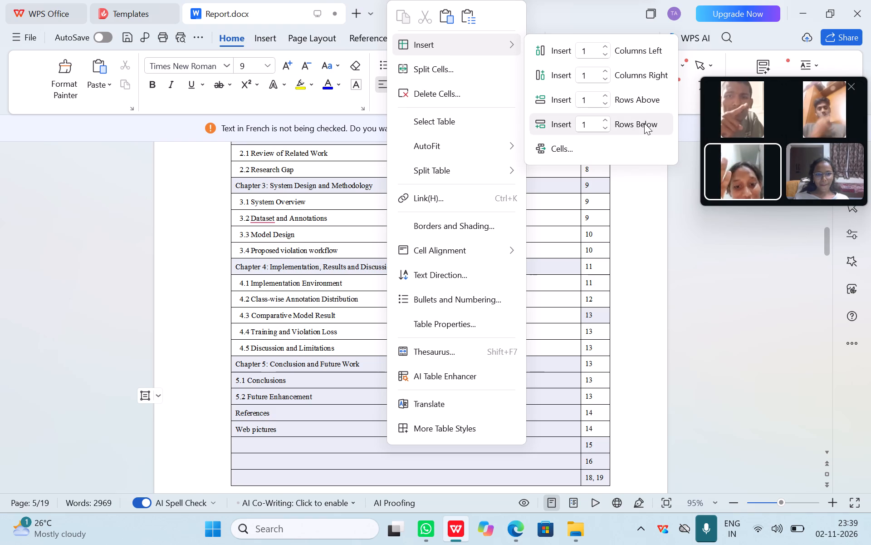
click(644, 123)
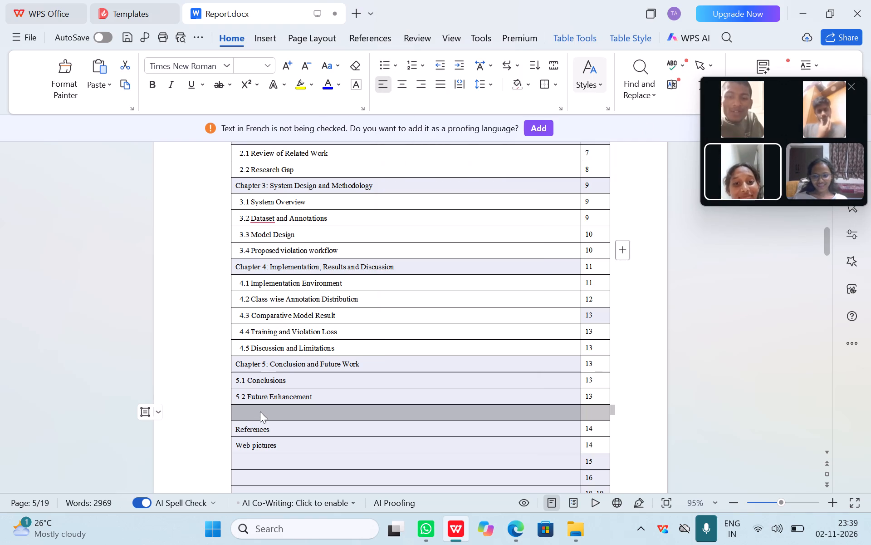
Enter "5.3 Recommended and Final Validation" in the new contents row, consulting the section 5.3 heading in Chapter 5.
click(260, 411)
text(5.3)
key(space)
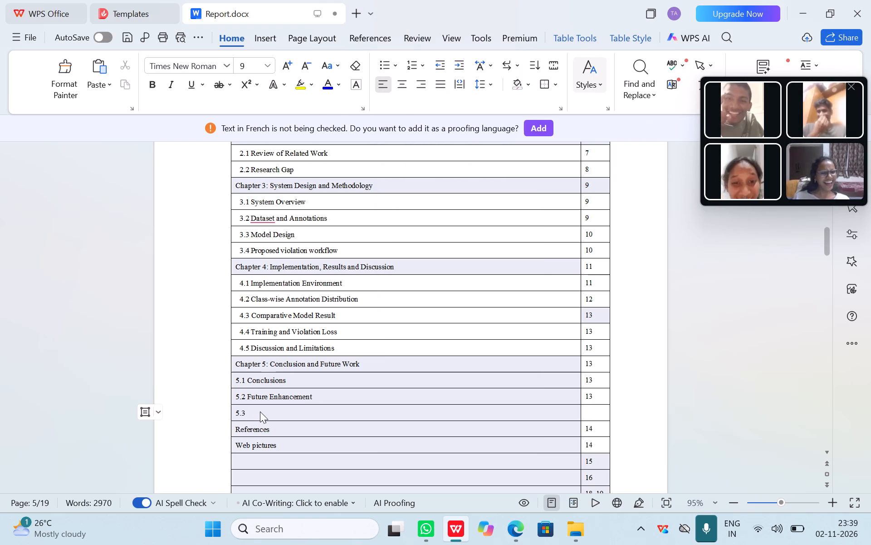
scroll(517, 383, down, 12)
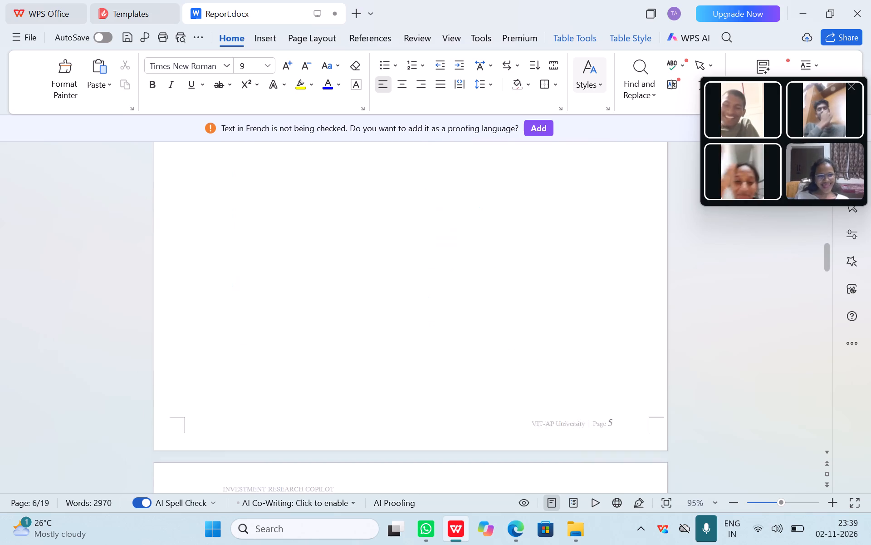
scroll(517, 383, down, 18)
scroll(517, 383, down, 7)
scroll(517, 383, up, 1)
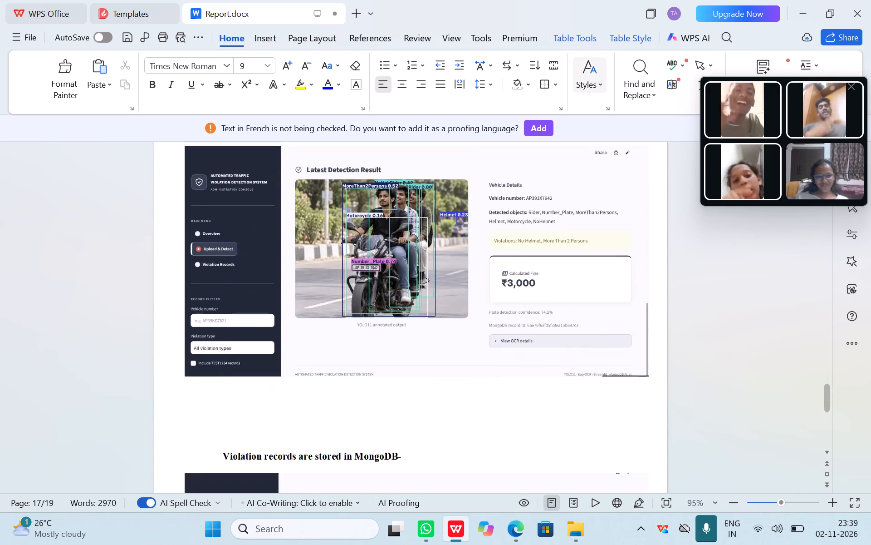
scroll(517, 383, up, 4)
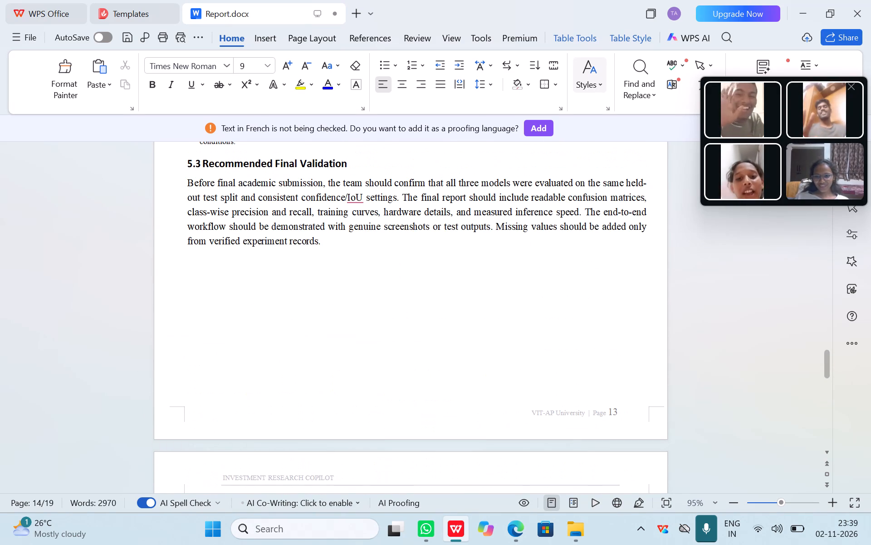
scroll(517, 383, up, 6)
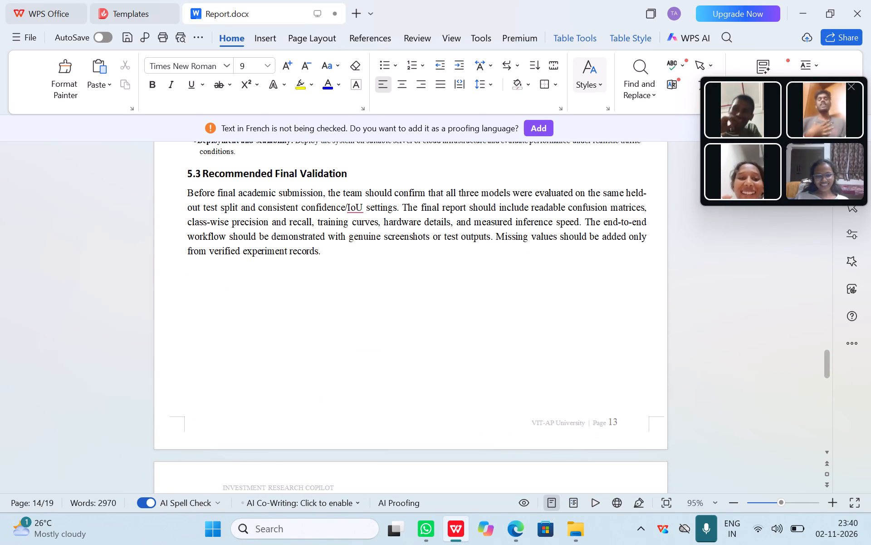
scroll(517, 383, up, 17)
scroll(517, 383, up, 7)
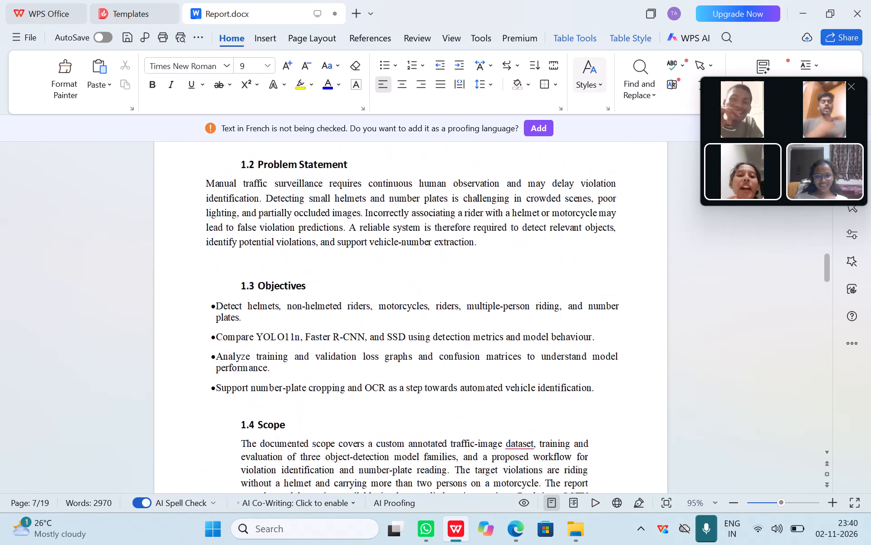
scroll(517, 383, up, 12)
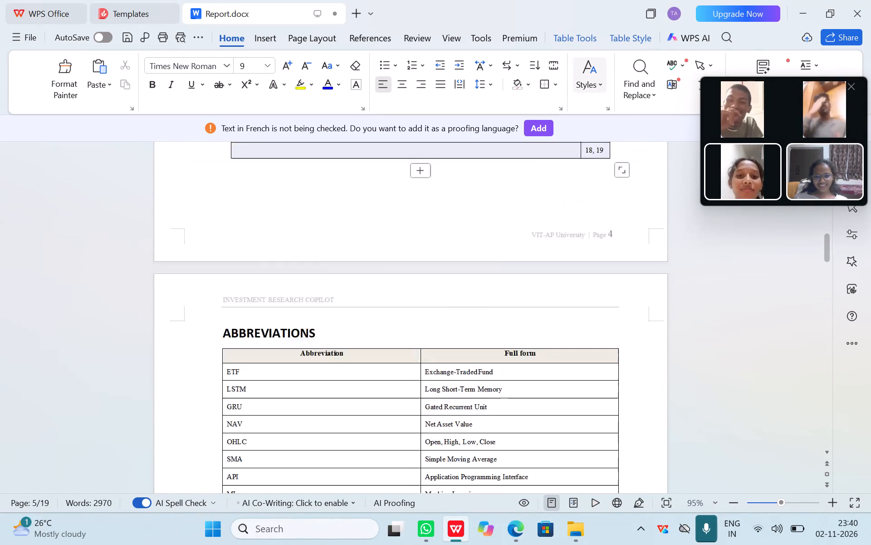
scroll(517, 383, up, 1)
text(Recomended)
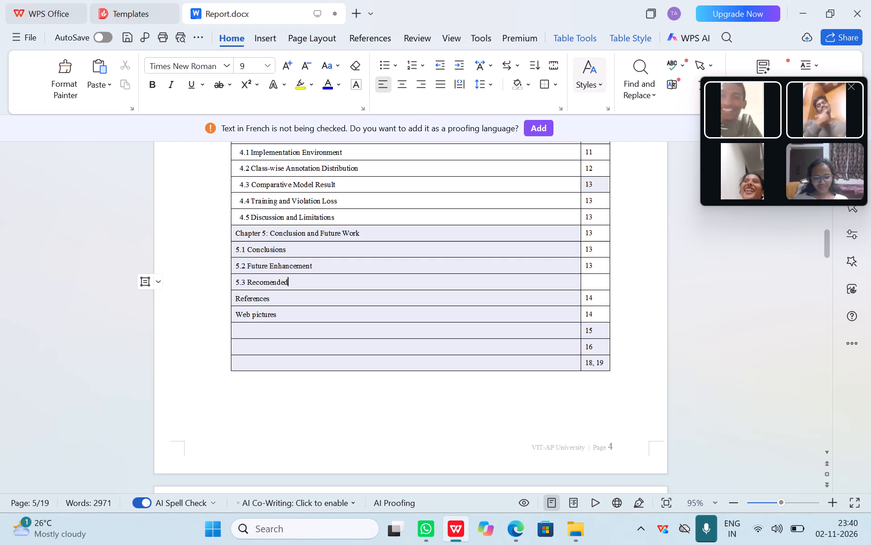
key(space)
text(An)
key(BackSpace)
key(BackSpace)
text(and Final)
key(space)
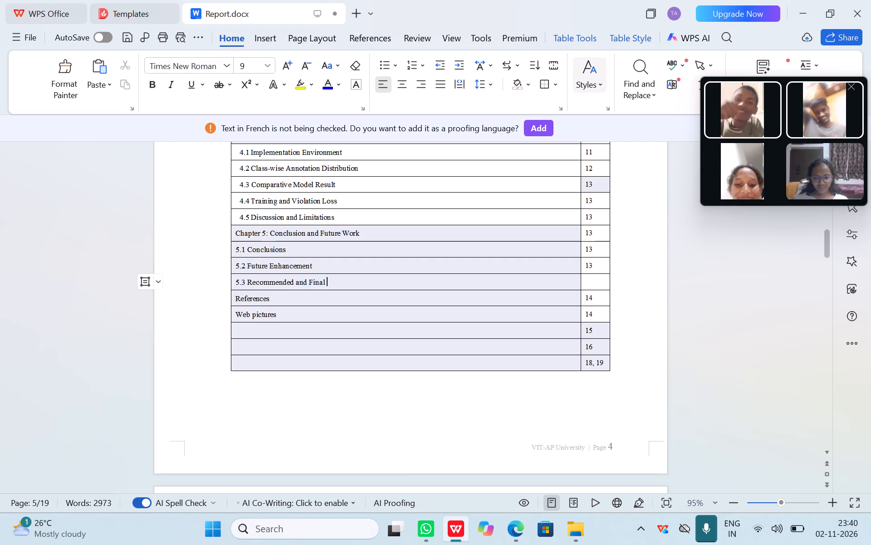
text(Vad)
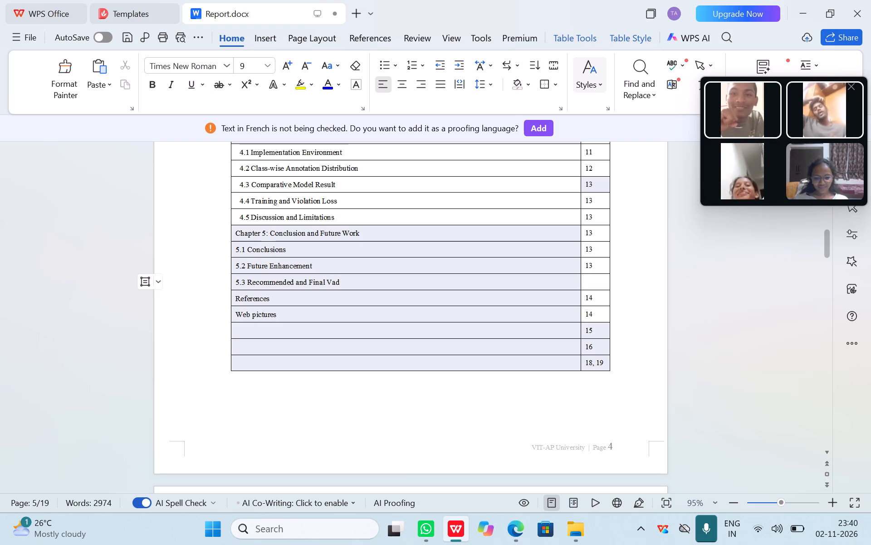
key(BackSpace)
text(lidation)
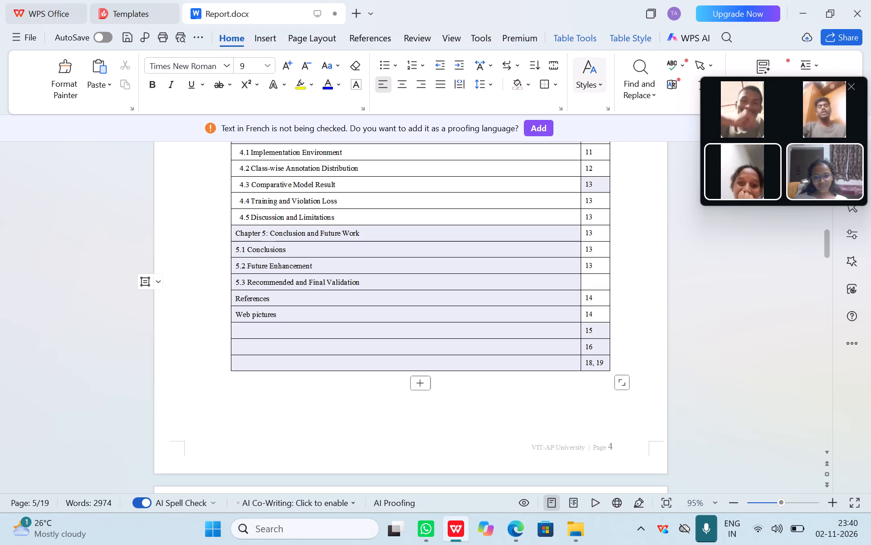
Check the section 5.3 heading in Chapter 5 and correct its contents entry to "5.3 Recommended Final Validation".
scroll(494, 437, down, 13)
scroll(494, 437, down, 17)
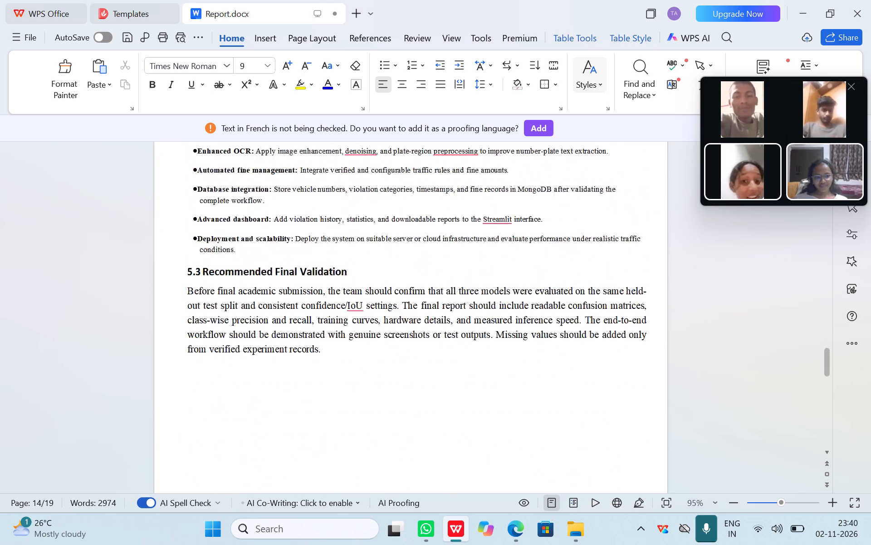
scroll(494, 437, down, 5)
scroll(494, 437, up, 10)
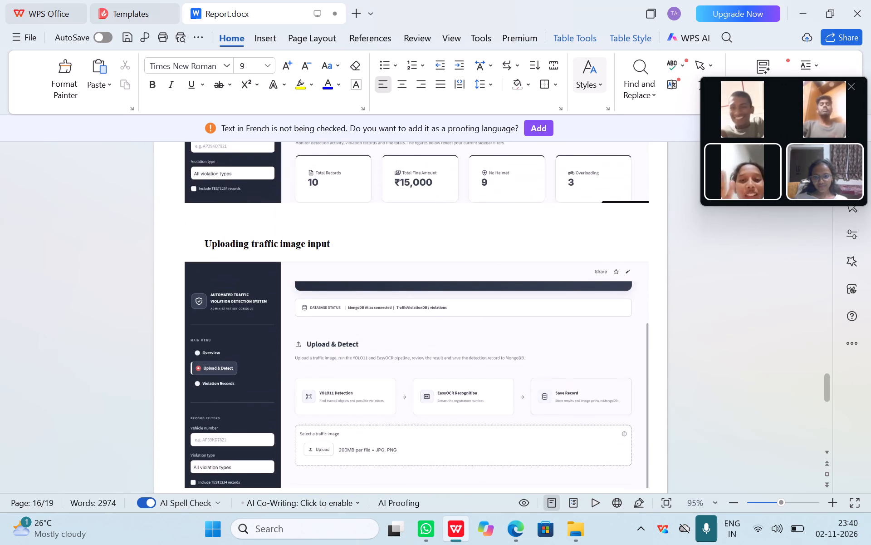
scroll(494, 437, up, 6)
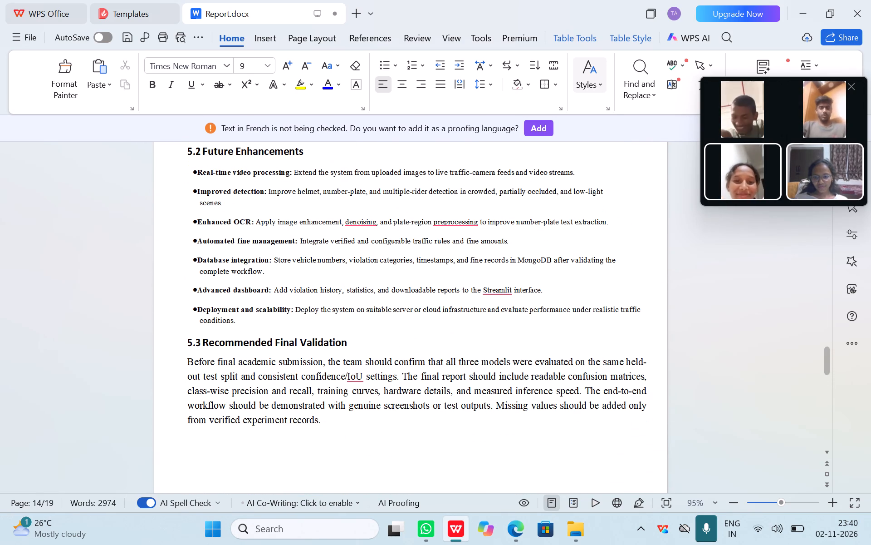
scroll(494, 437, up, 3)
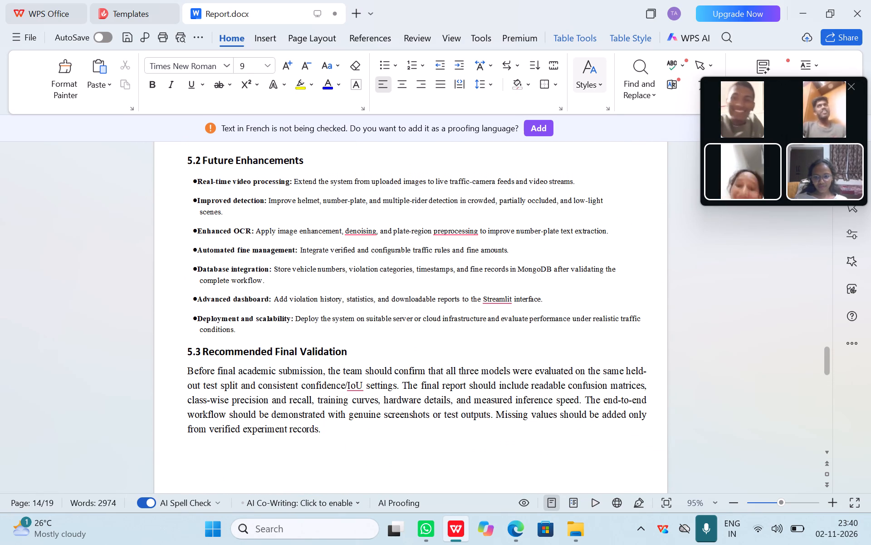
scroll(494, 437, up, 13)
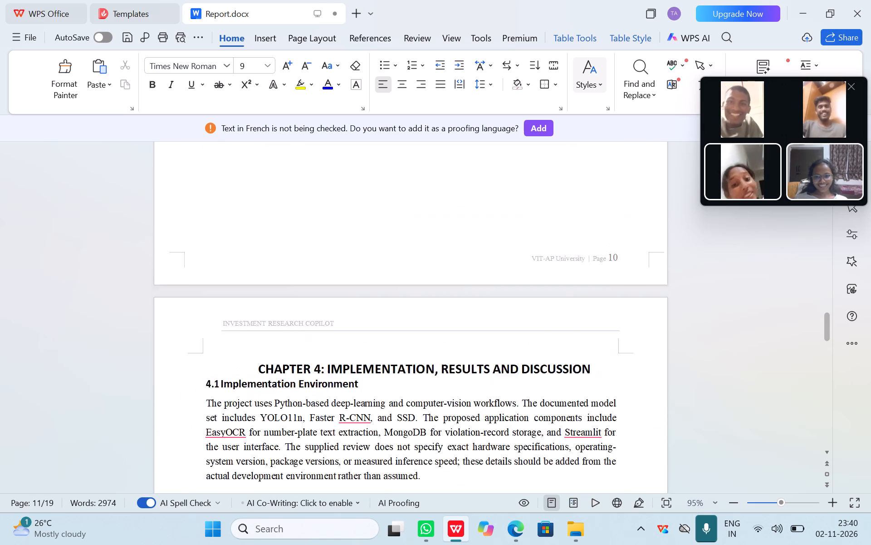
scroll(494, 437, up, 12)
scroll(494, 437, down, 2)
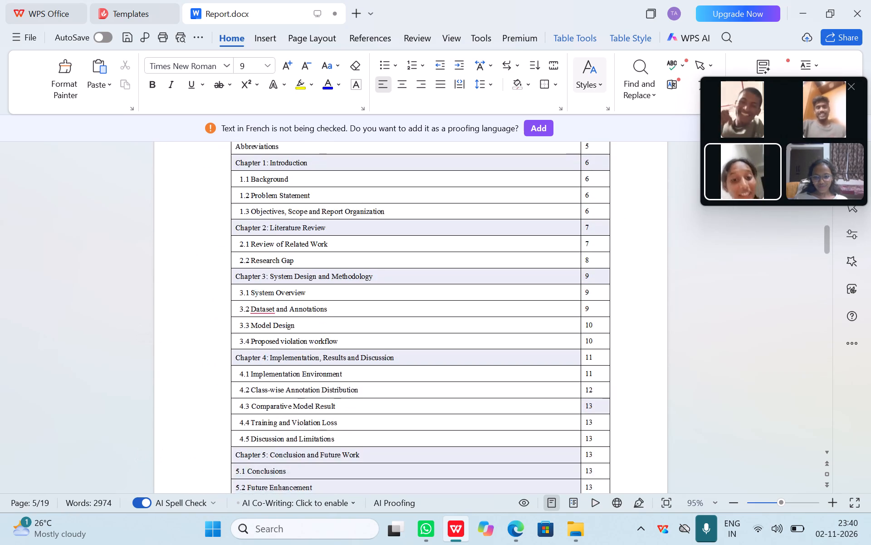
scroll(494, 437, down, 1)
click(307, 404)
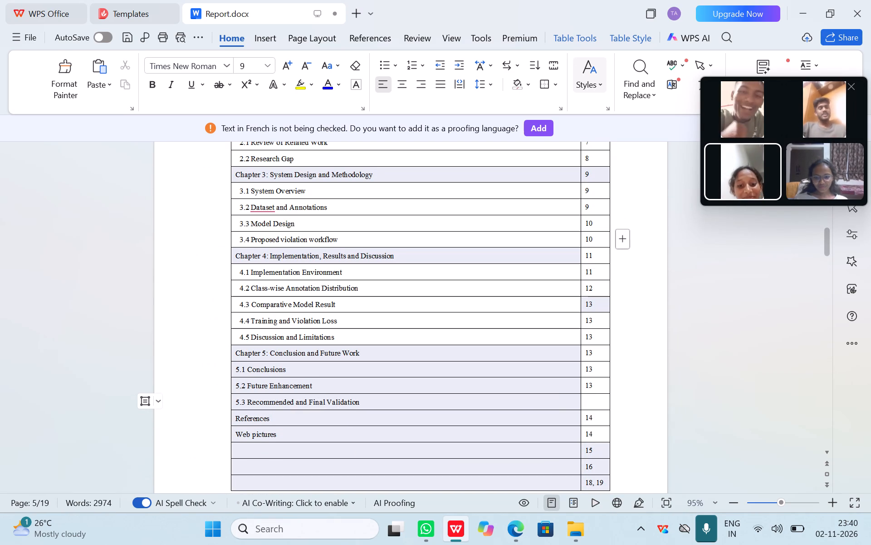
key(BackSpace)
key(BackSpace)
key(BackSpace)
key(BackSpace)
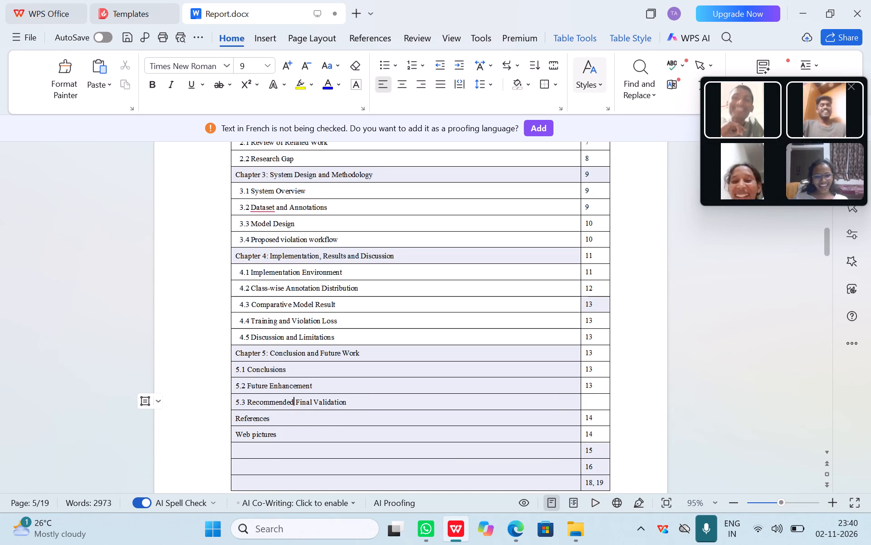
Enter page number 13 for the "5.3 Recommended Final Validation" contents entry.
click(592, 402)
text(13)
Delete the entire untitled last row of the contents table, the one with page numbers 18, 19.
scroll(381, 434, down, 2)
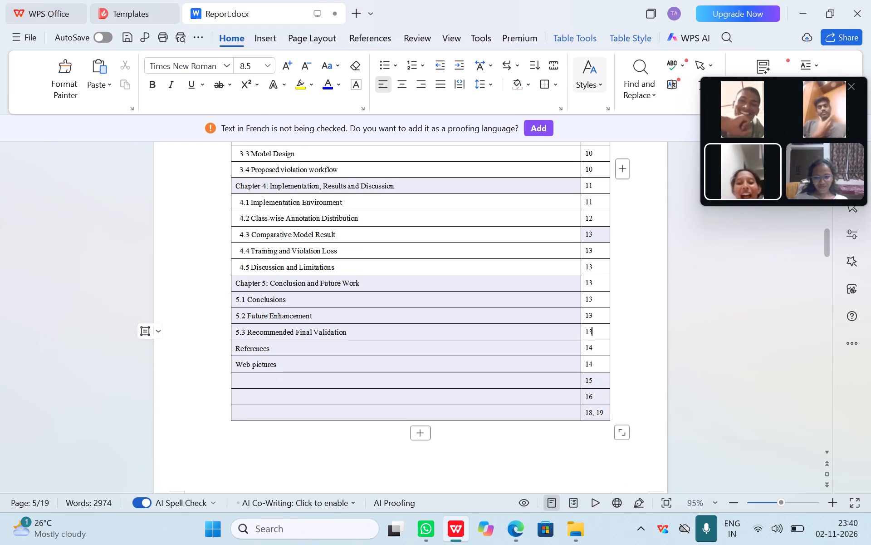
click(543, 416)
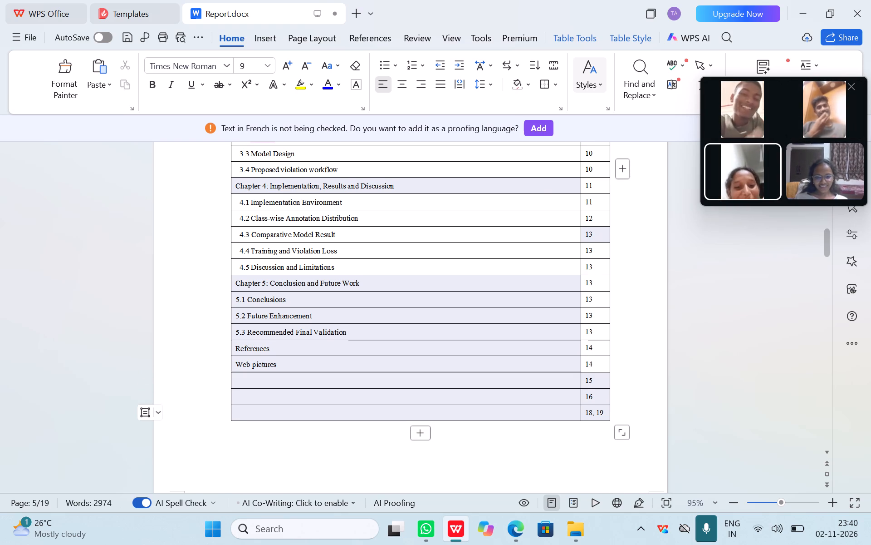
right_click(517, 413)
click(561, 93)
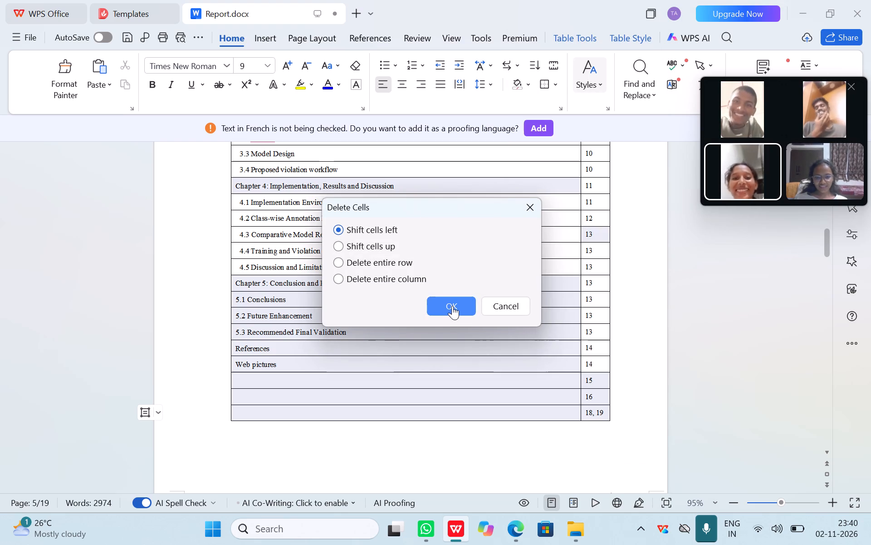
click(452, 306)
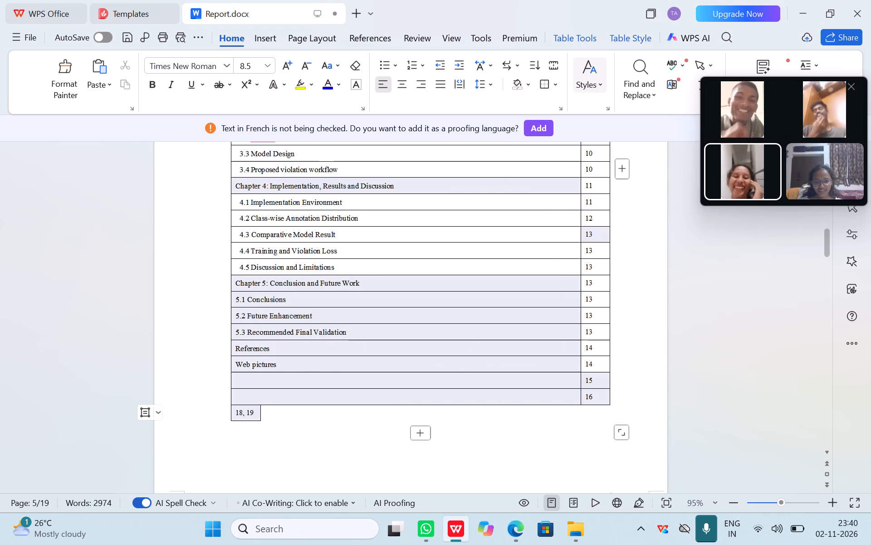
right_click(252, 412)
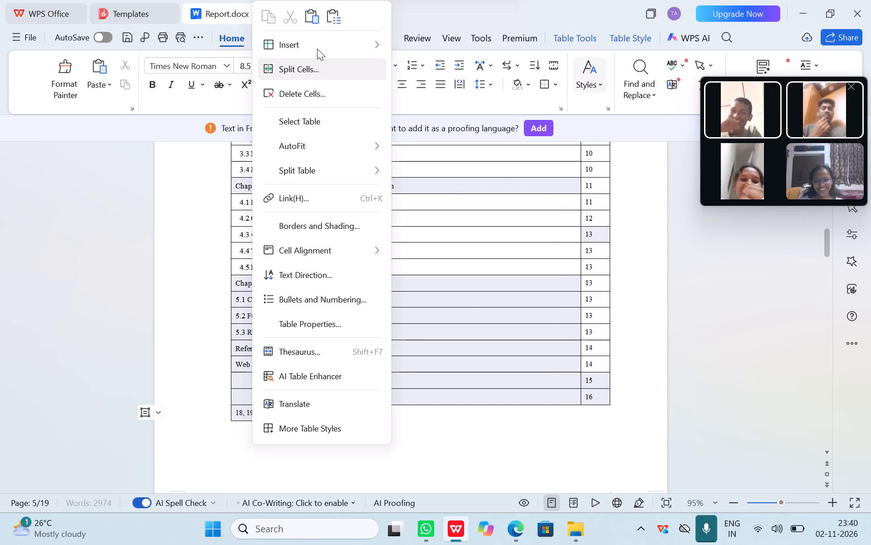
click(309, 91)
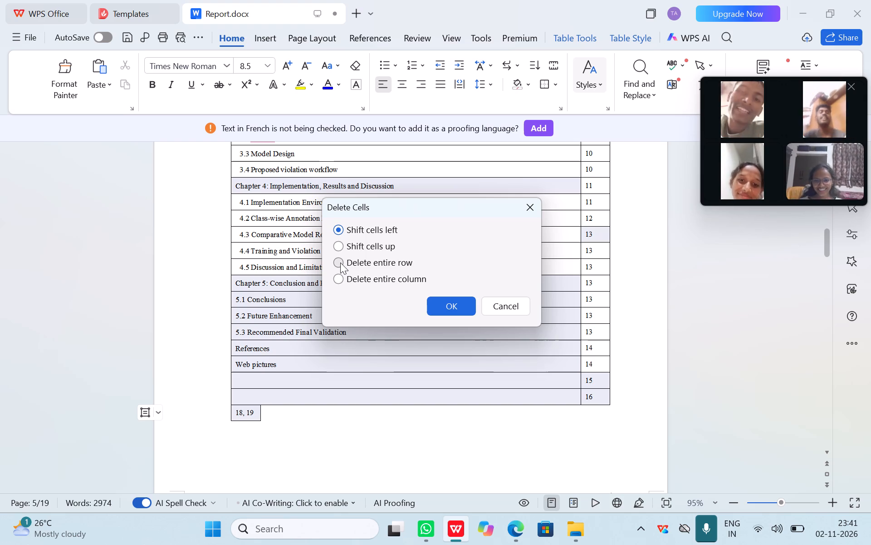
click(340, 263)
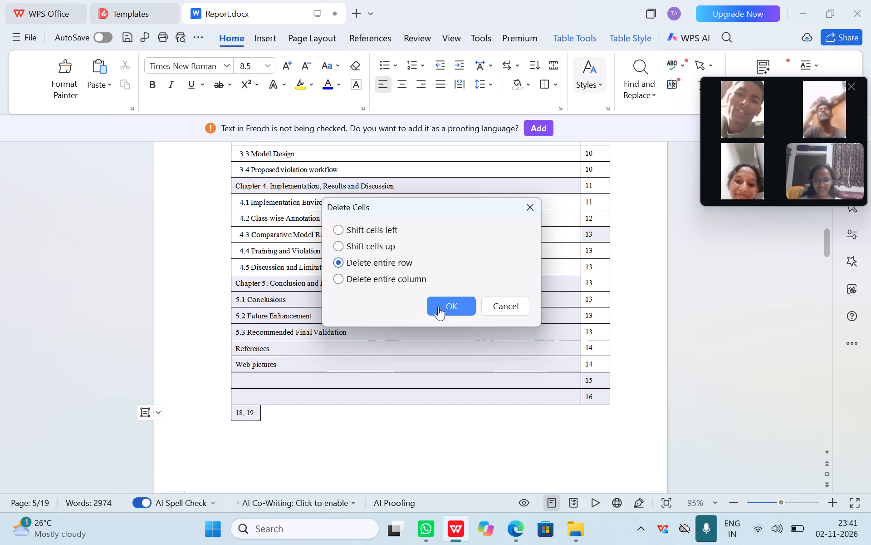
click(455, 309)
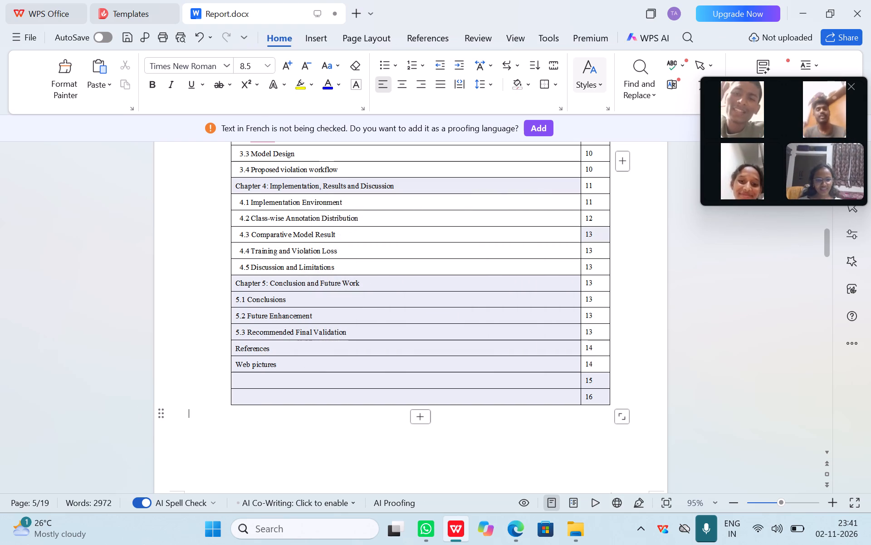
Delete the two remaining untitled rows, with page numbers 16 and 15, below "Web pictures" in the contents table.
right_click(507, 401)
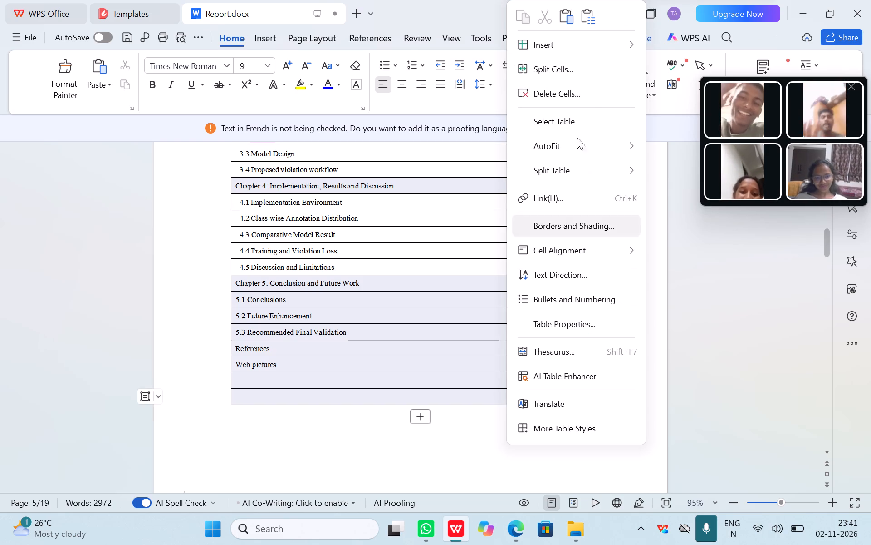
click(556, 98)
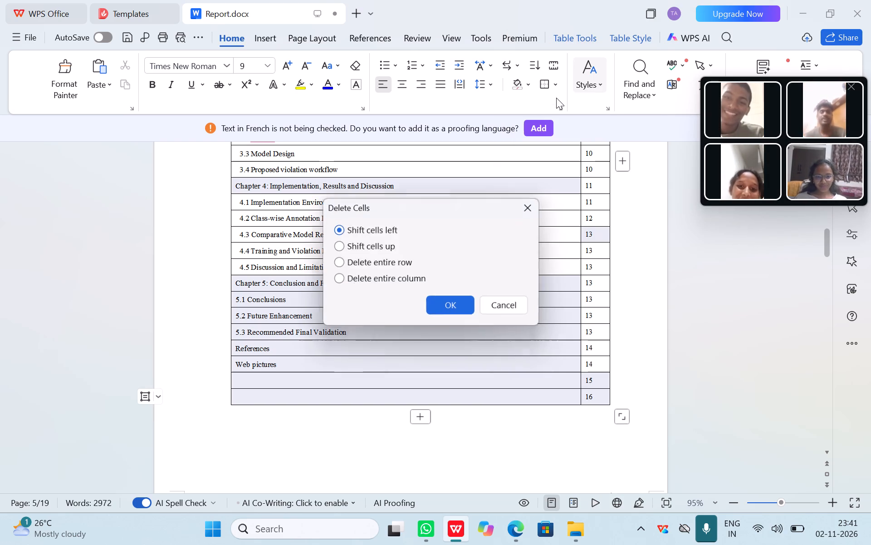
click(340, 263)
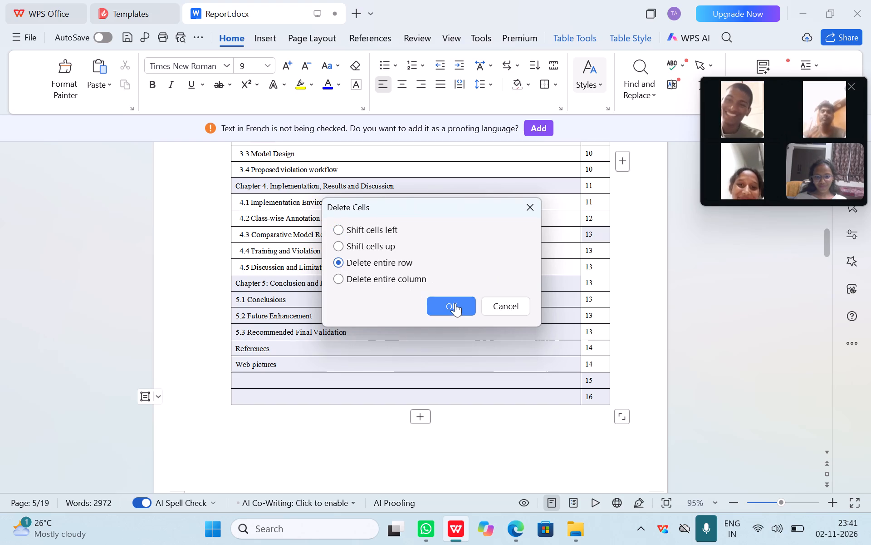
click(455, 306)
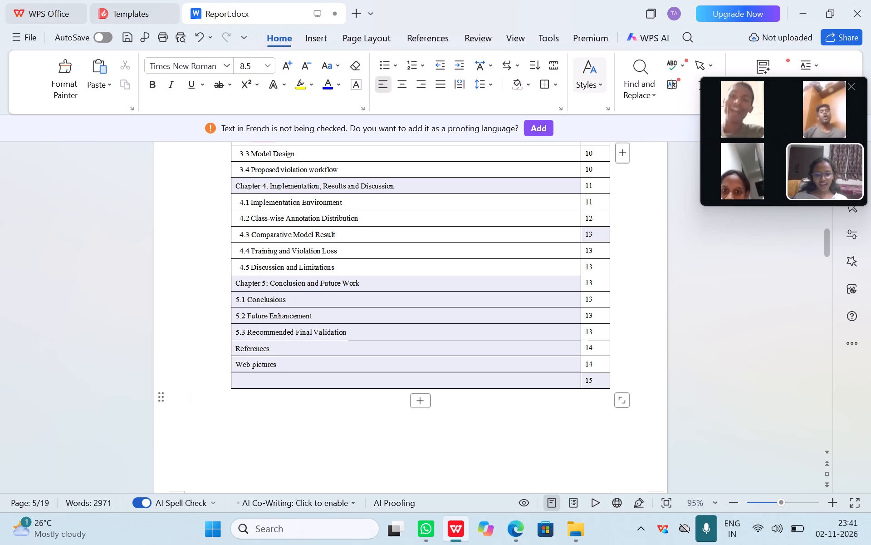
right_click(410, 383)
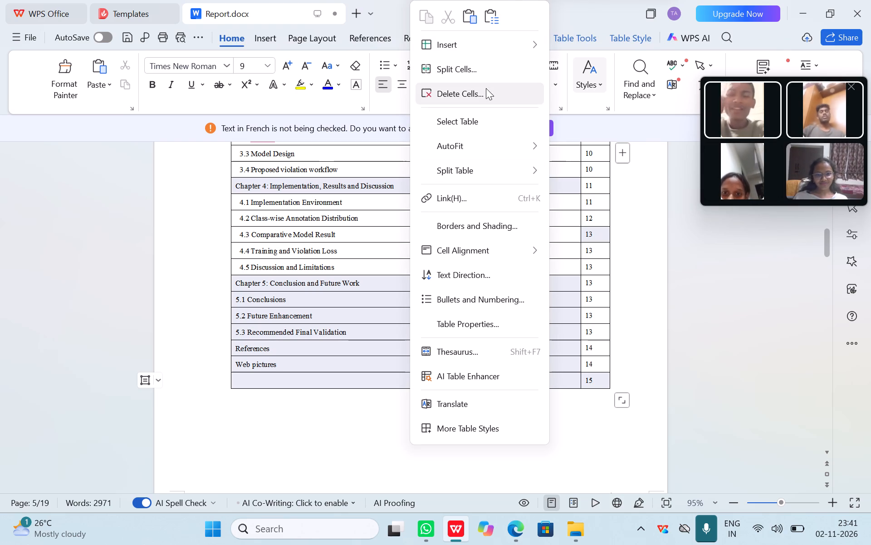
click(486, 88)
click(340, 260)
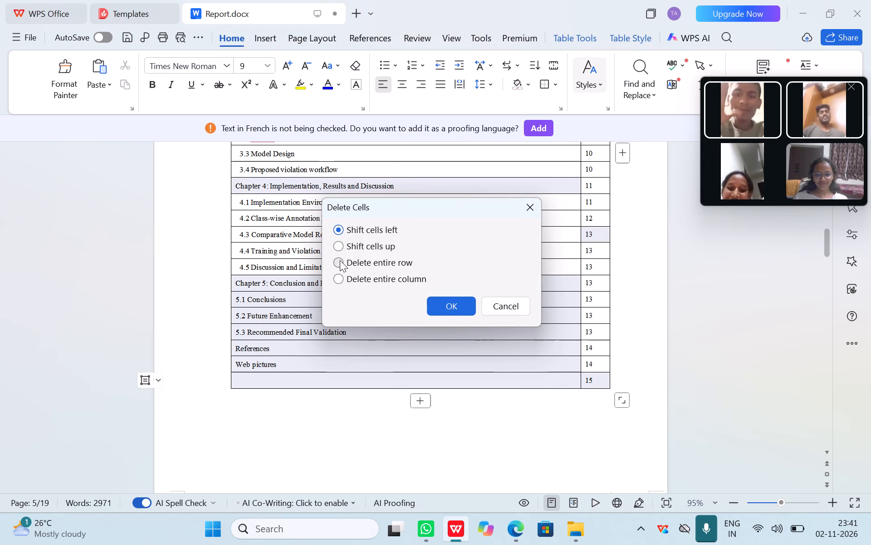
click(339, 264)
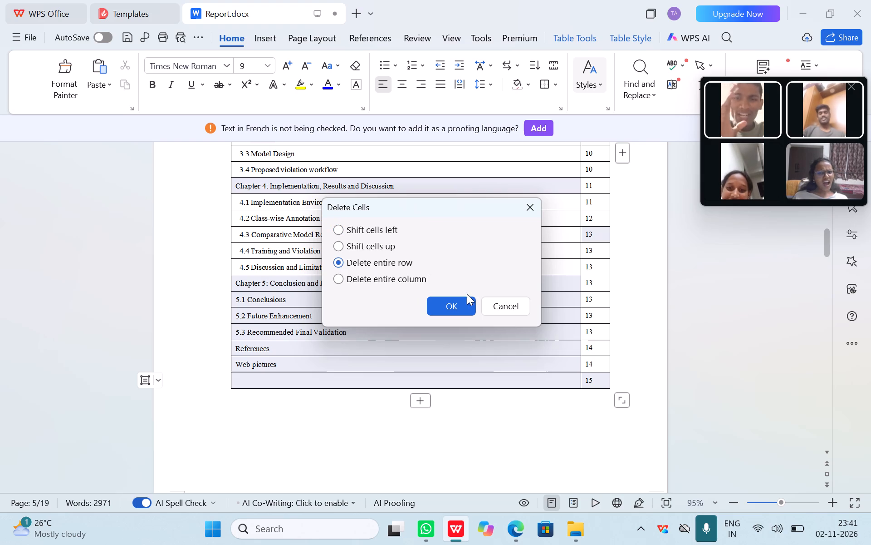
click(468, 305)
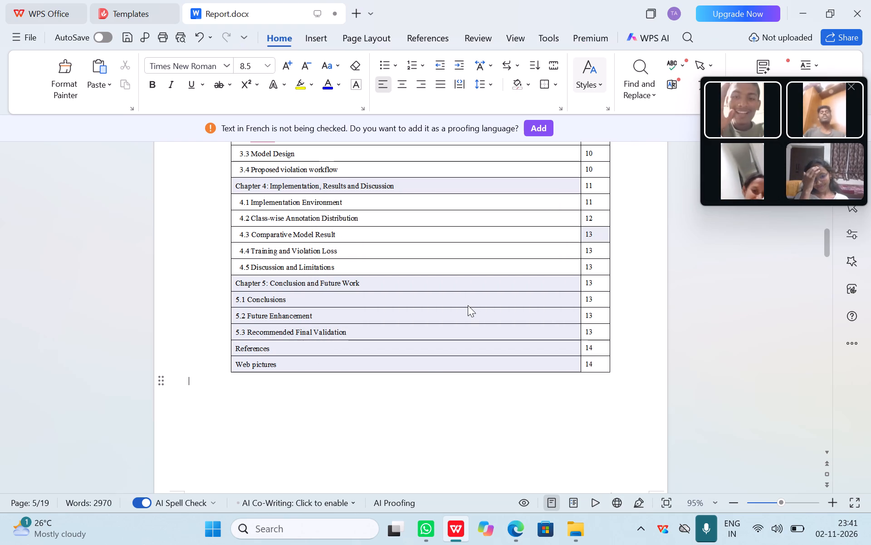
Look up the page where the web dashboard pictures begin and set the "Web pictures" contents entry to page 15.
scroll(517, 415, down, 20)
scroll(517, 415, down, 14)
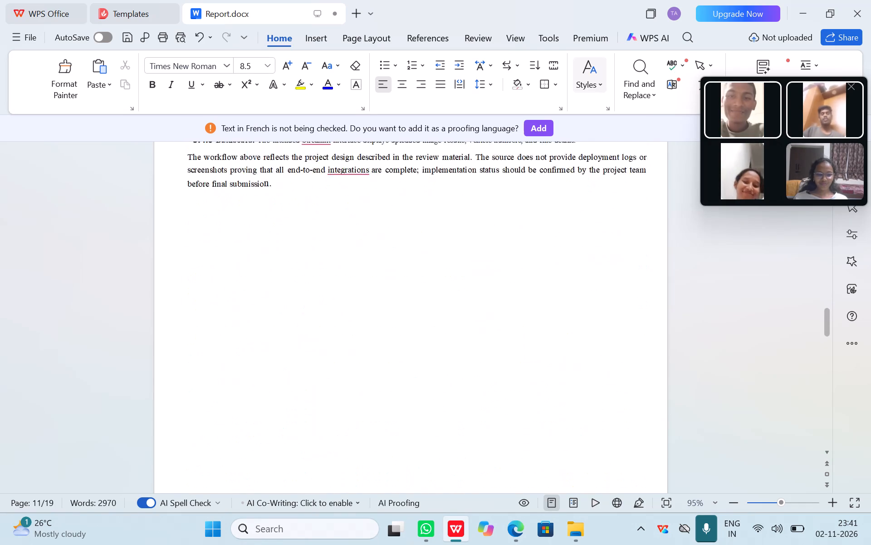
scroll(517, 415, down, 9)
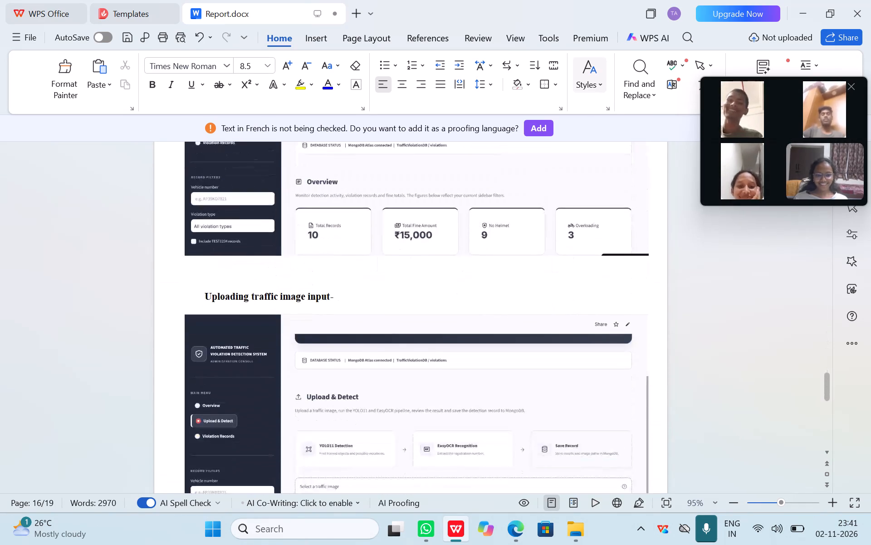
scroll(517, 415, down, 3)
scroll(517, 415, up, 11)
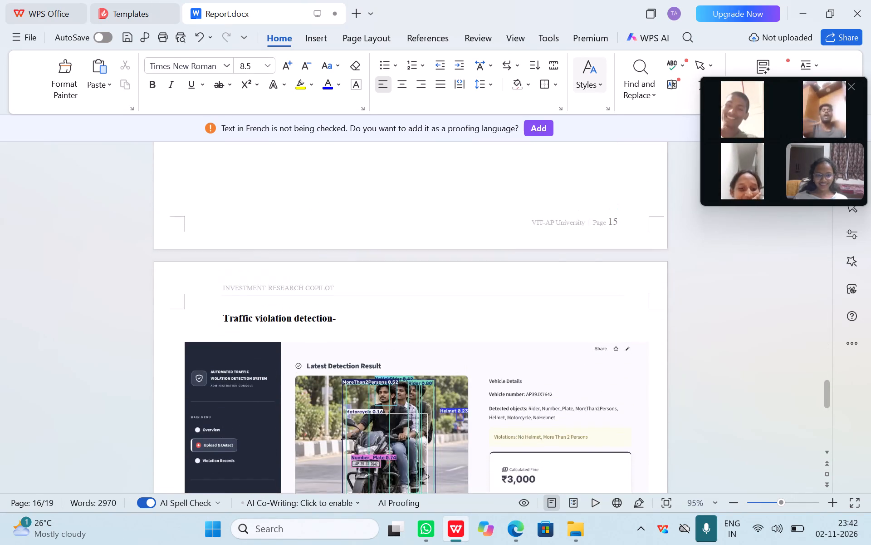
scroll(517, 415, up, 6)
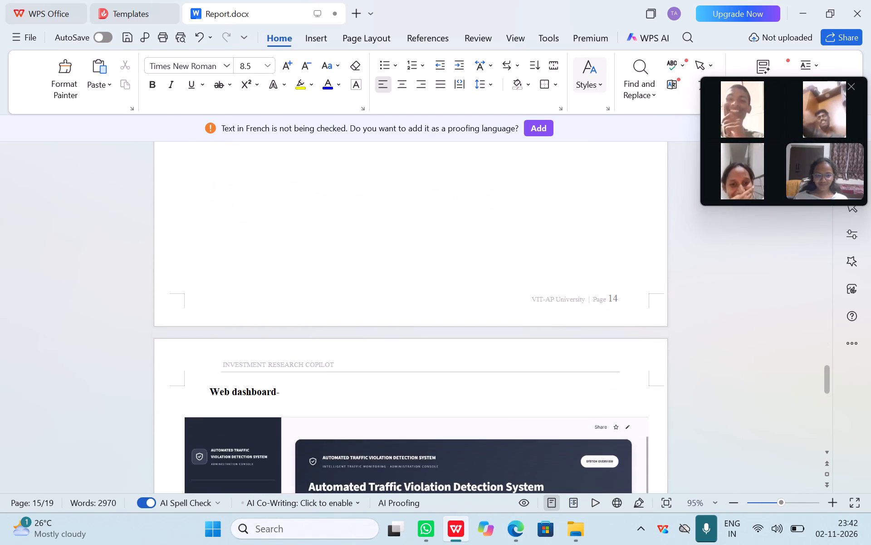
scroll(517, 415, up, 11)
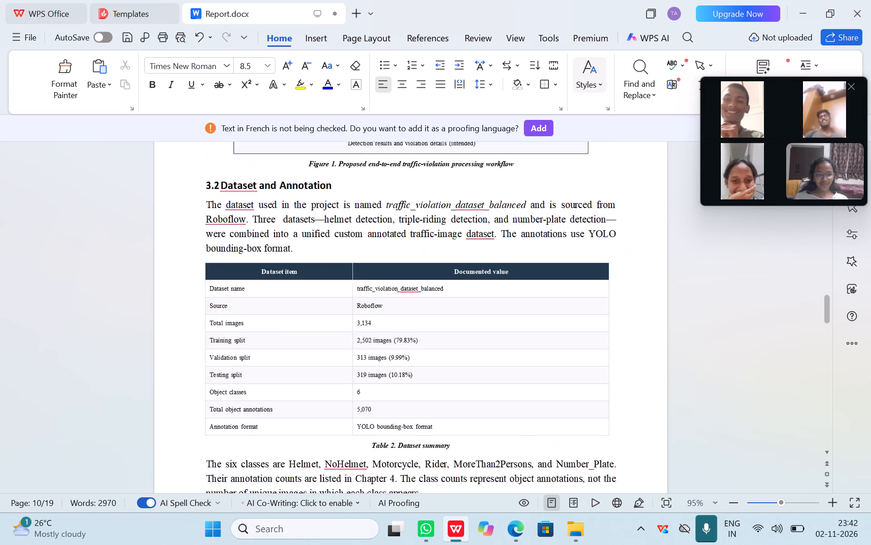
scroll(517, 415, up, 13)
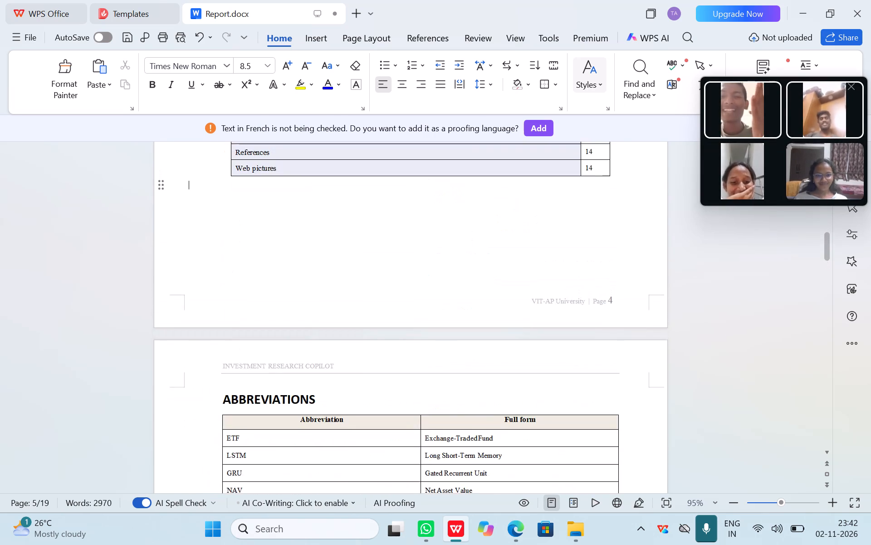
scroll(517, 415, up, 1)
click(596, 254)
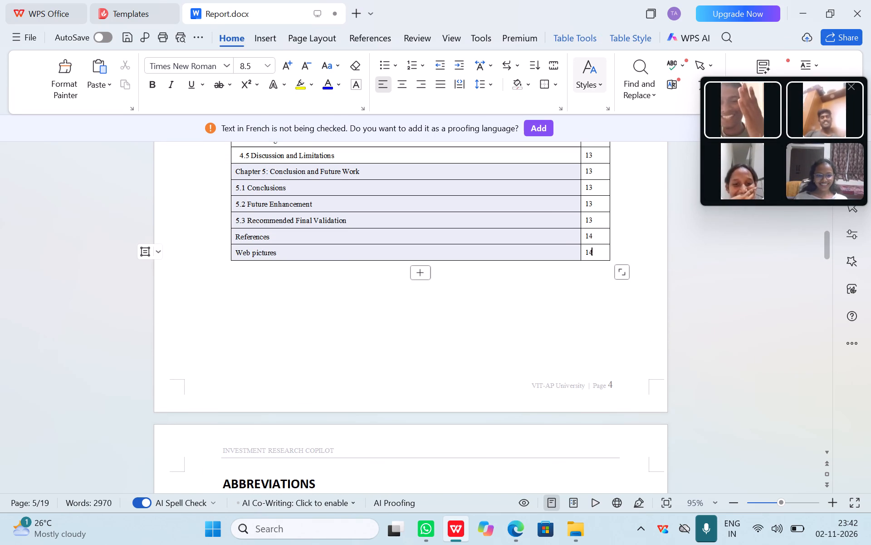
key(BackSpace)
key(5)
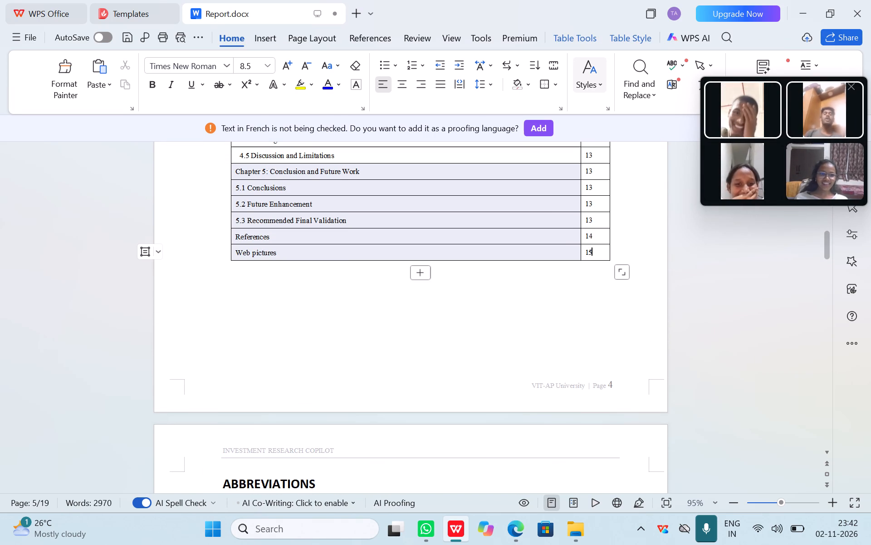
Save Report.docx and close the application window.
key(ctrl+s)
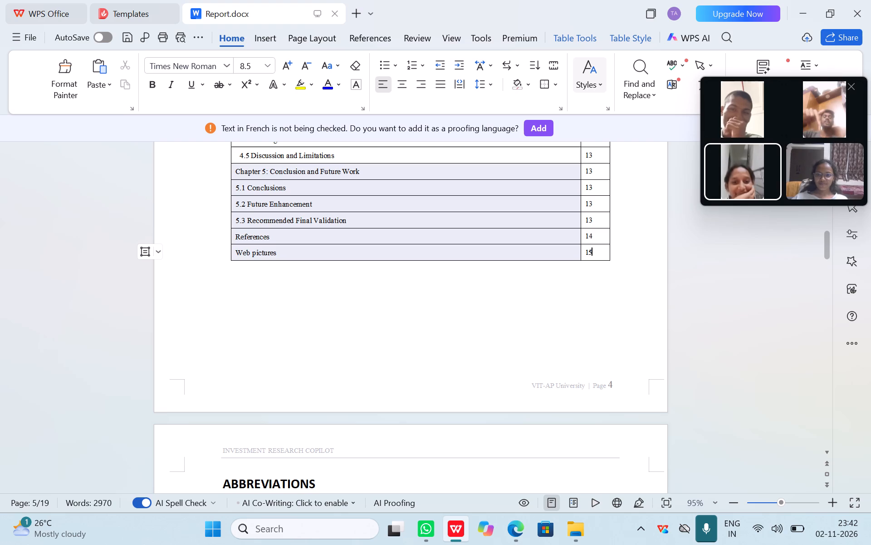
key(ctrl+s)
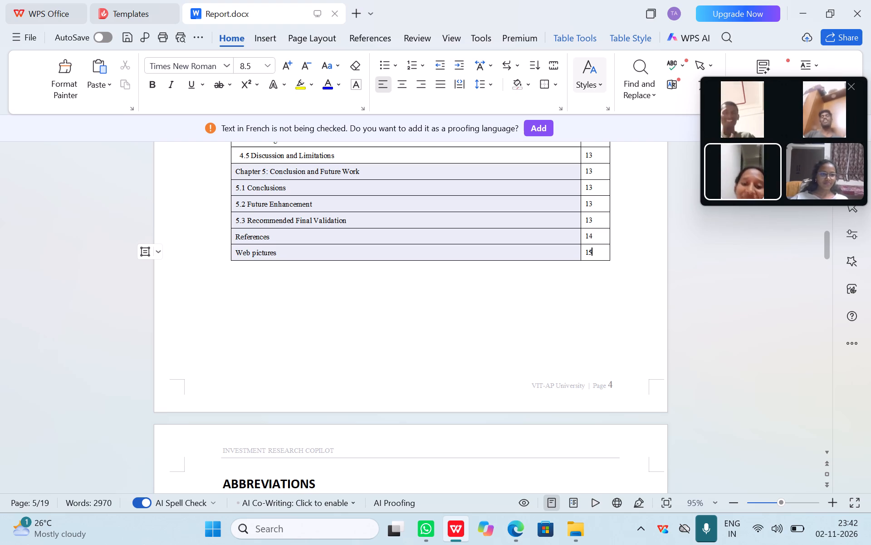
key(ctrl+s)
key(ctrl+s)
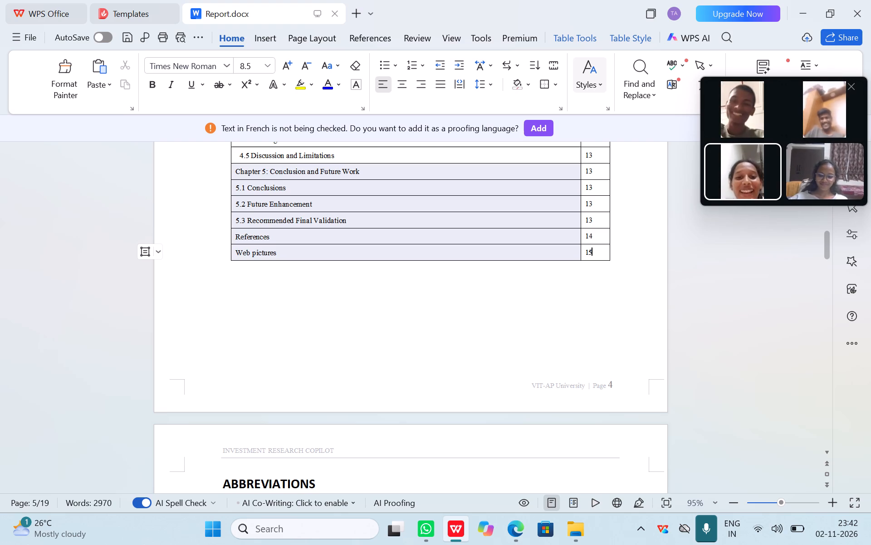
key(ctrl+s)
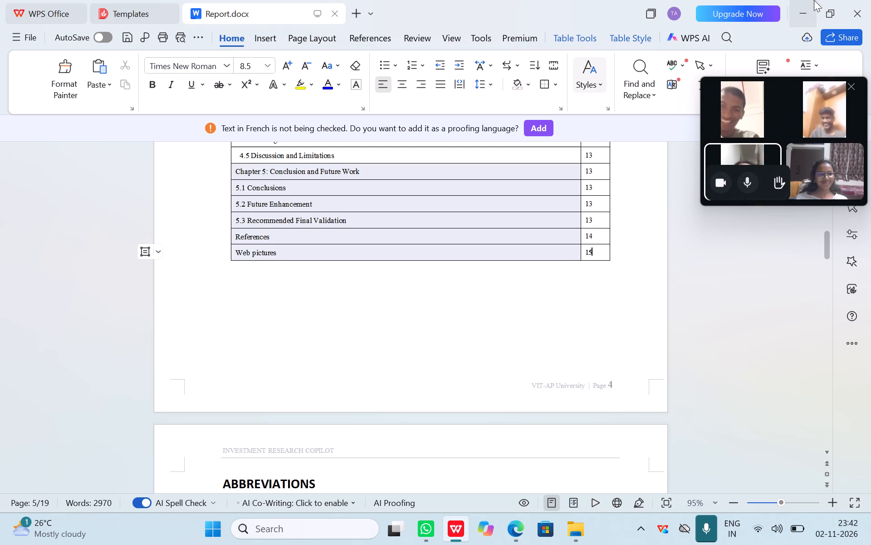
click(864, 6)
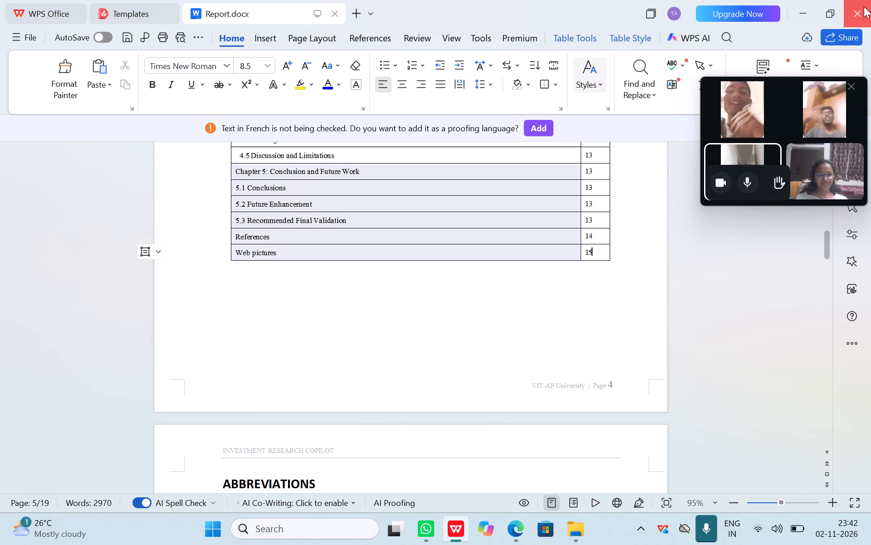